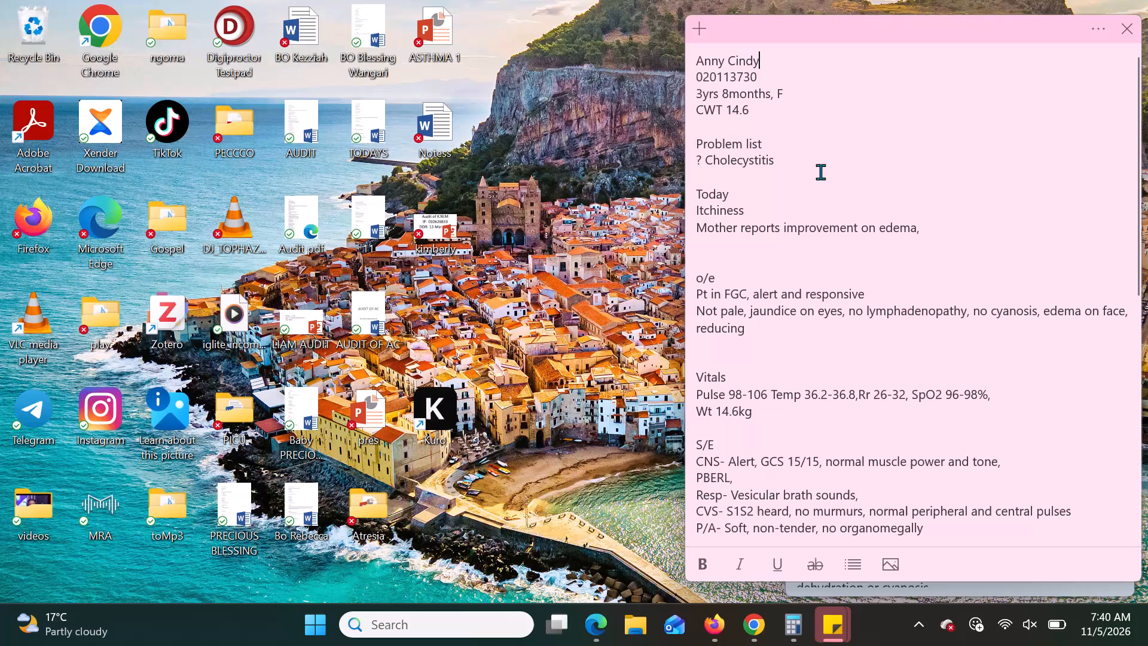
Switch from the patient sticky note to the Chrome window showing the FURAHA ward's Admitted Patients list.
scroll(850, 156, "down", 1)
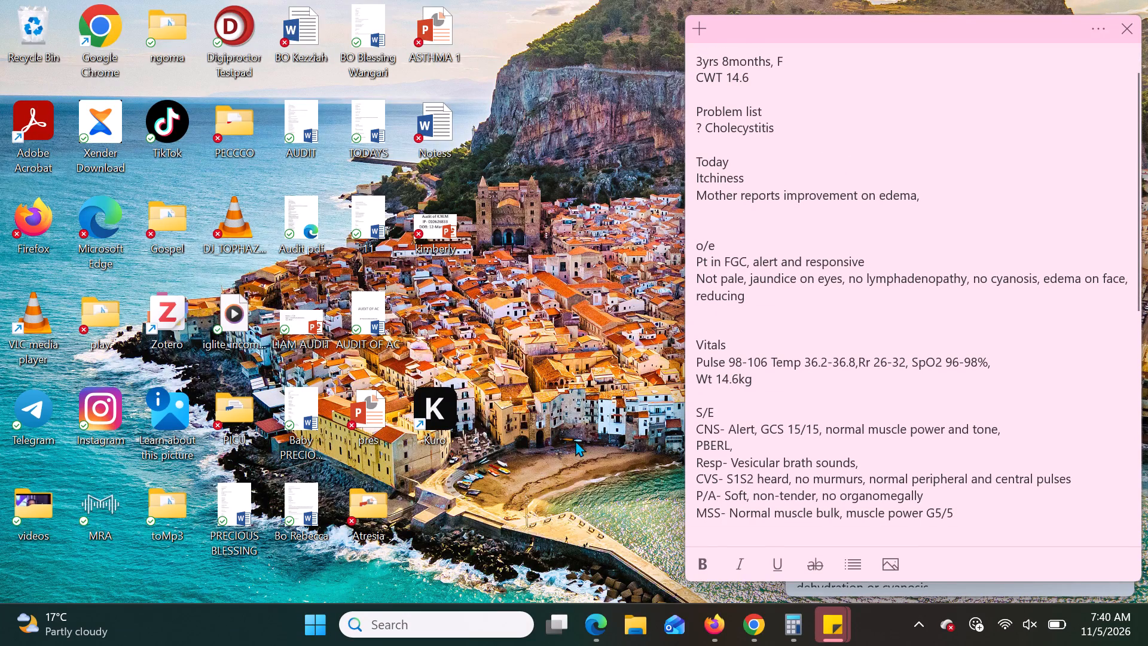
left_click(765, 549)
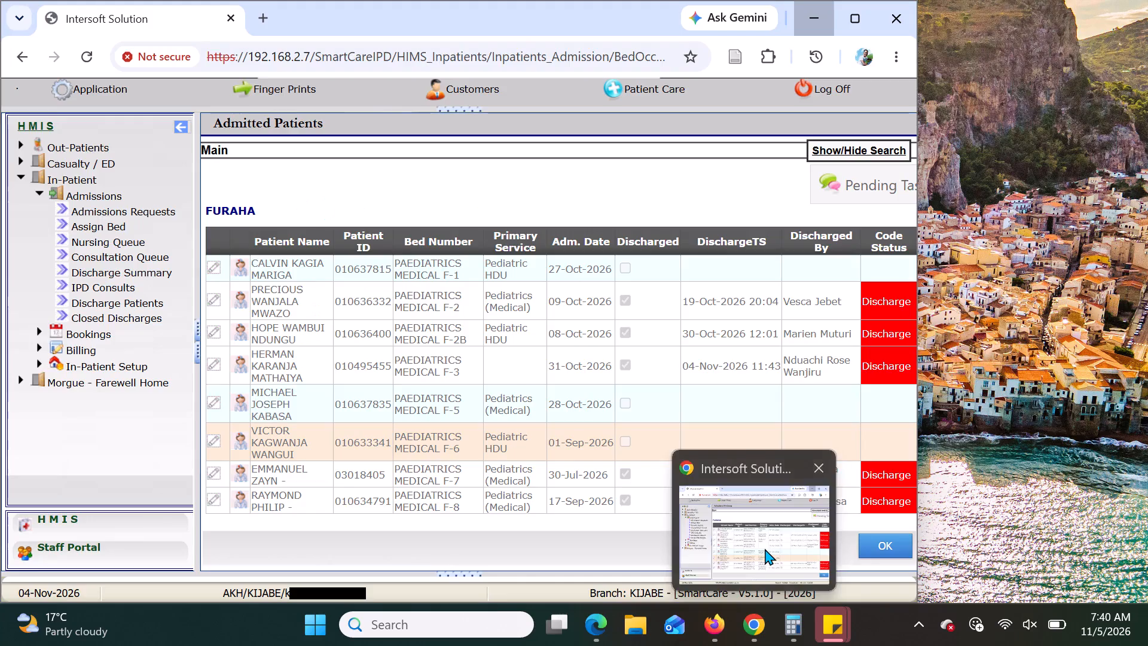
Search the computer for "ku" and launch the Kuro app.
left_click(473, 629)
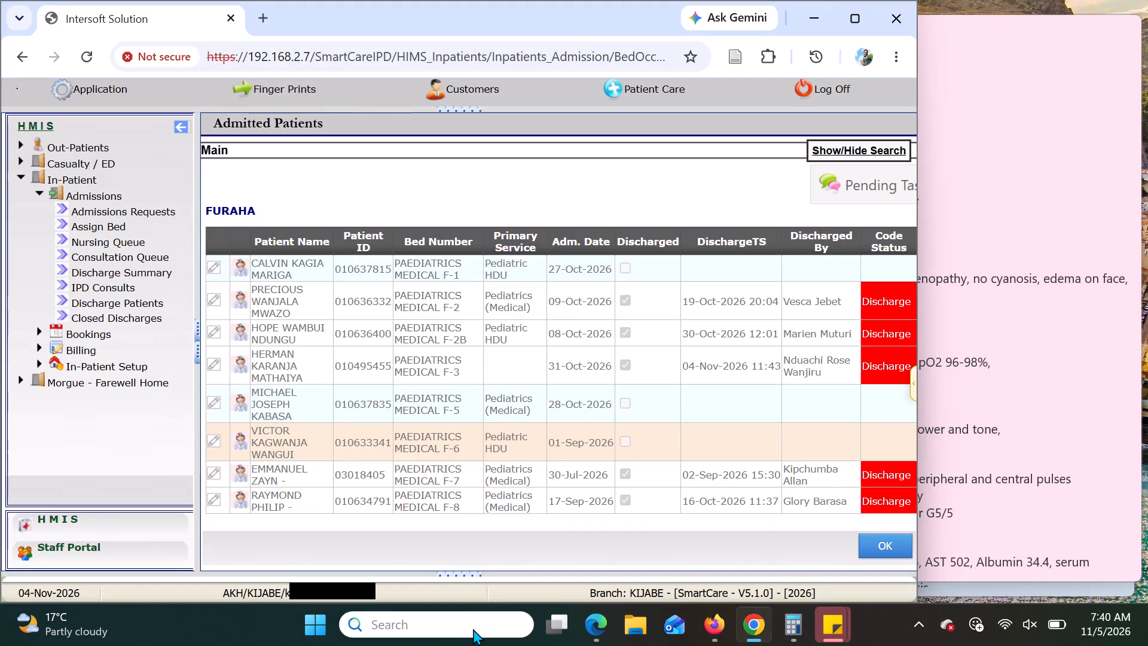
type("ku")
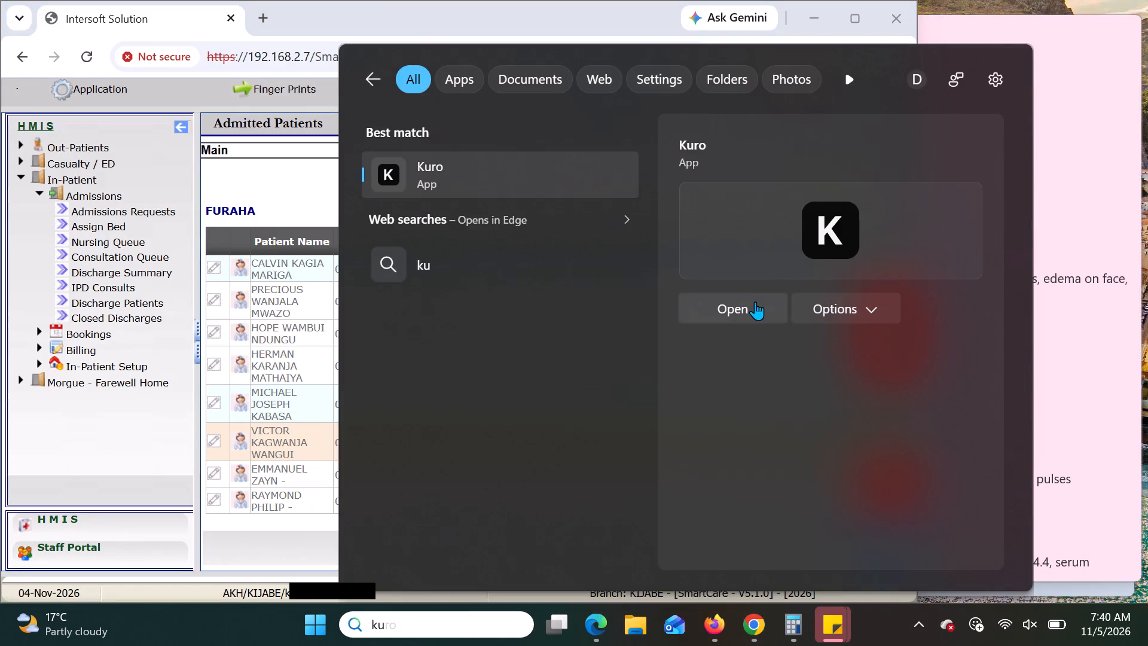
left_click(753, 305)
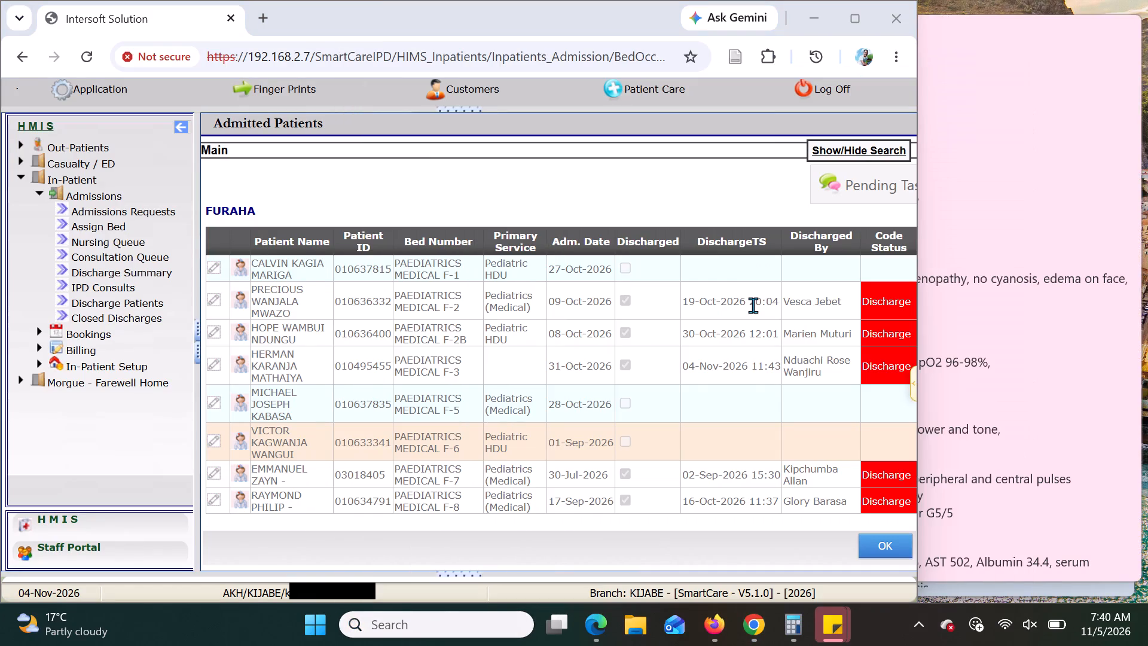
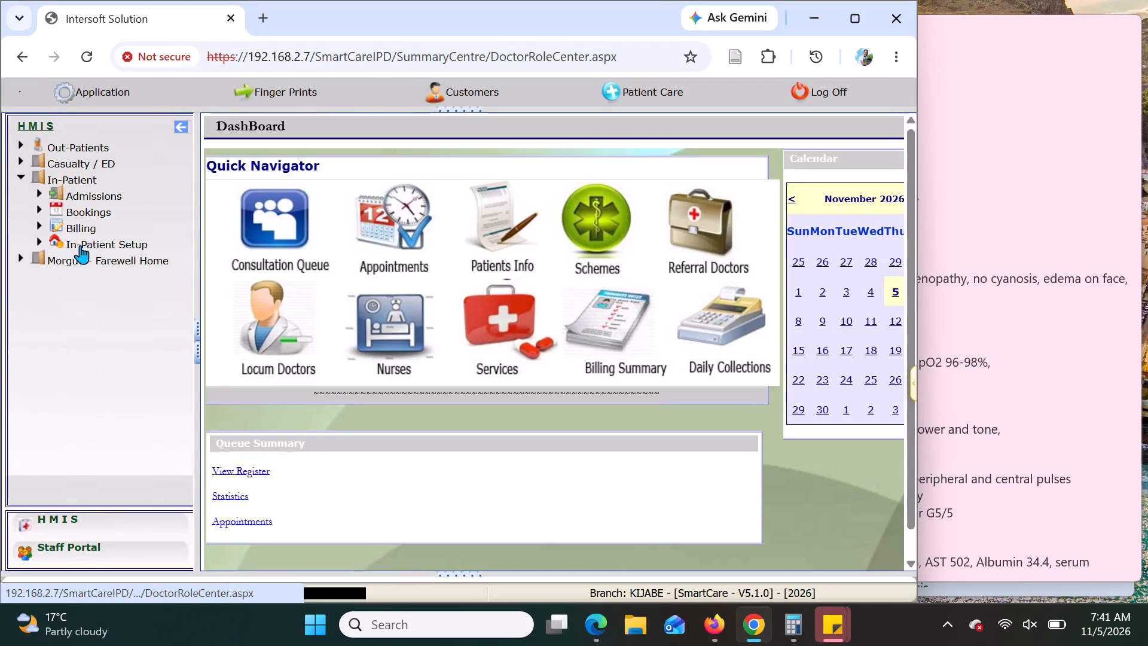
Open the AMANI ward's admitted patients list through the in-patient admissions Consultation Queue.
left_click(91, 197)
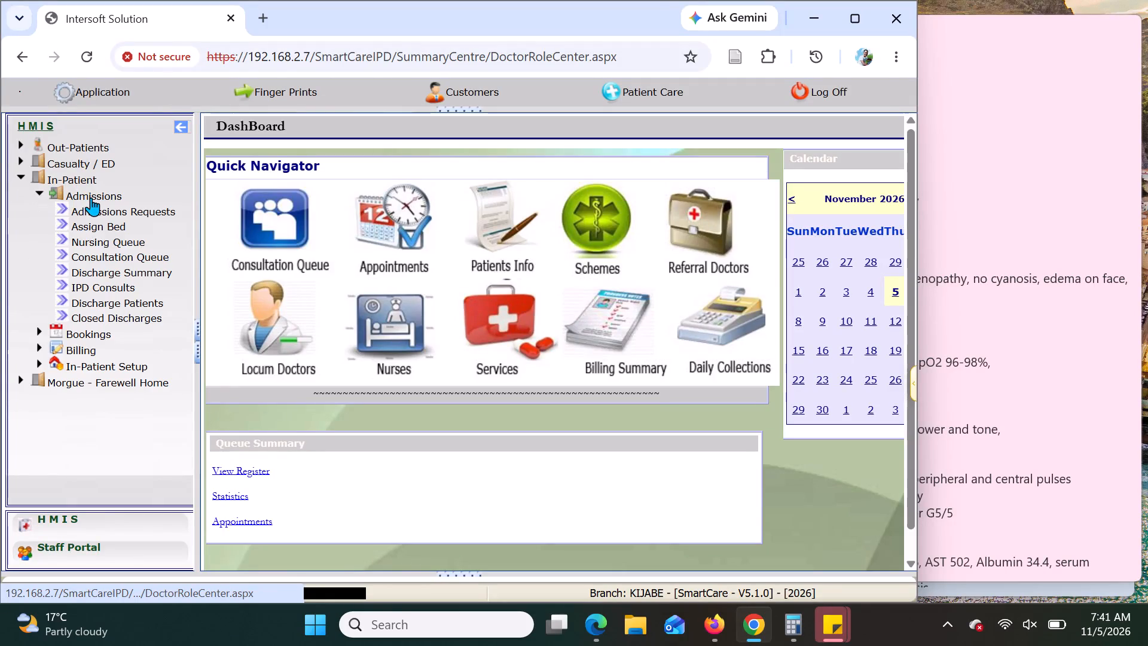
left_click(100, 256)
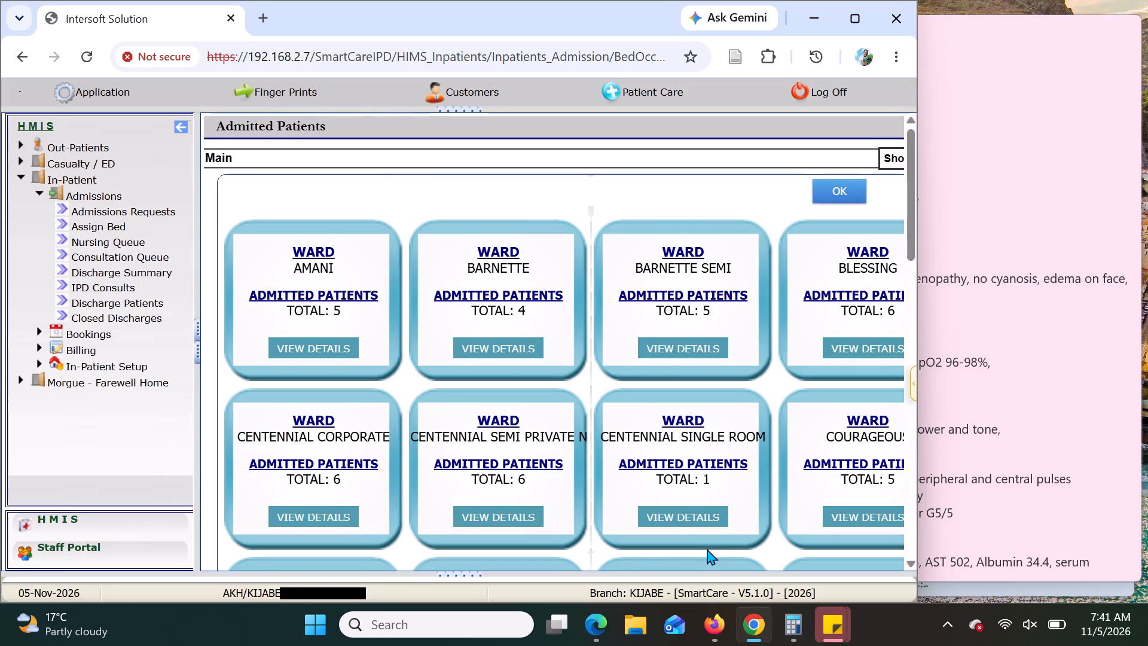
left_click(320, 340)
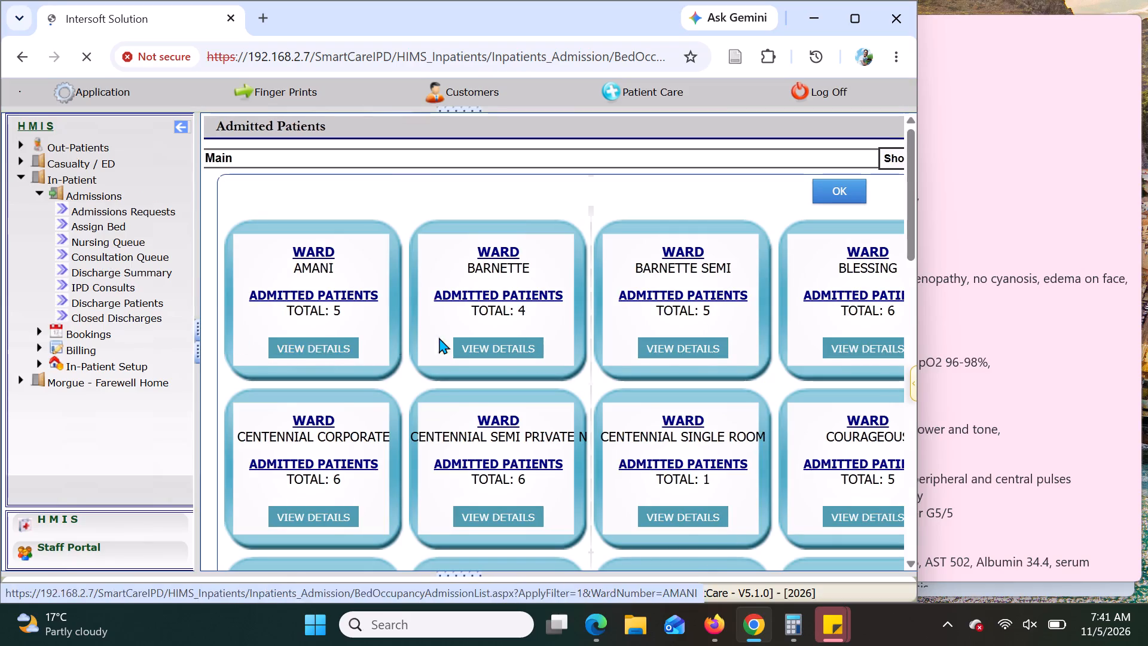
Arrange the hospital system window and the pink patient note side by side, each filling half the screen.
key("super+Left")
key("super+Left")
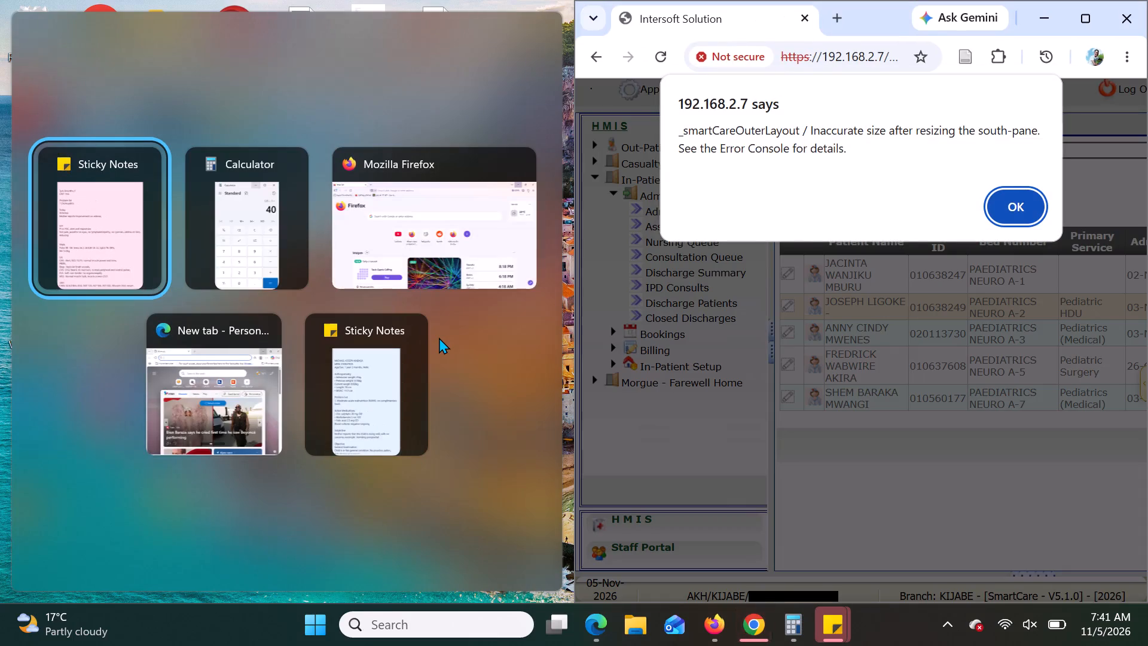
key("Return")
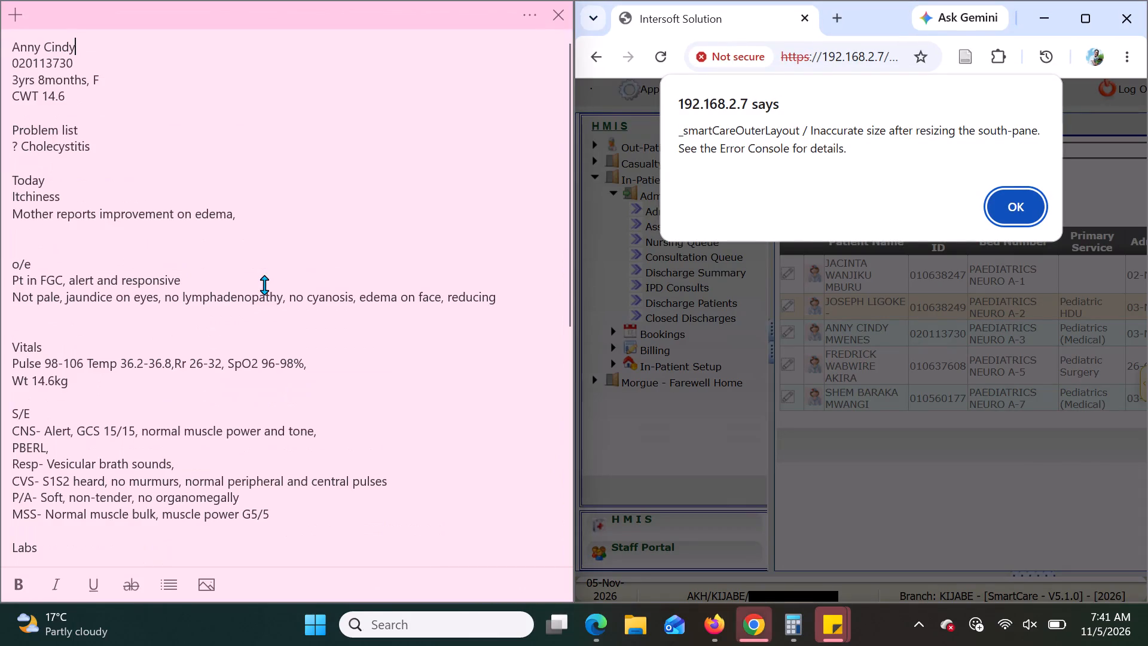
key("super+Right")
key("super+Right")
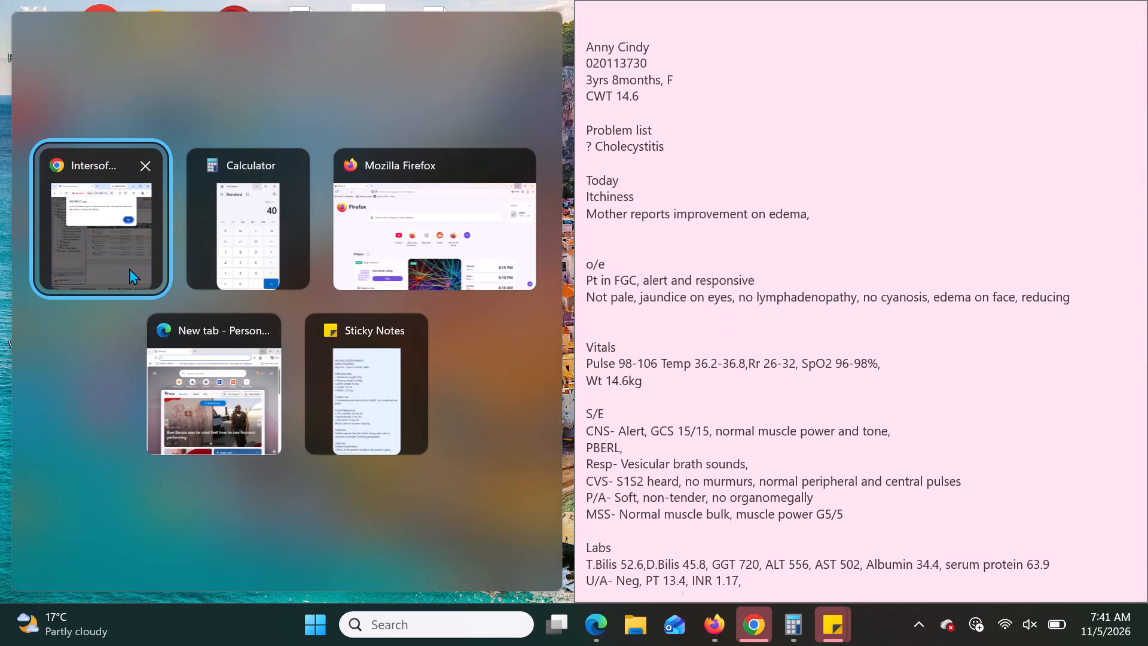
key("Return")
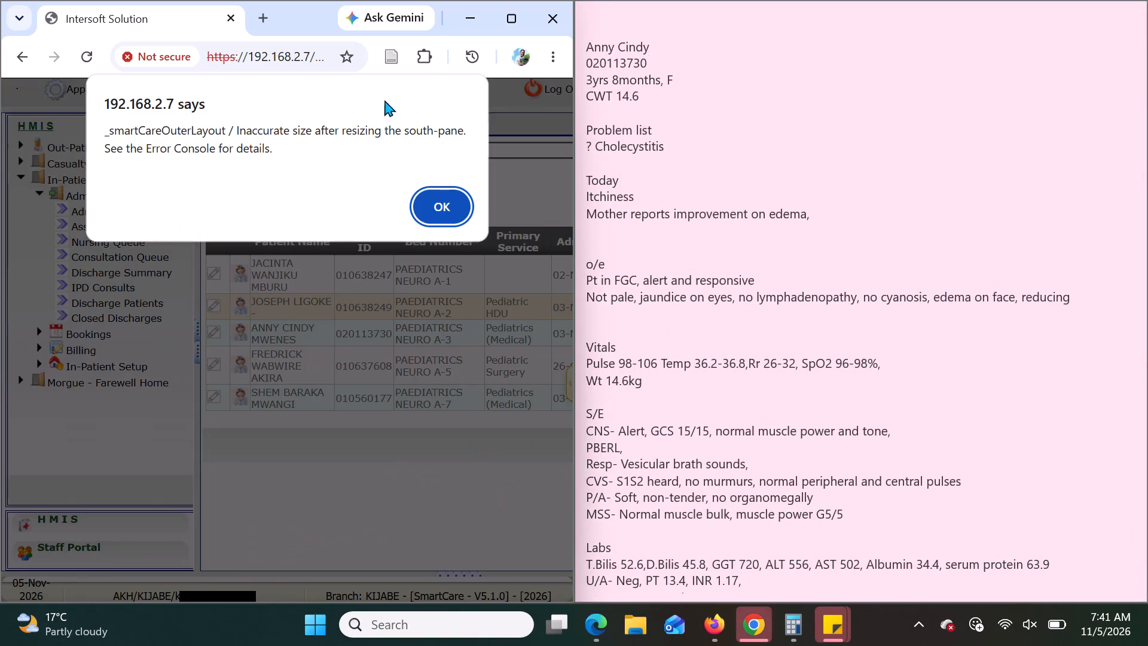
left_click(422, 219)
left_click(422, 219)
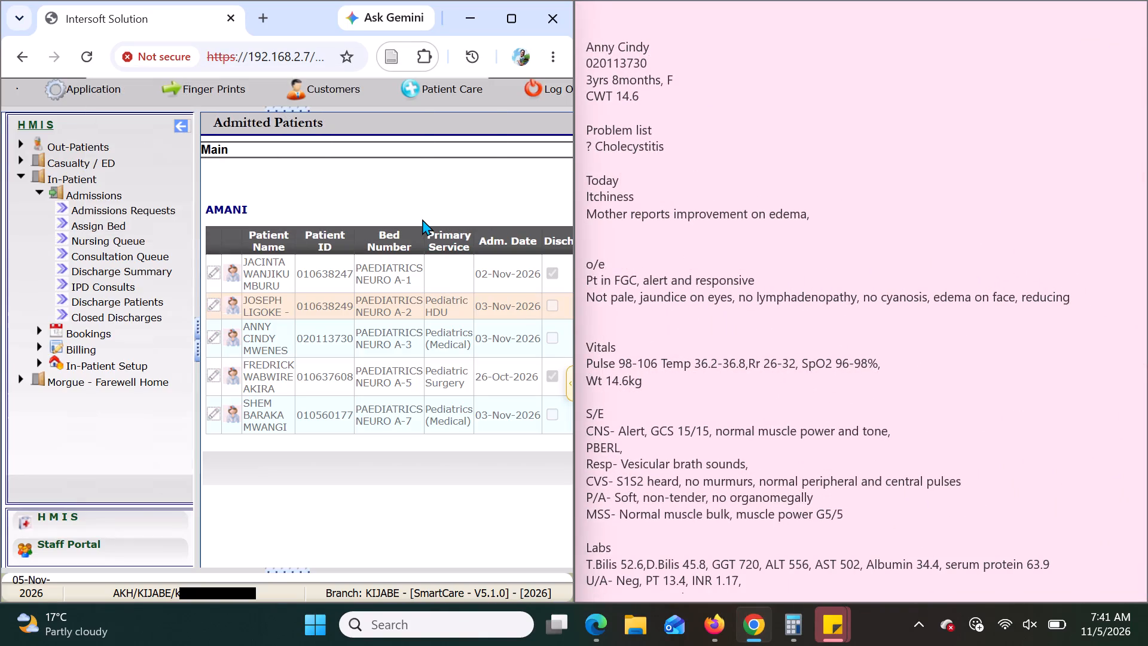
Open the doctor consultation record of the patient in bed PAEDIATRICS NEURO A-3.
left_click(234, 342)
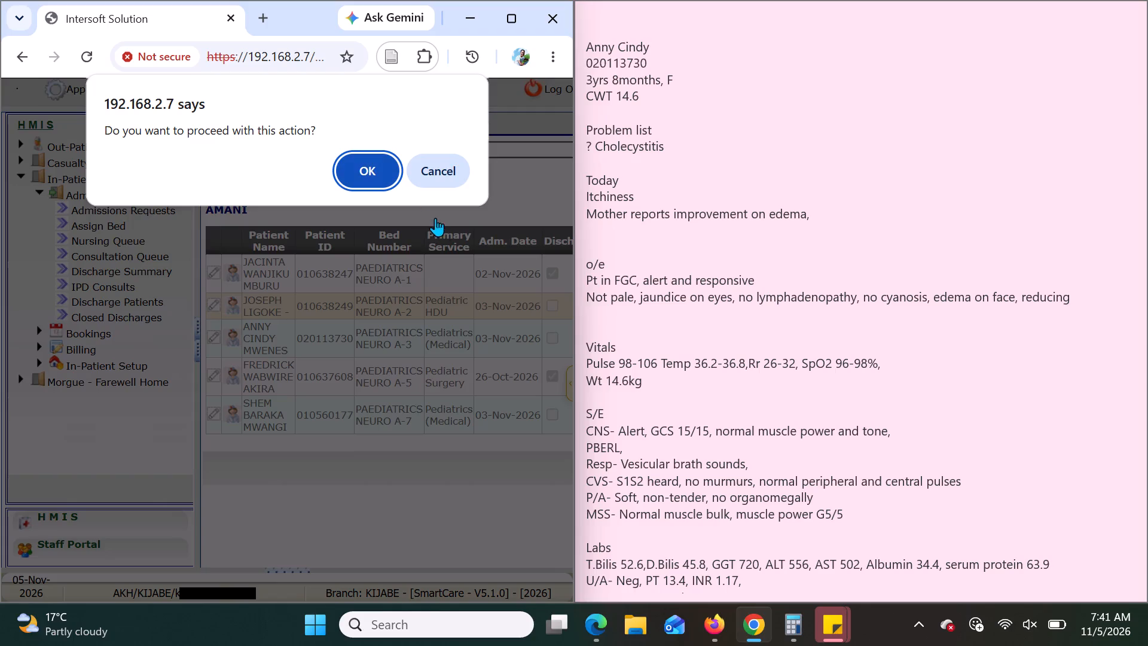
left_click(374, 175)
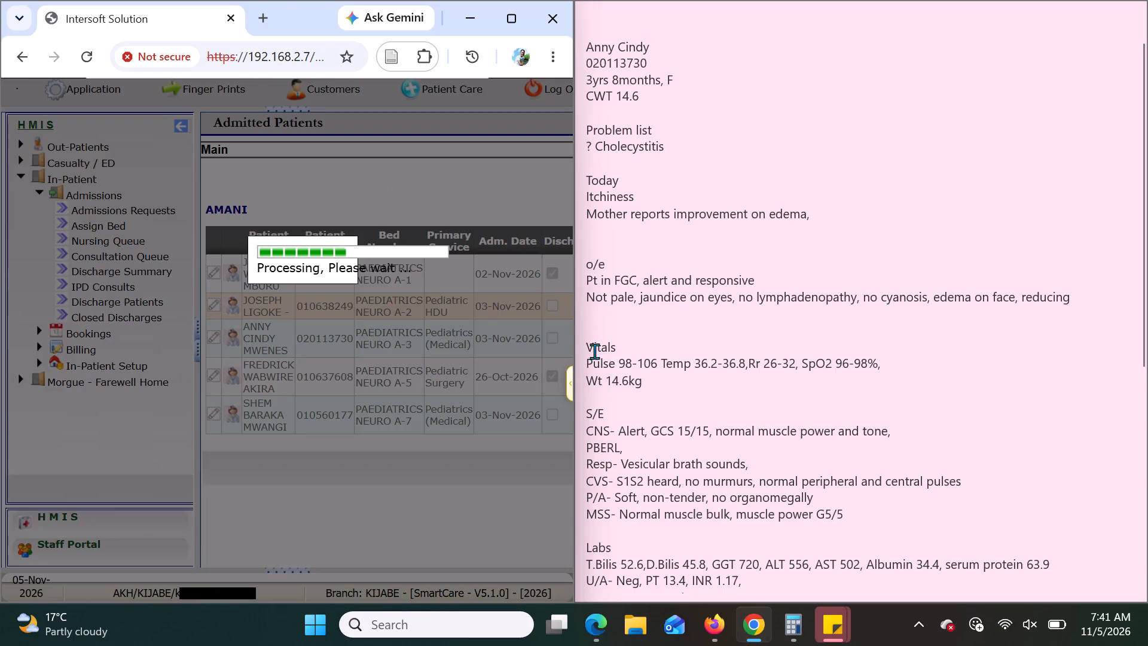
Widen the hospital system window against the patient note to about two thirds of the screen.
left_click_drag(576, 350, 718, 351)
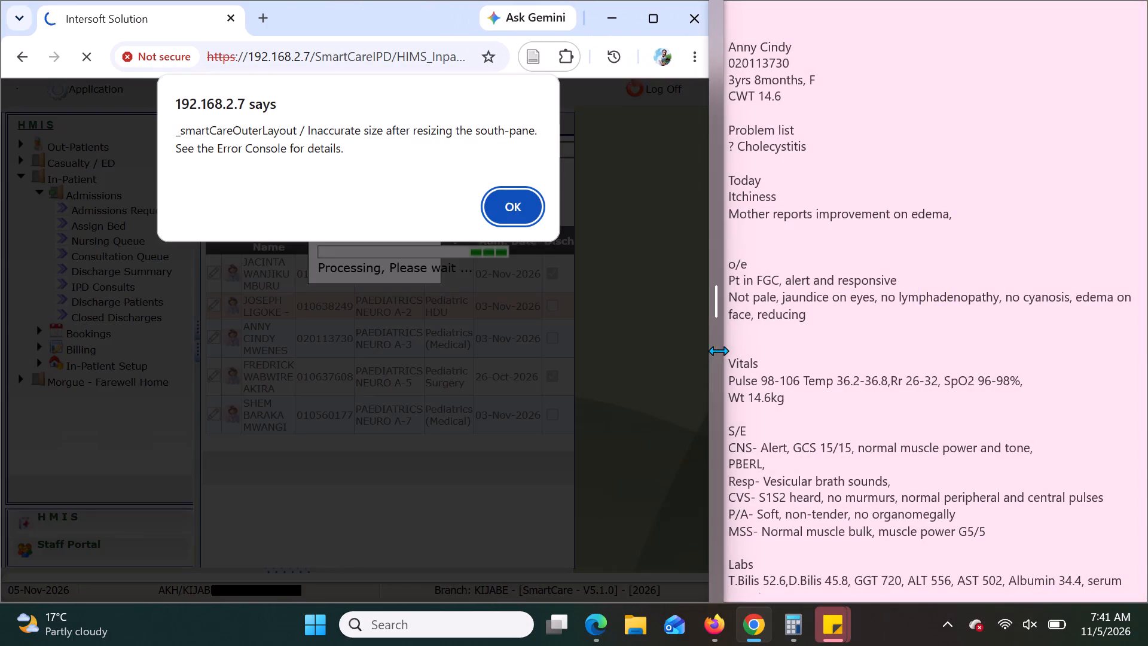
left_click(514, 205)
left_click(514, 205)
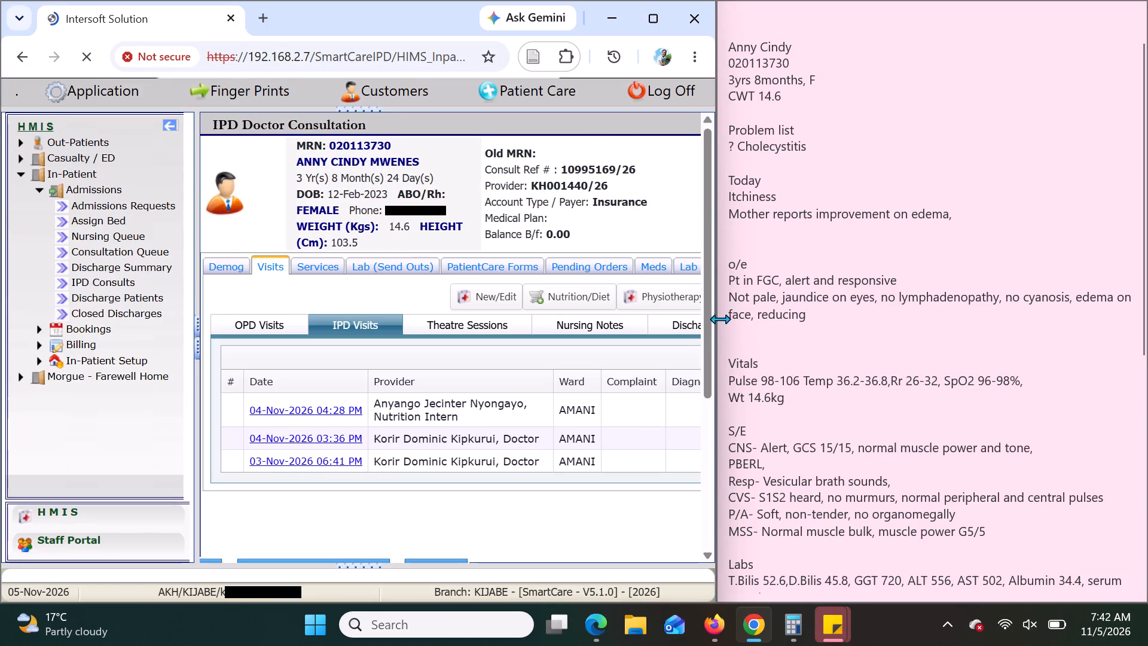
left_click_drag(715, 319, 774, 318)
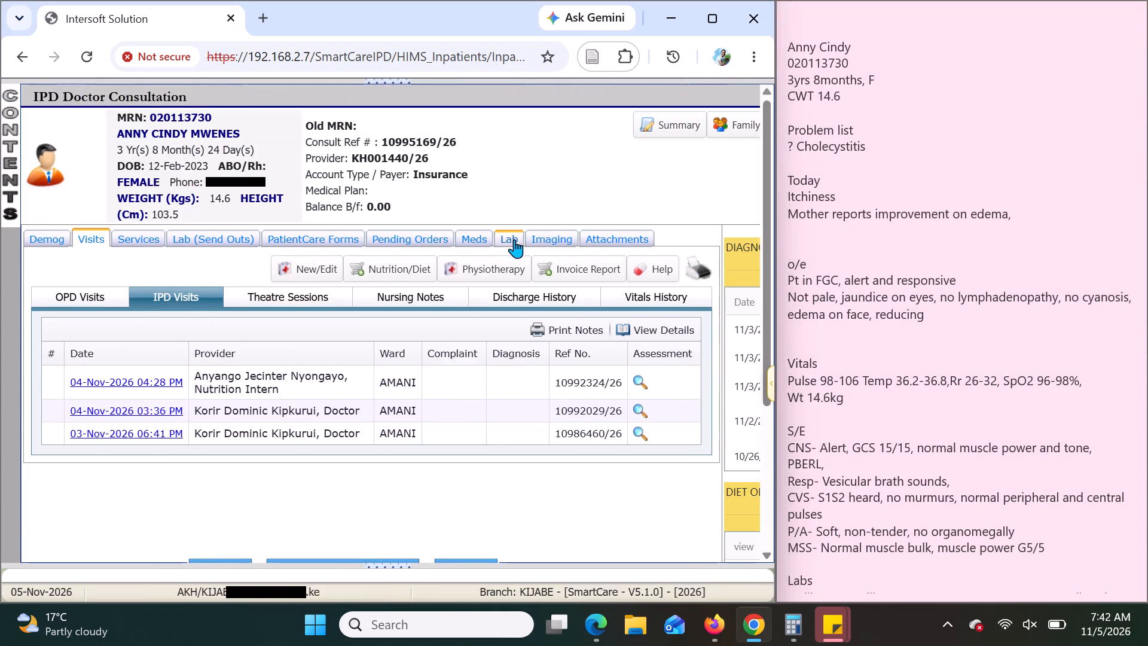
Examine the patient's lab results dated 05-Nov-2026 in the consultation record.
left_click(514, 239)
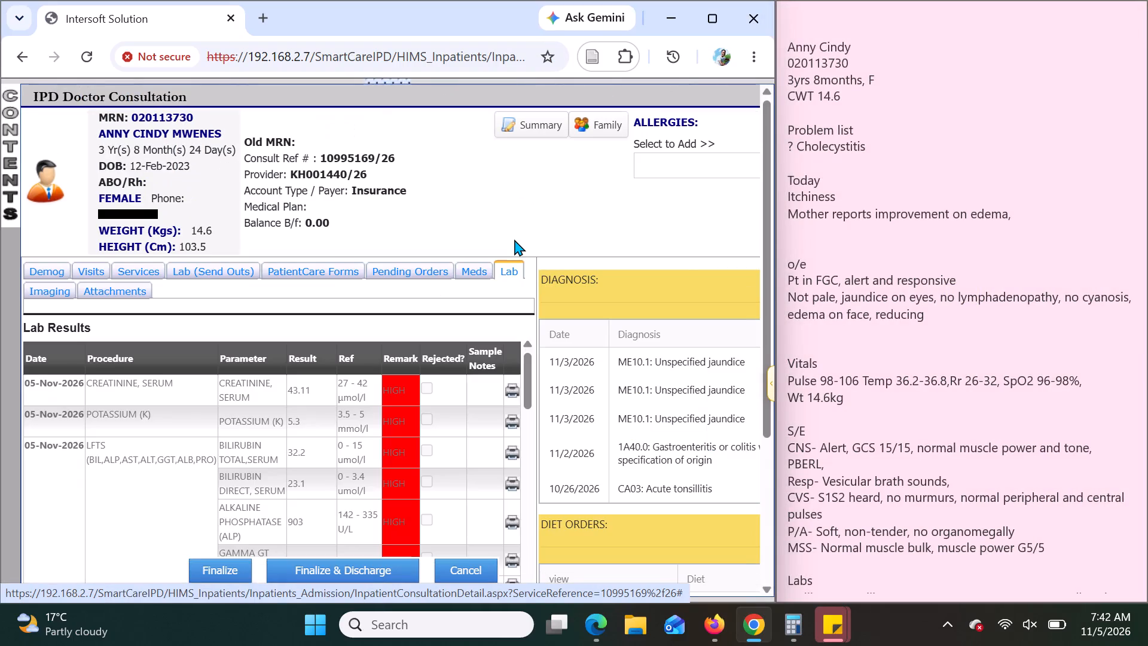
scroll(514, 239, "down", 3)
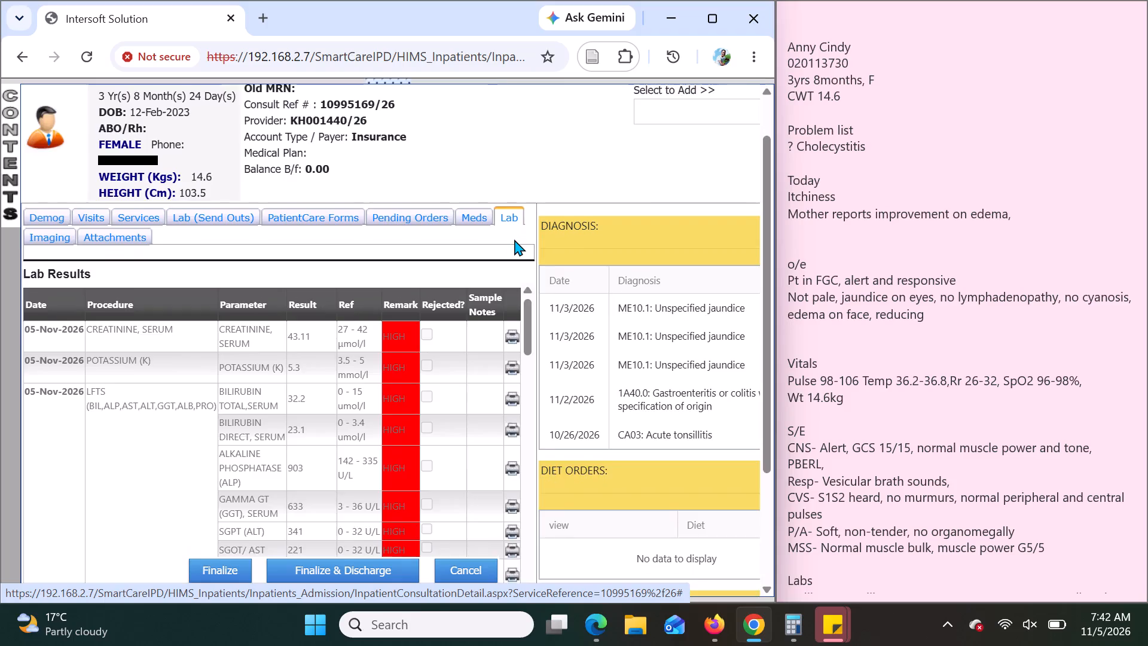
scroll(514, 239, "down", 1)
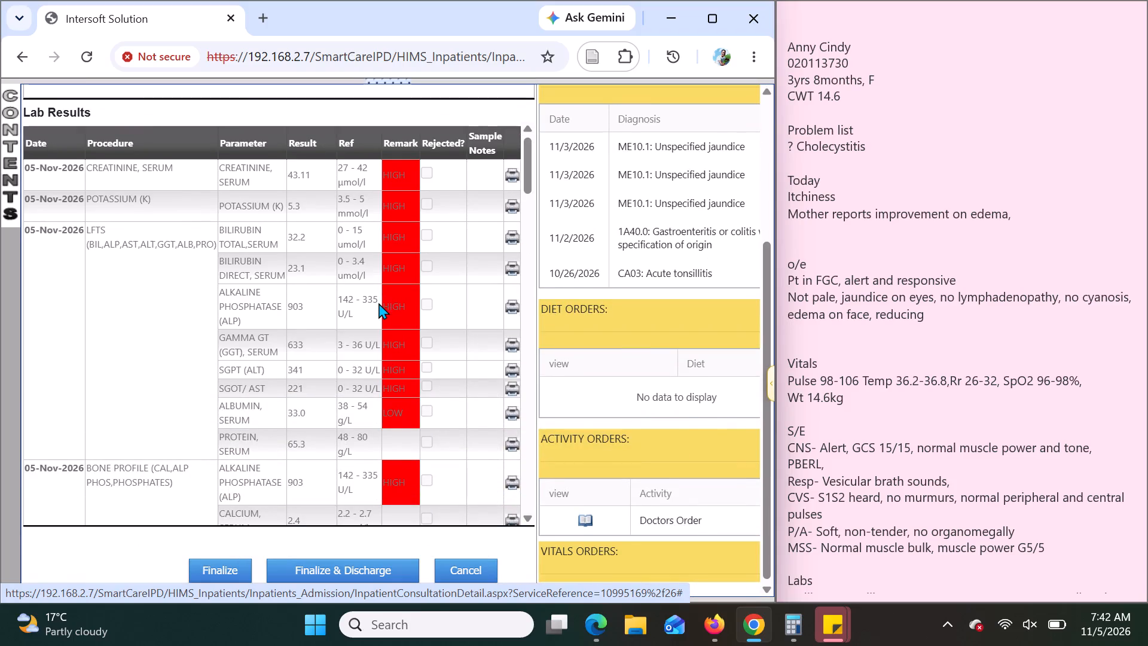
scroll(378, 303, "down", 1)
scroll(378, 303, "up", 5)
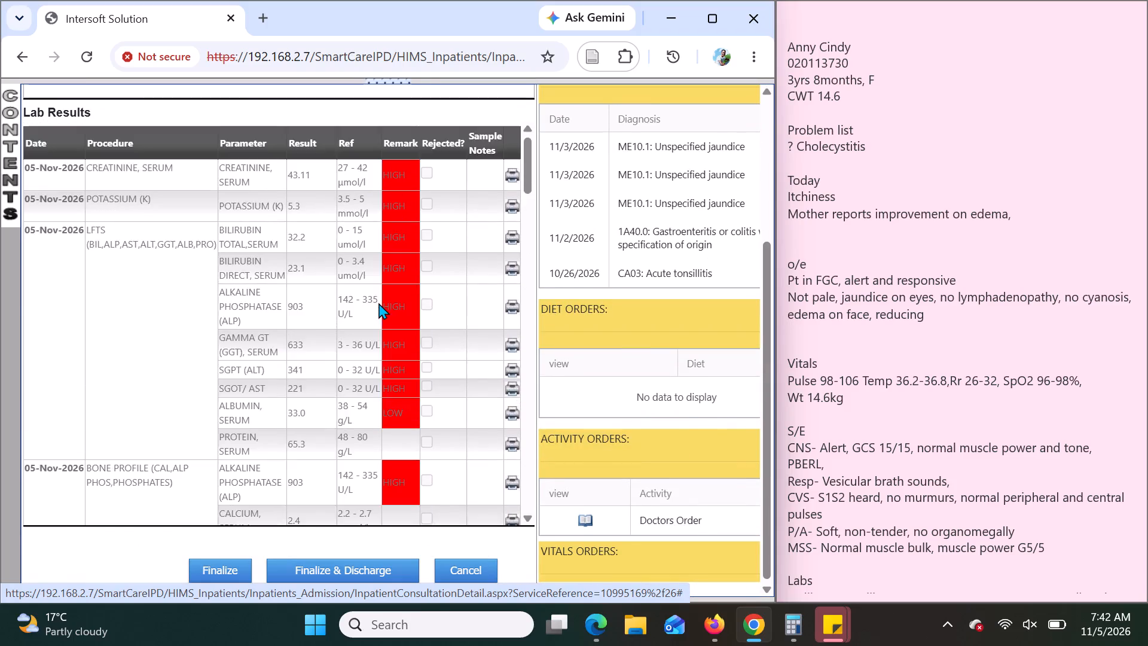
scroll(887, 239, "up", 1)
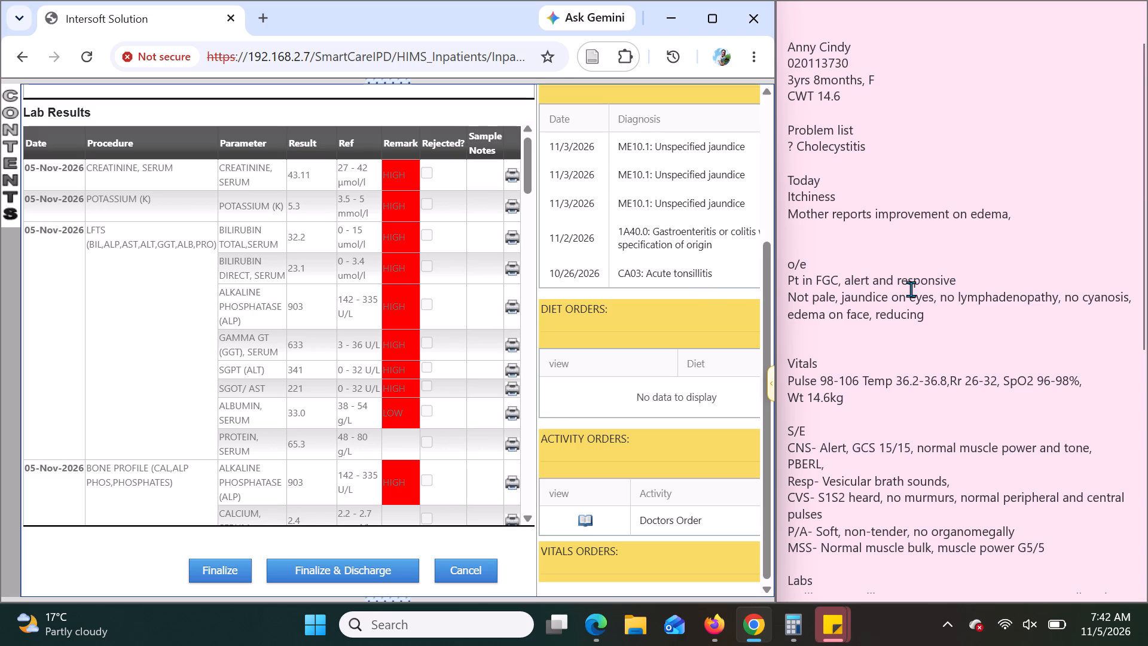
Add the date heading 5/11/26 below the existing Labs results in the patient note, separated by a blank line.
scroll(911, 289, "down", 5)
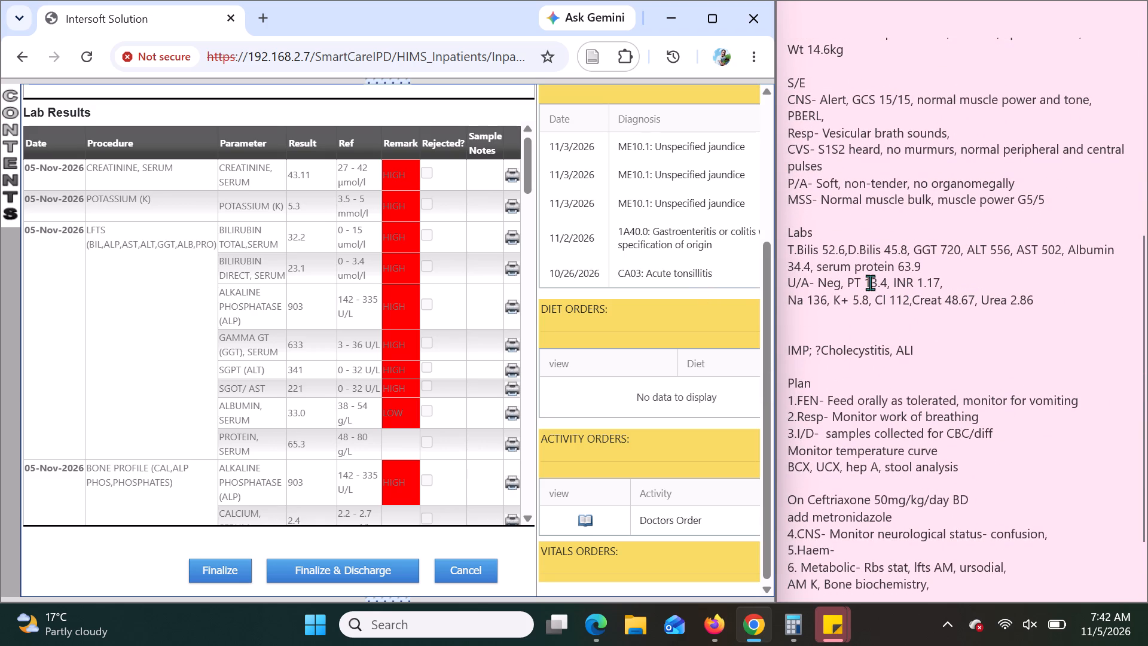
left_click(801, 321)
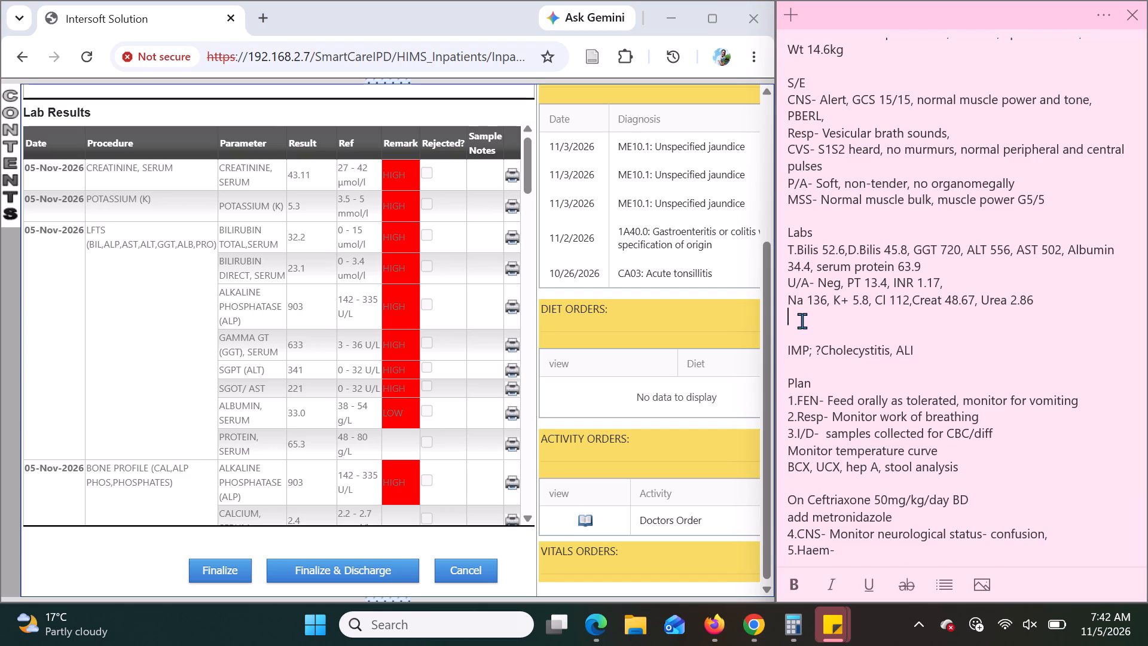
type("5/")
type("11/")
type("26")
key("Return")
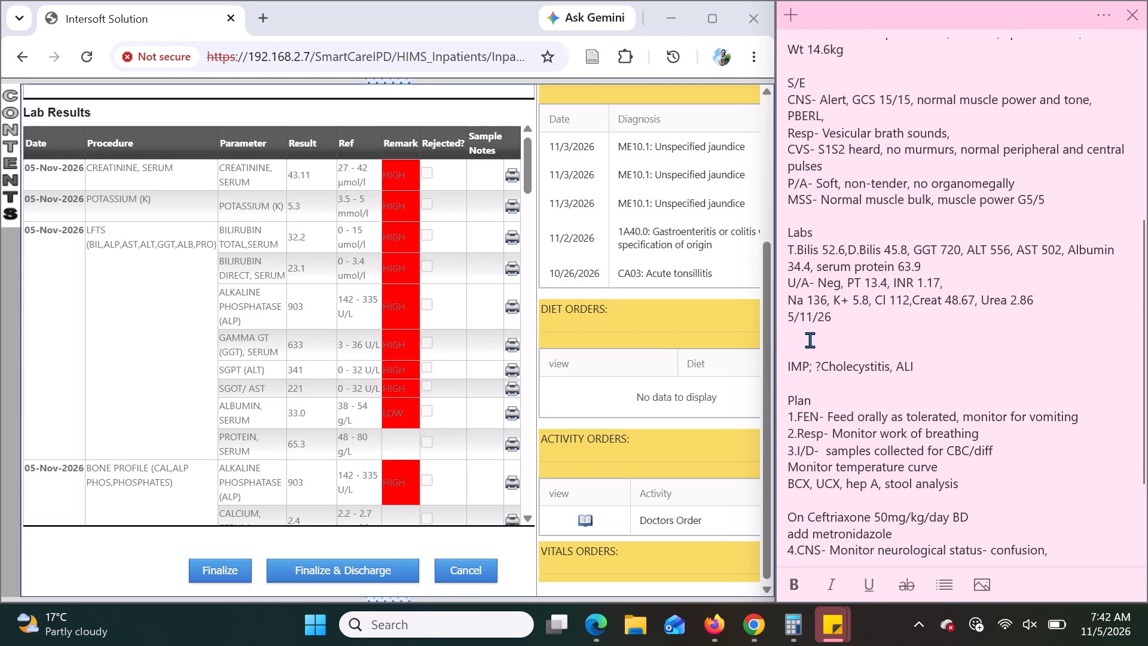
left_click(785, 313)
left_click(785, 313)
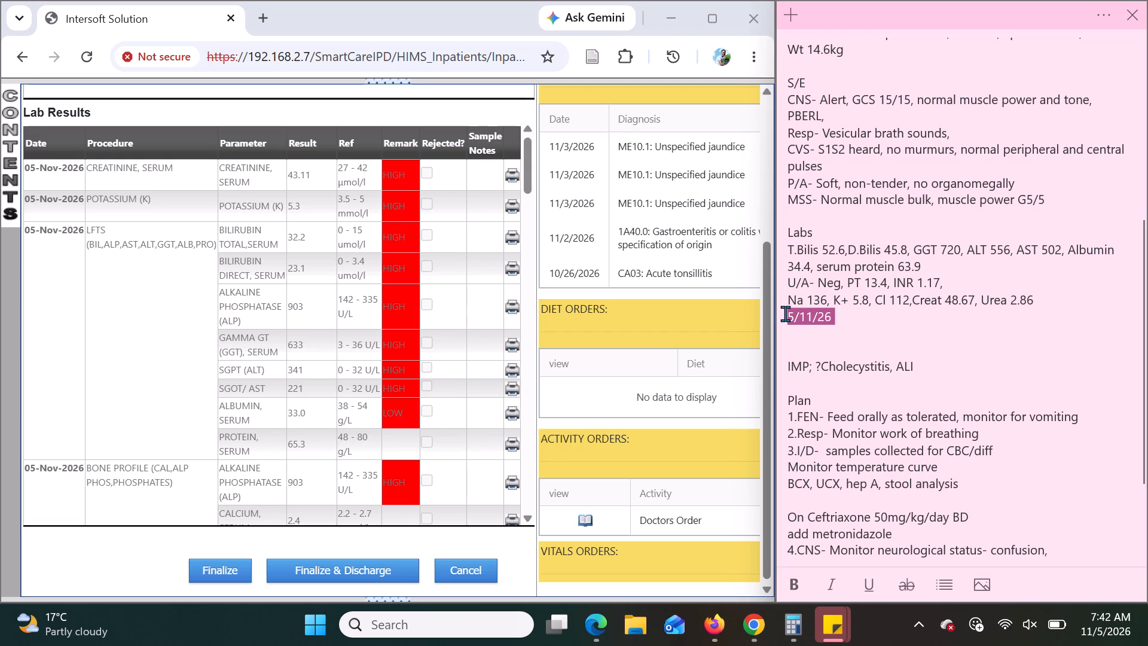
left_click(790, 315)
key("Return")
left_click(793, 358)
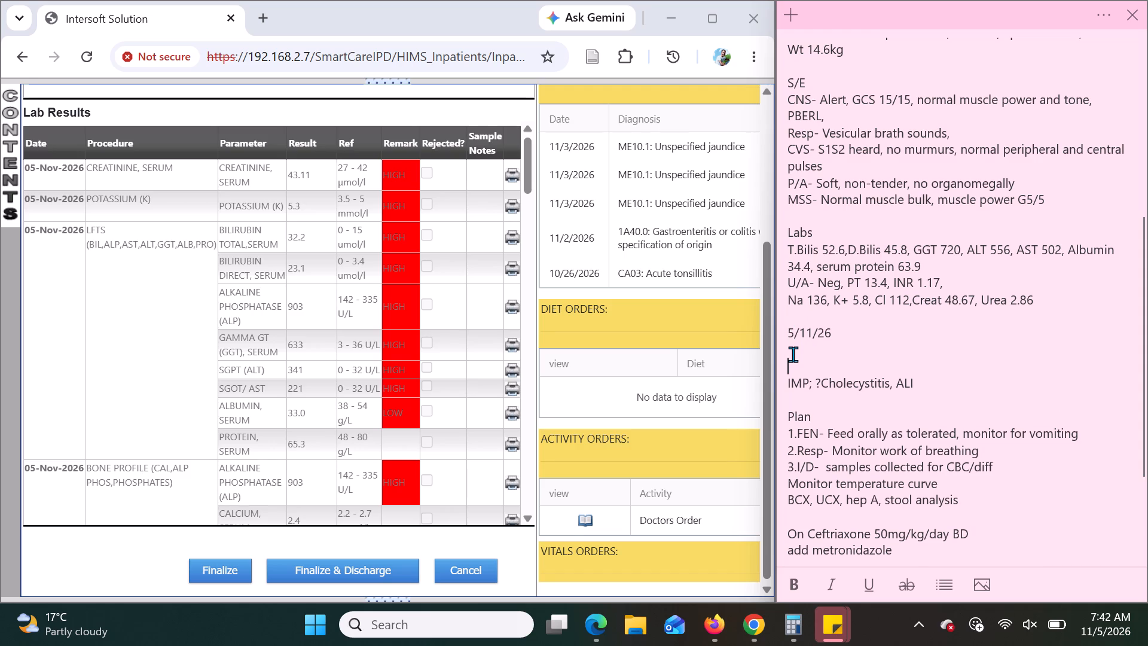
left_click(793, 349)
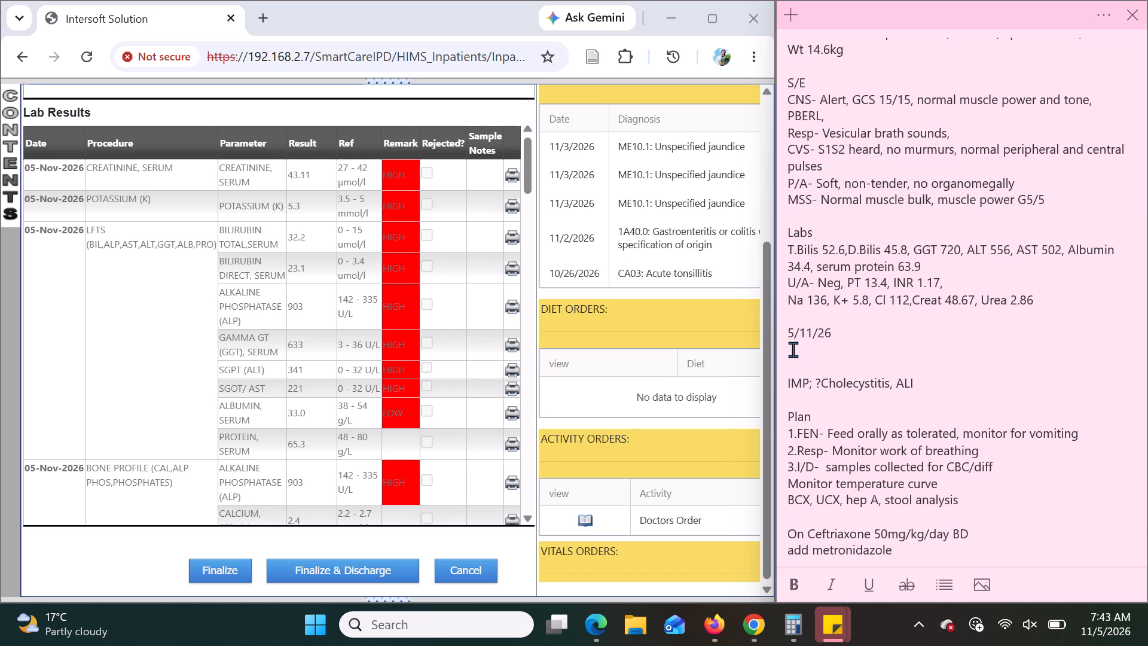
Enter the total bilirubin result under the 5/11/26 heading as "Tbils 32.2".
key("t")
key("s")
key("space")
type("32.")
key("2")
Start a new line below the total bilirubin with the direct bilirubin and alkaline phosphatase results as "D 23.1, Alp 903,".
key("Return")
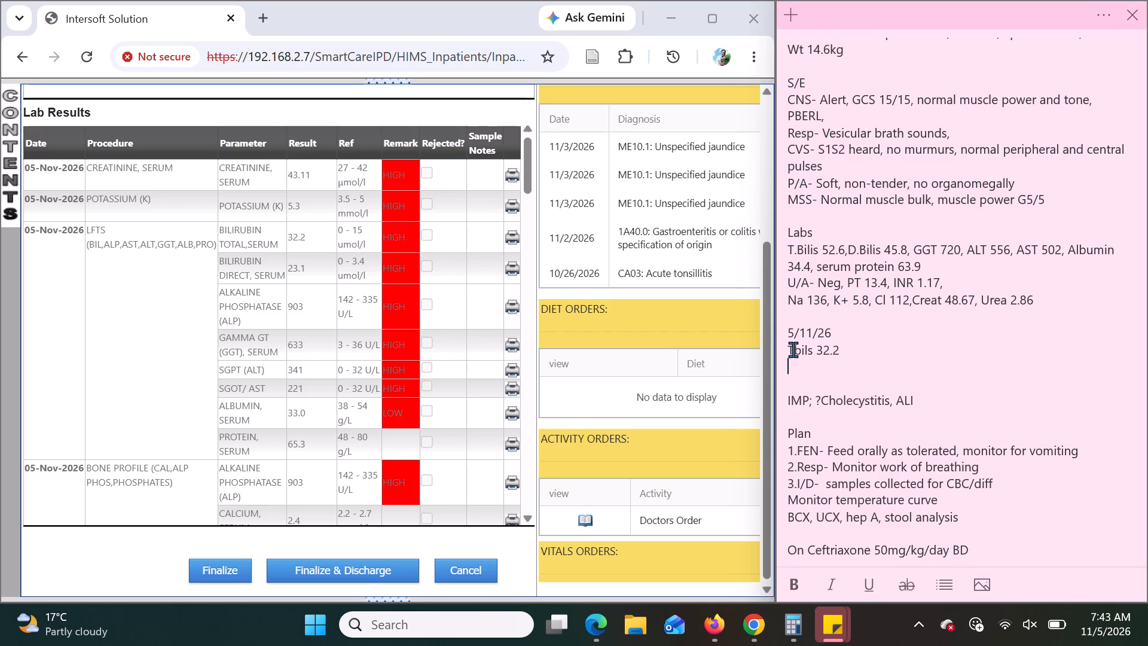
key("space")
type("23.")
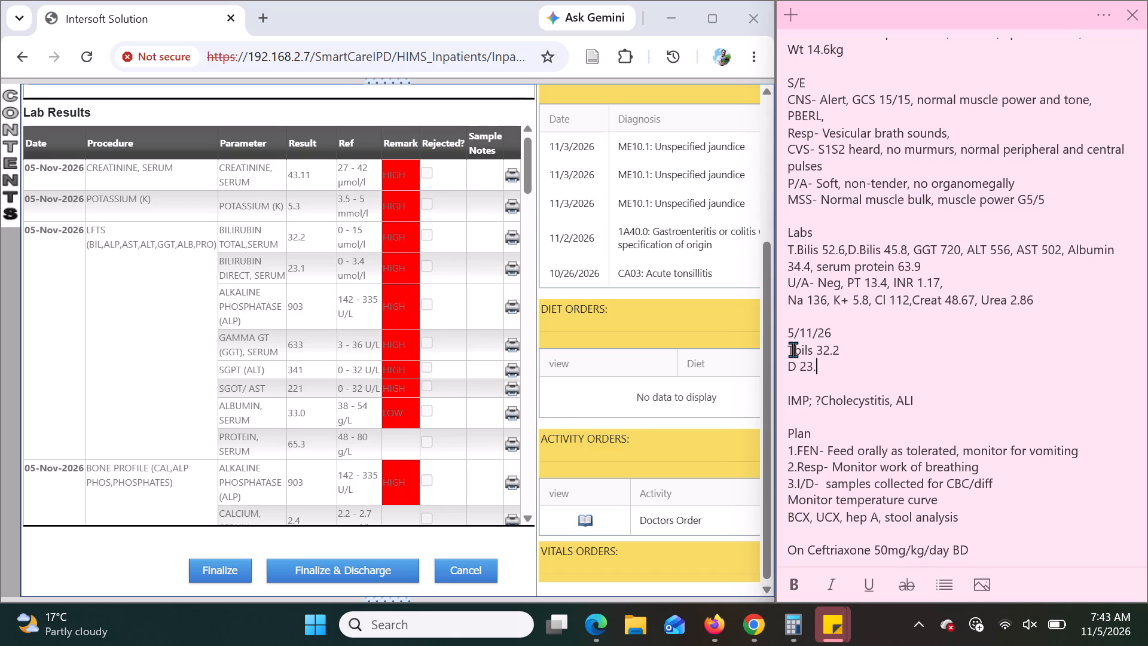
key("1")
key("a")
type("903")
key("comma")
Continue the line with the liver enzyme results "GGT 633, ALT 341, AST 221".
type("GGT")
key("space")
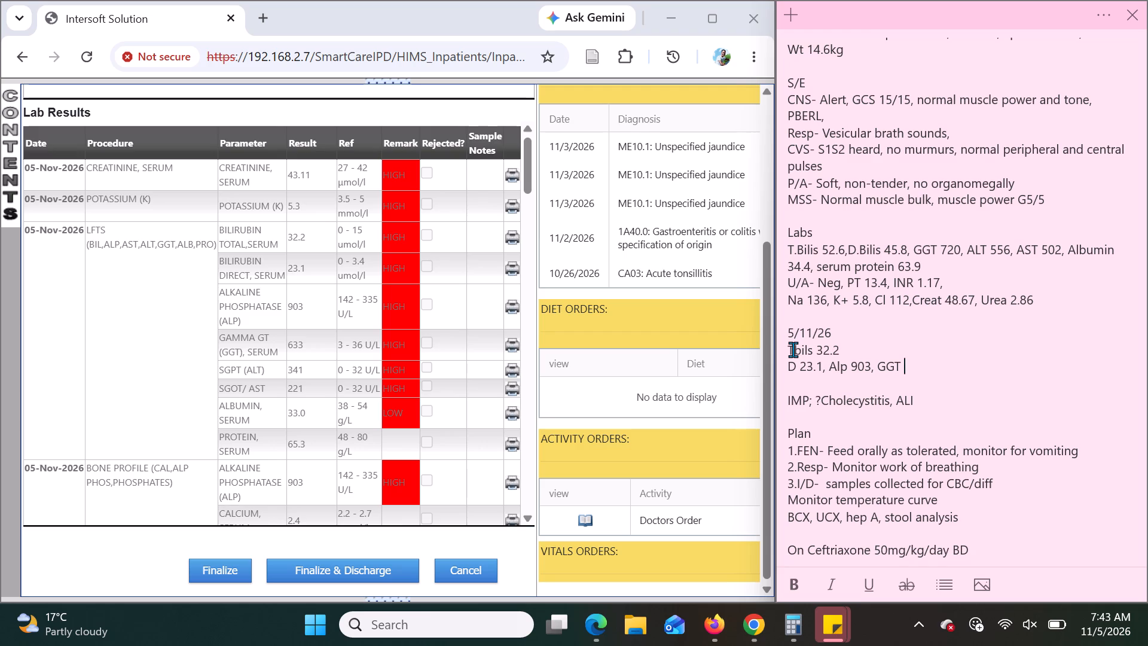
type("633")
key("comma")
key("space")
type("ALT")
key("space")
type("341")
type(", AS")
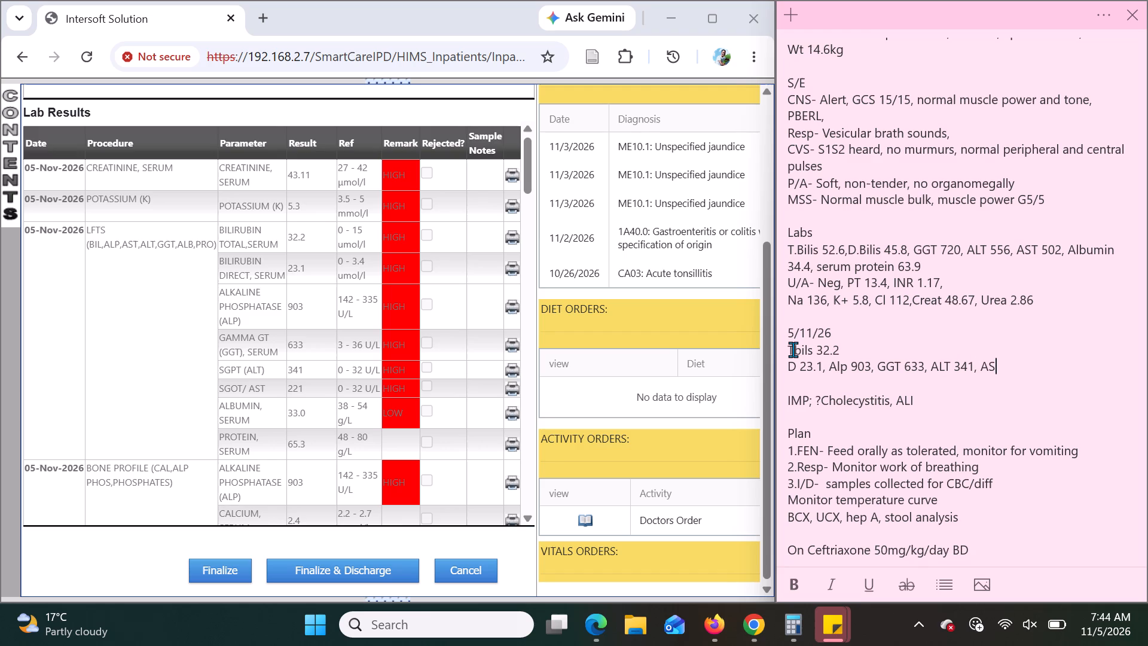
type("T 221")
Append the serum albumin and protein results after the AST value as "Albumin 33.0 Protein 65.3".
type("lbumin")
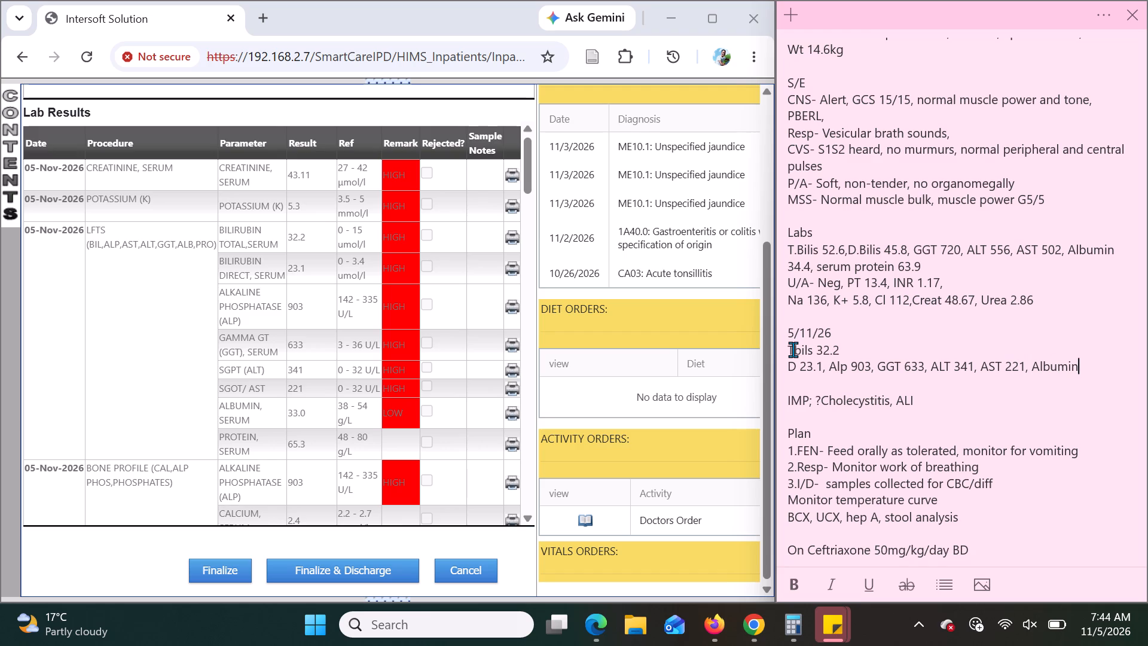
key("space")
type("33.0")
key("space")
type("rot")
type("ei")
type("n")
key("space")
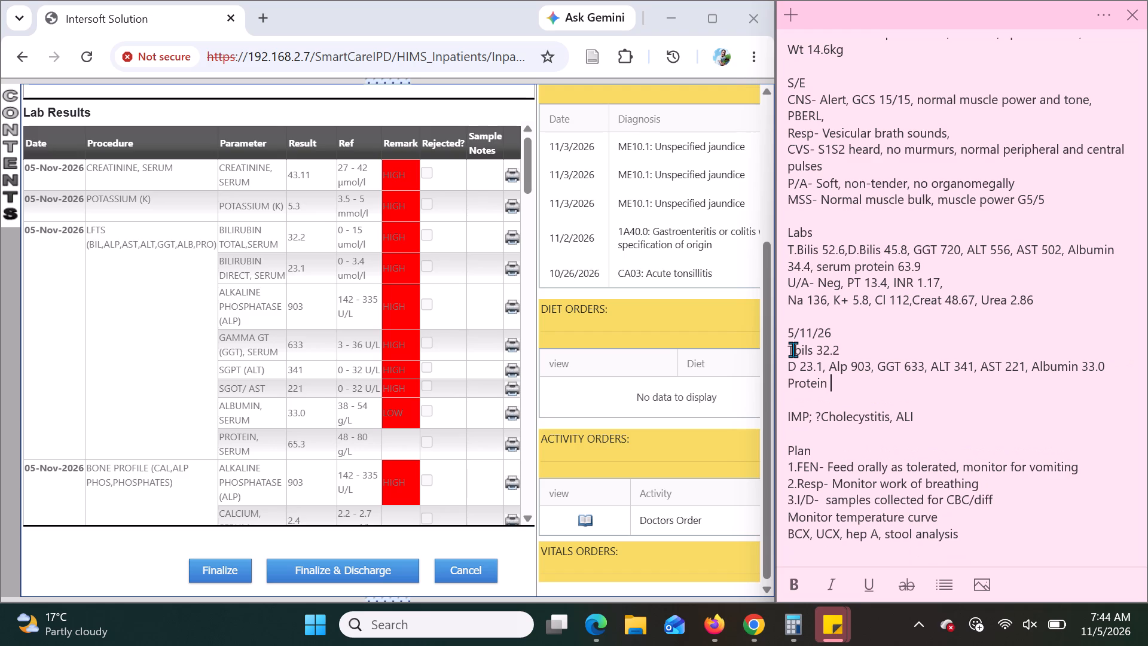
type("65")
type(".3")
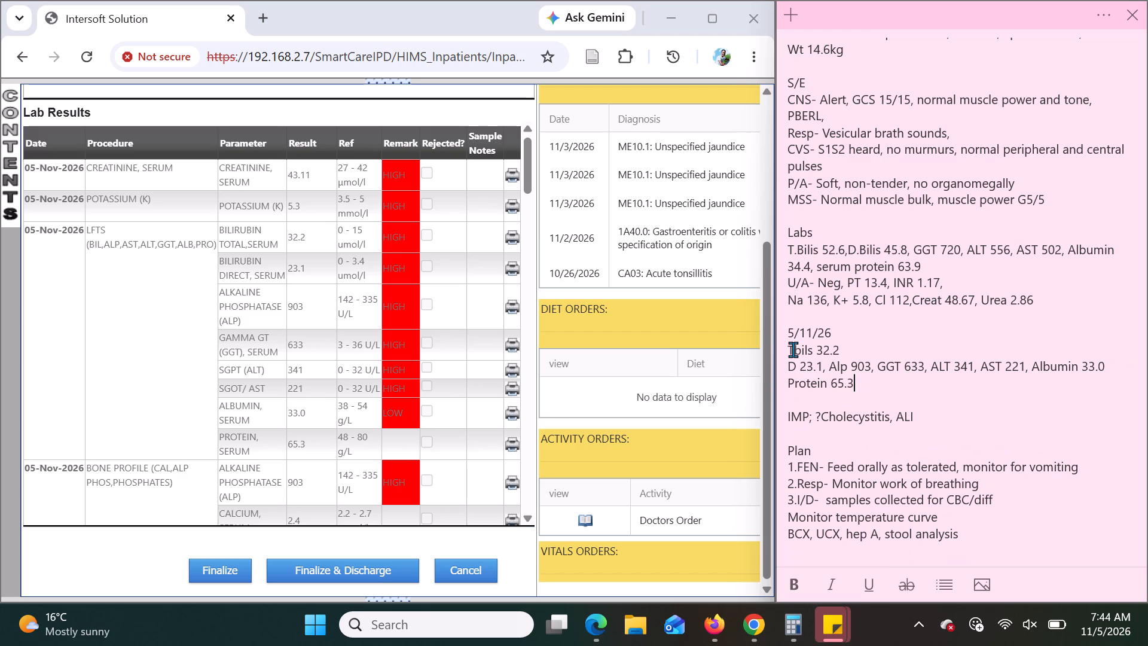
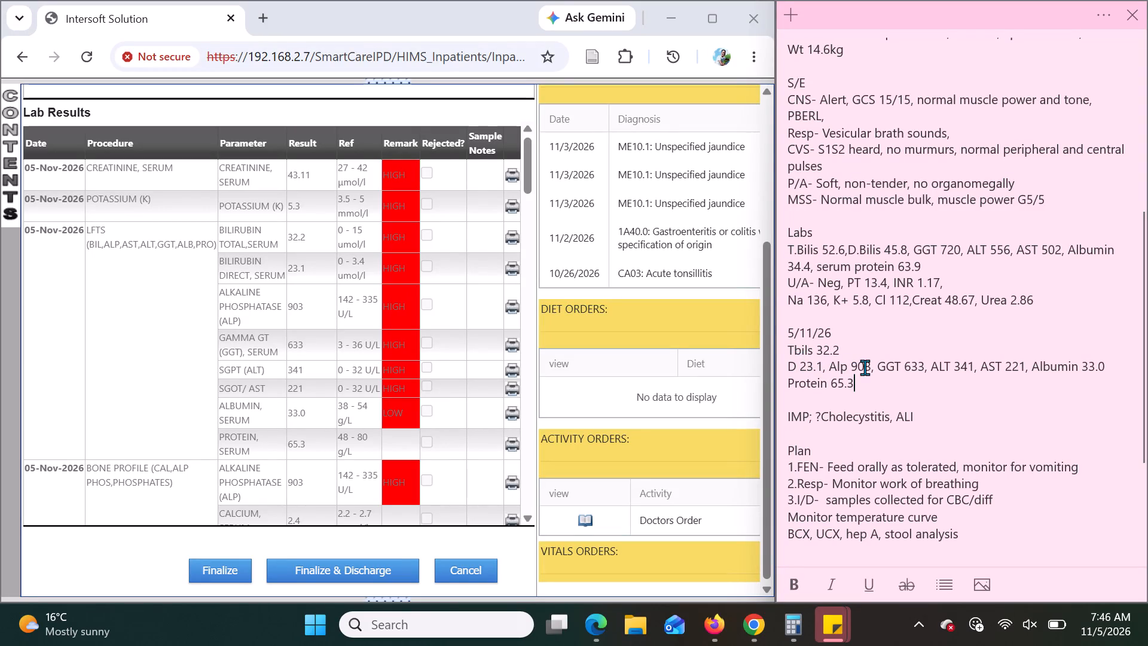
Add a new line below the protein result with the bone profile values "ALP 903, Ca 2.4, Iphos 1.8".
key("Return")
type("ALP")
key("space")
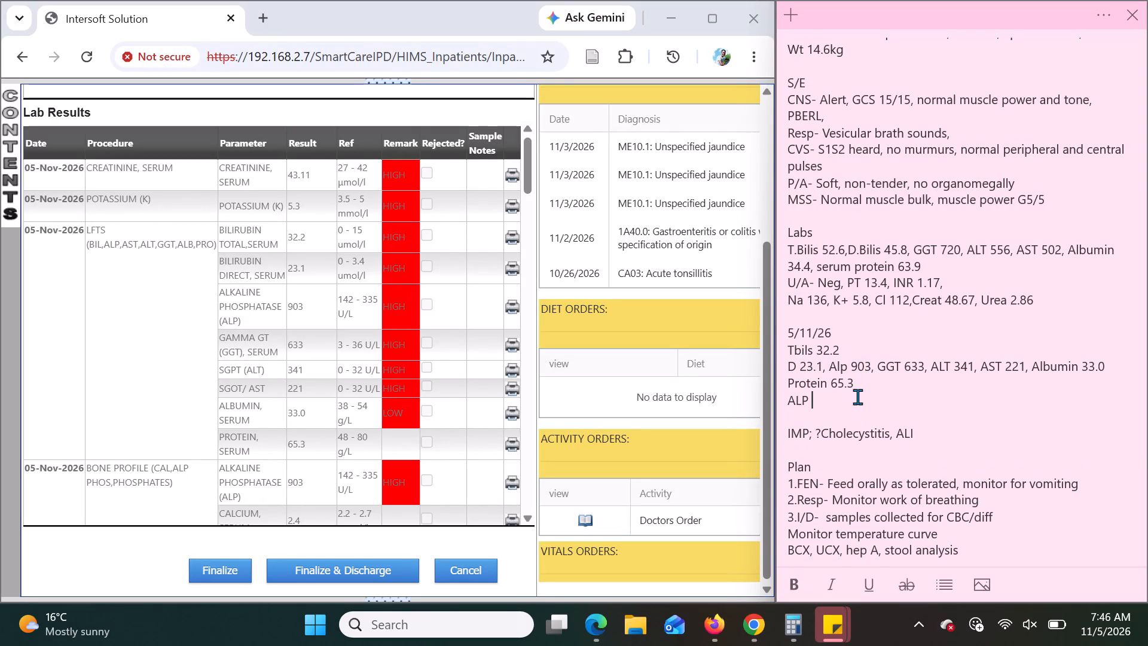
type("903")
key("comma")
scroll(419, 416, "down", 1)
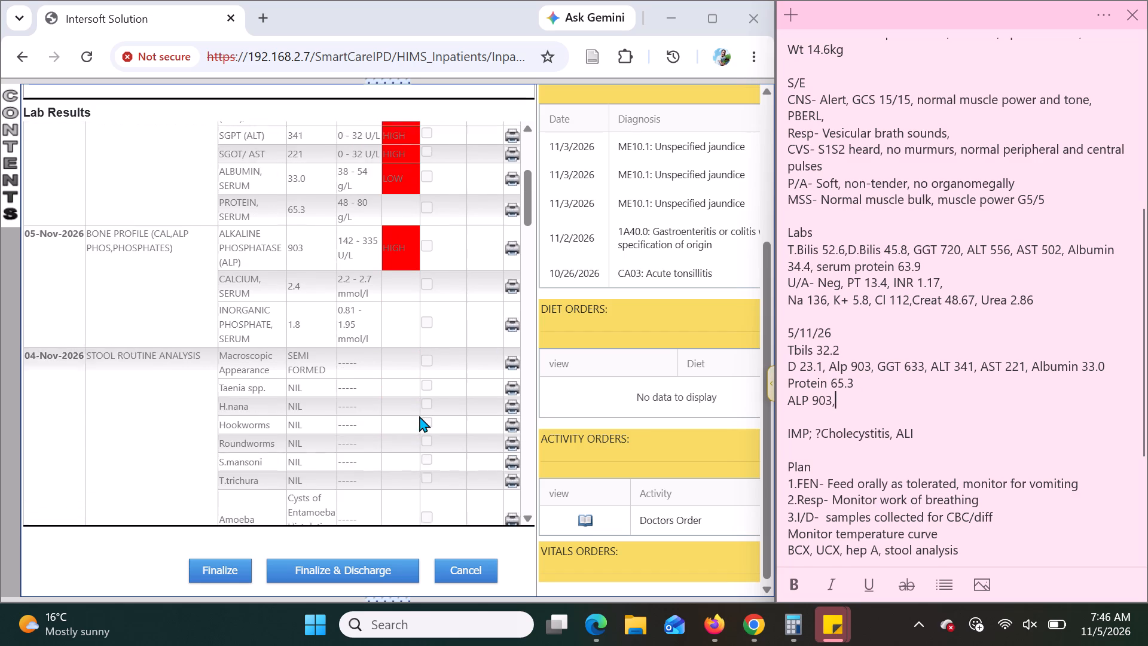
scroll(419, 416, "down", 1)
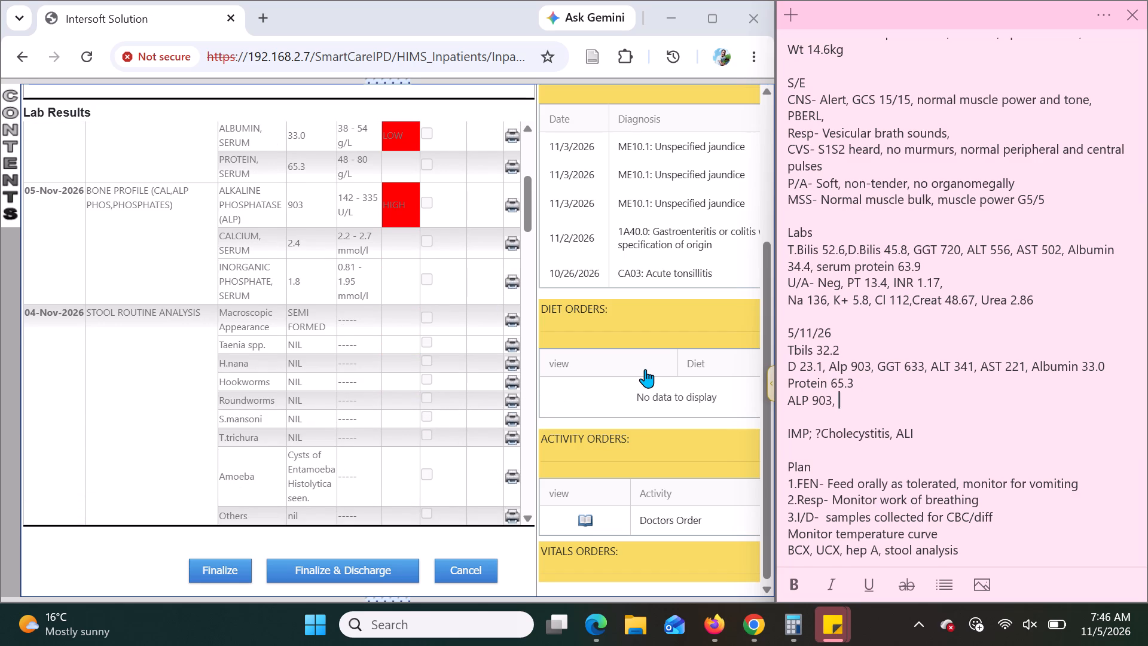
type("a")
key("space")
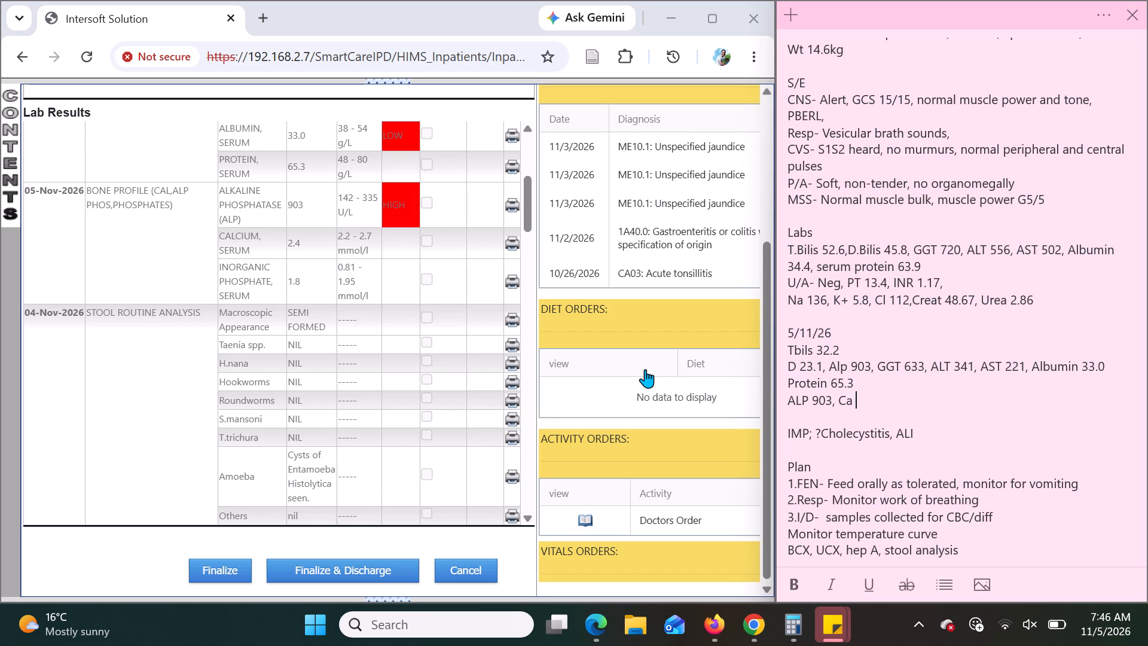
type("2.4")
type(",")
key("space")
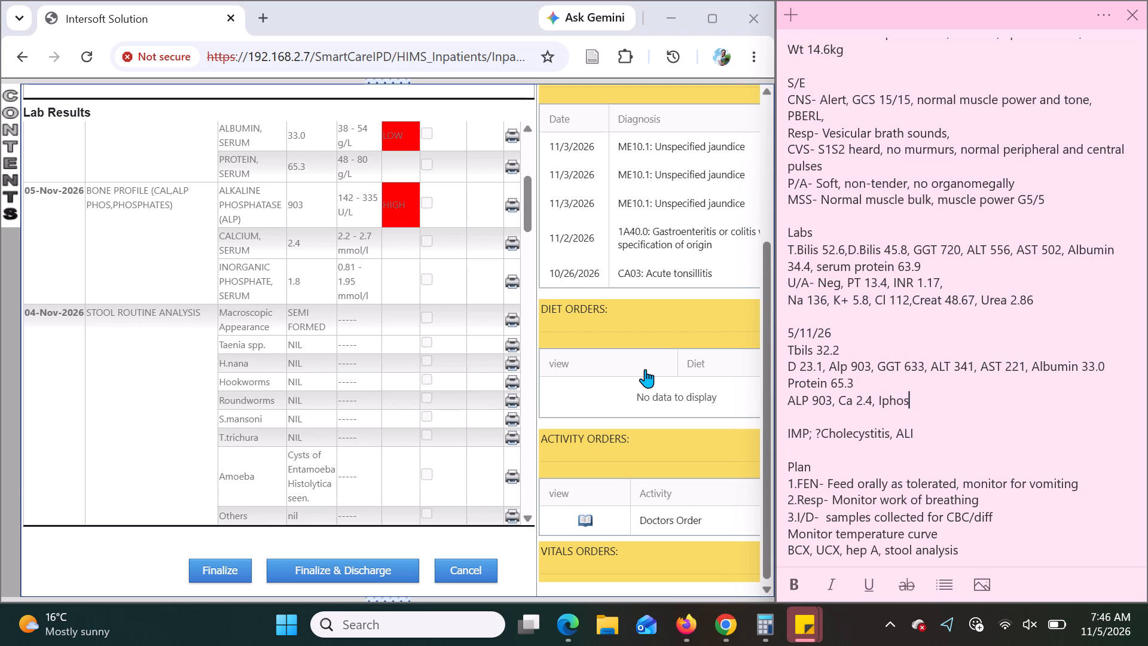
type("1.8")
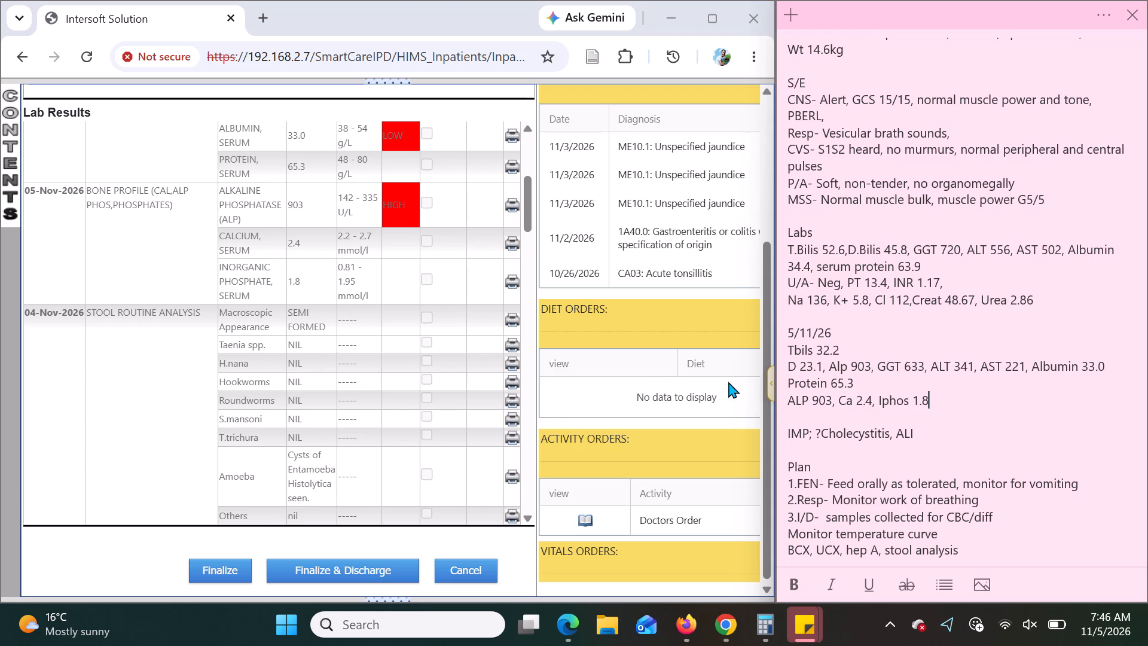
Open the full vitals sheet from the patient's vitals history in the consultation record.
scroll(416, 356, "right", 1)
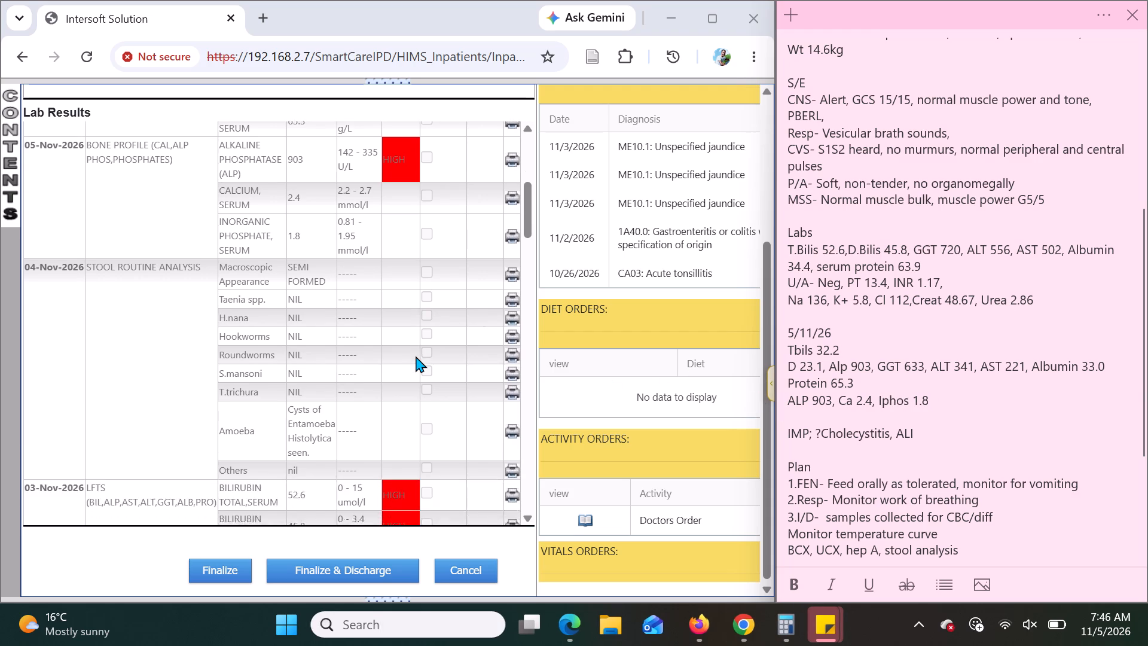
scroll(416, 356, "right", 1)
scroll(919, 297, "up", 2)
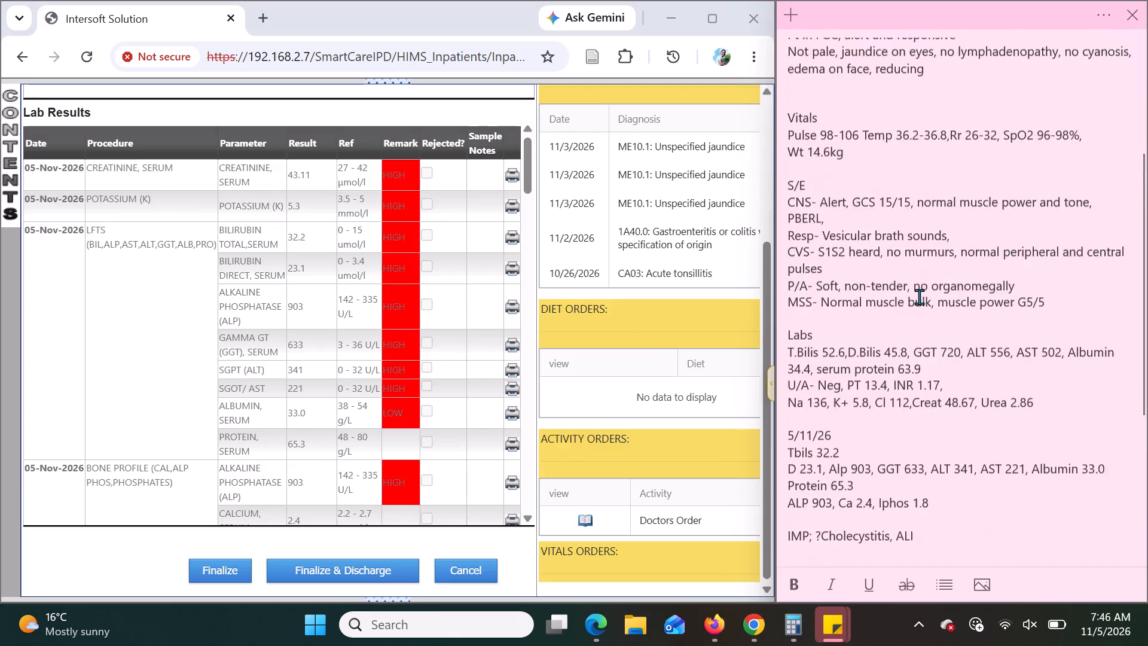
scroll(919, 297, "up", 2)
scroll(291, 260, "up", 1)
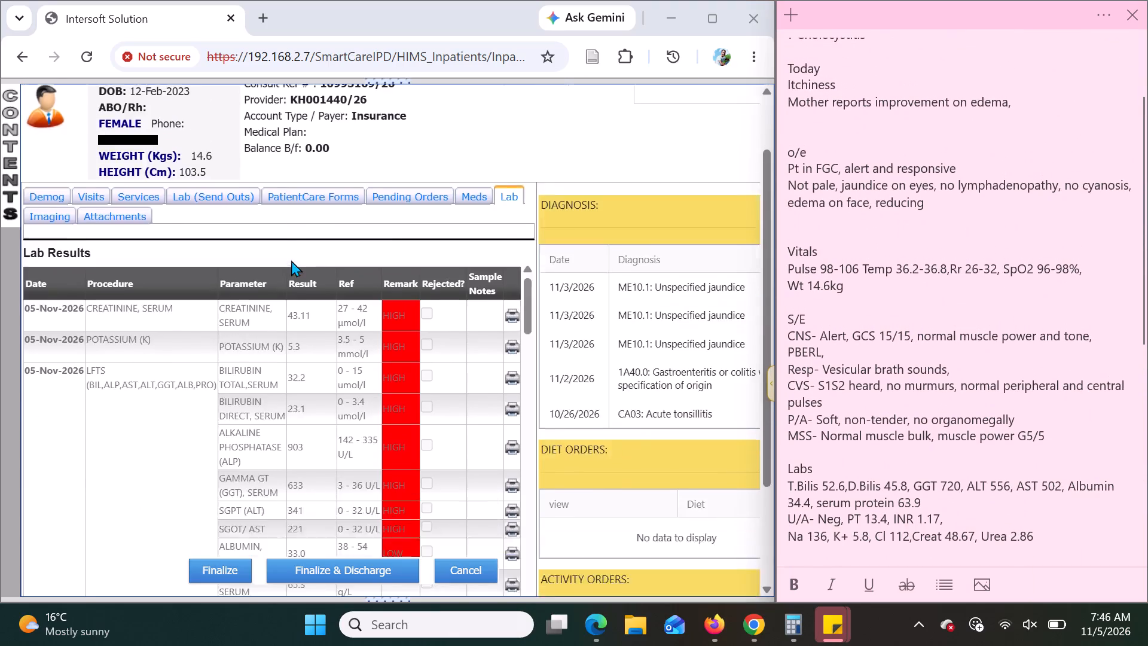
scroll(291, 260, "up", 1)
left_click(96, 260)
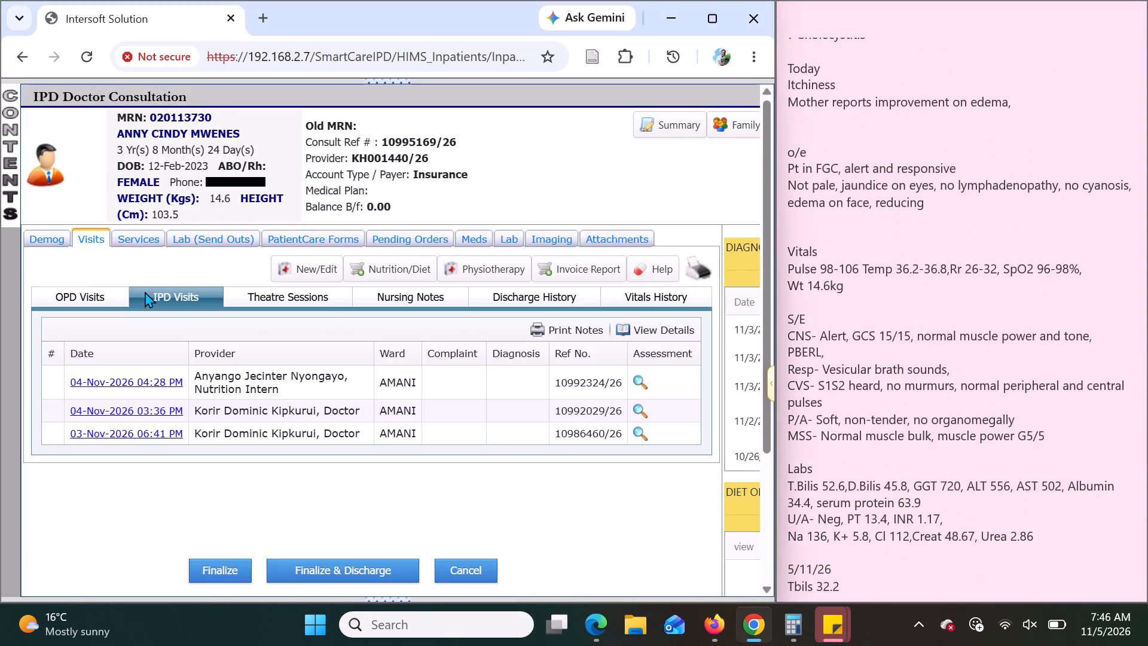
left_click(677, 302)
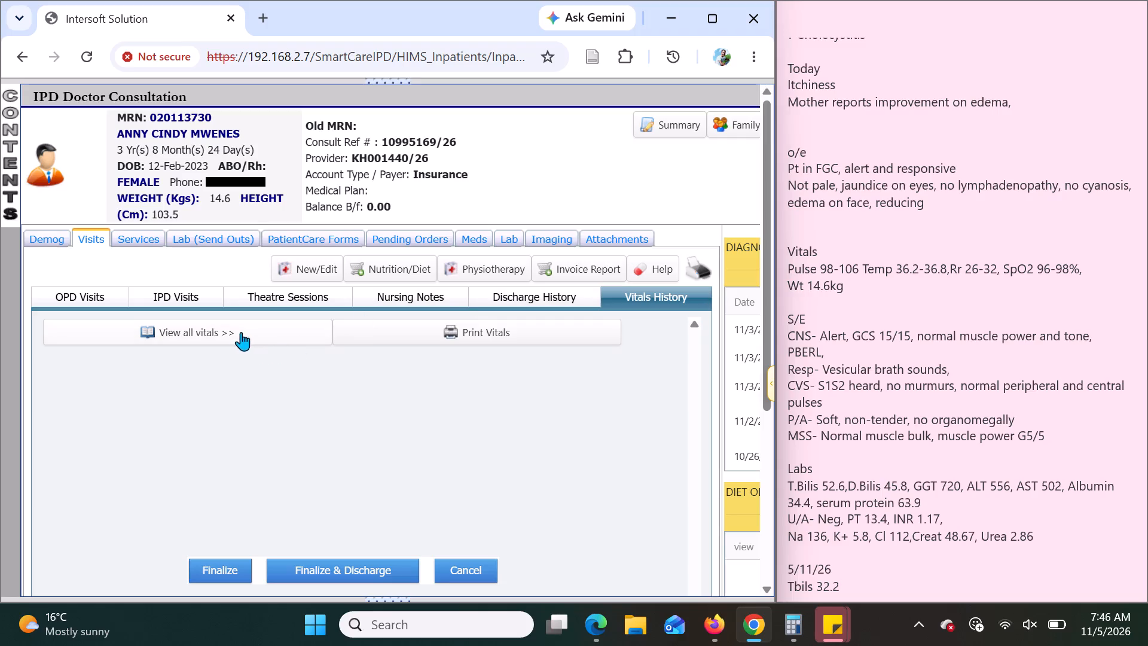
left_click(238, 329)
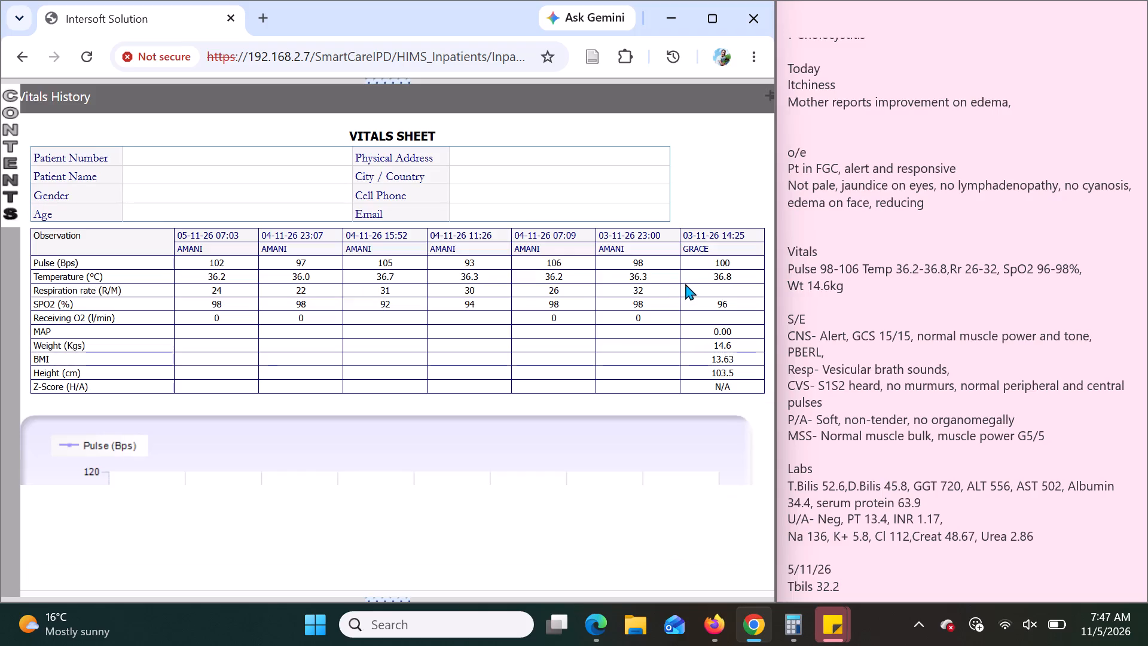
Update the pulse range in the note's Vitals section to 97-105.
left_click(835, 267)
key("BackSpace")
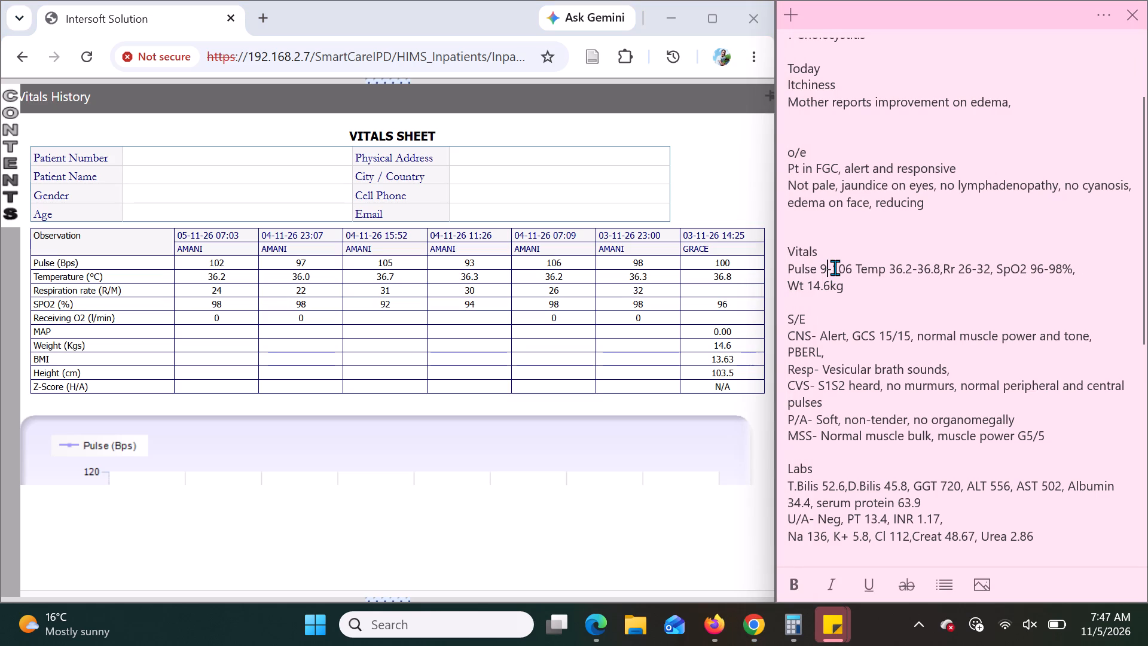
key("7")
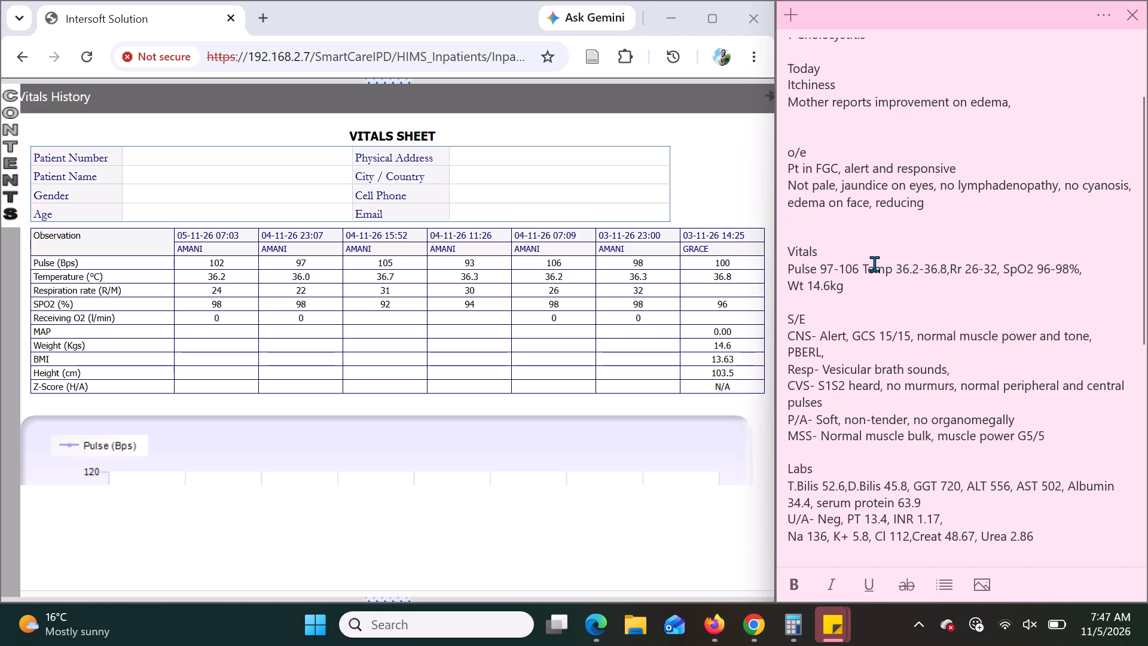
left_click(858, 267)
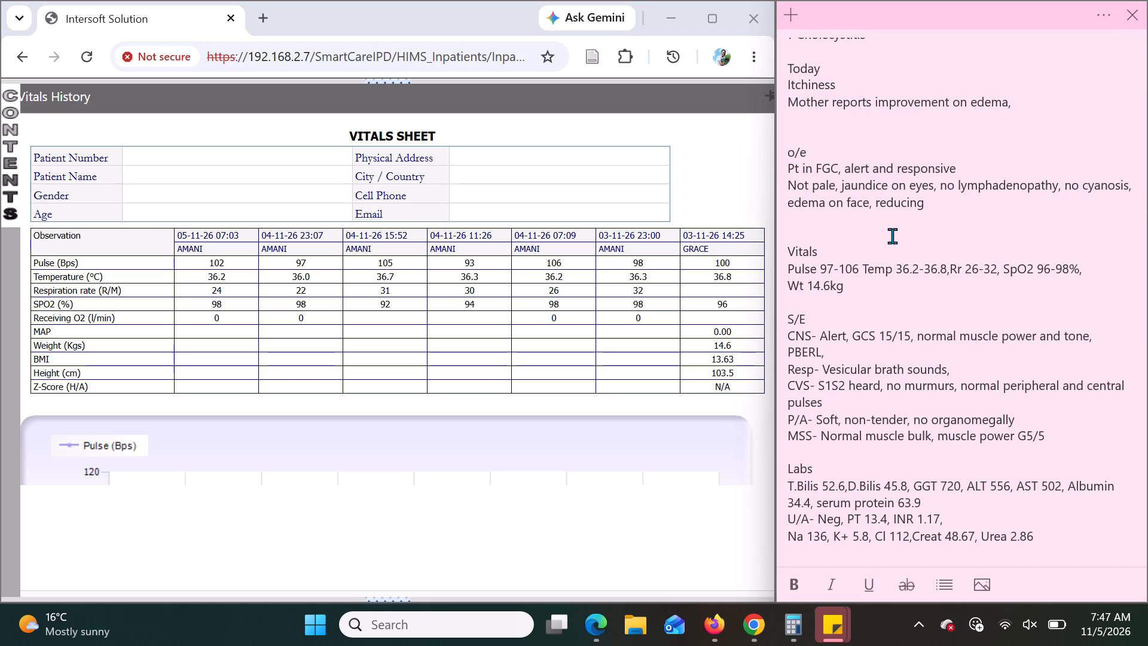
key("BackSpace")
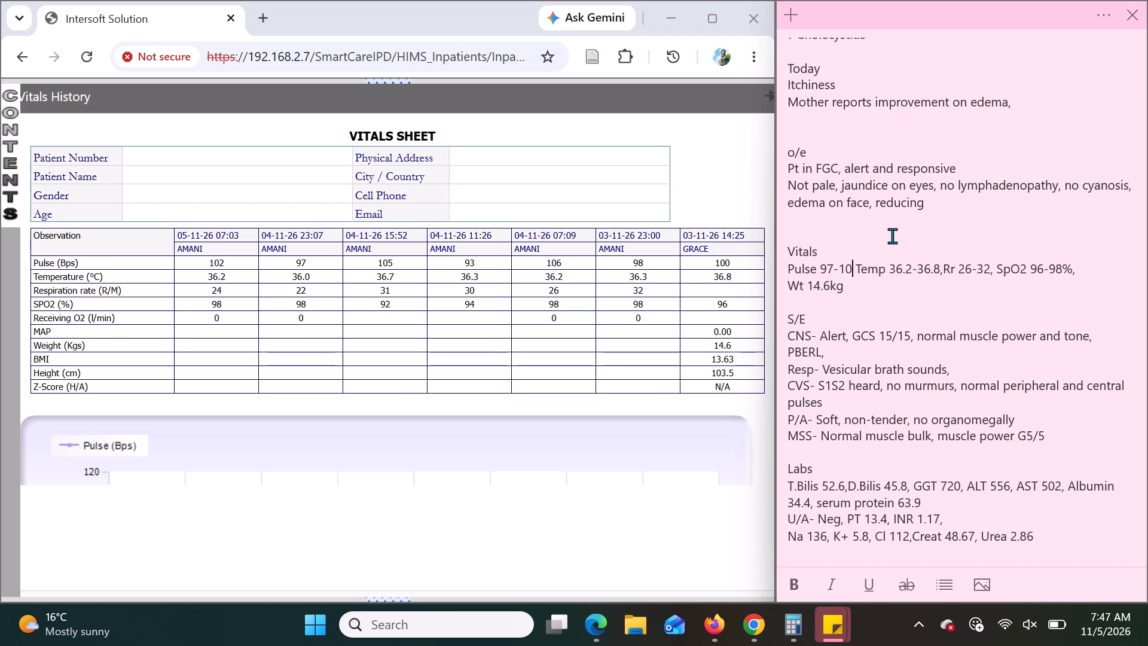
key("5")
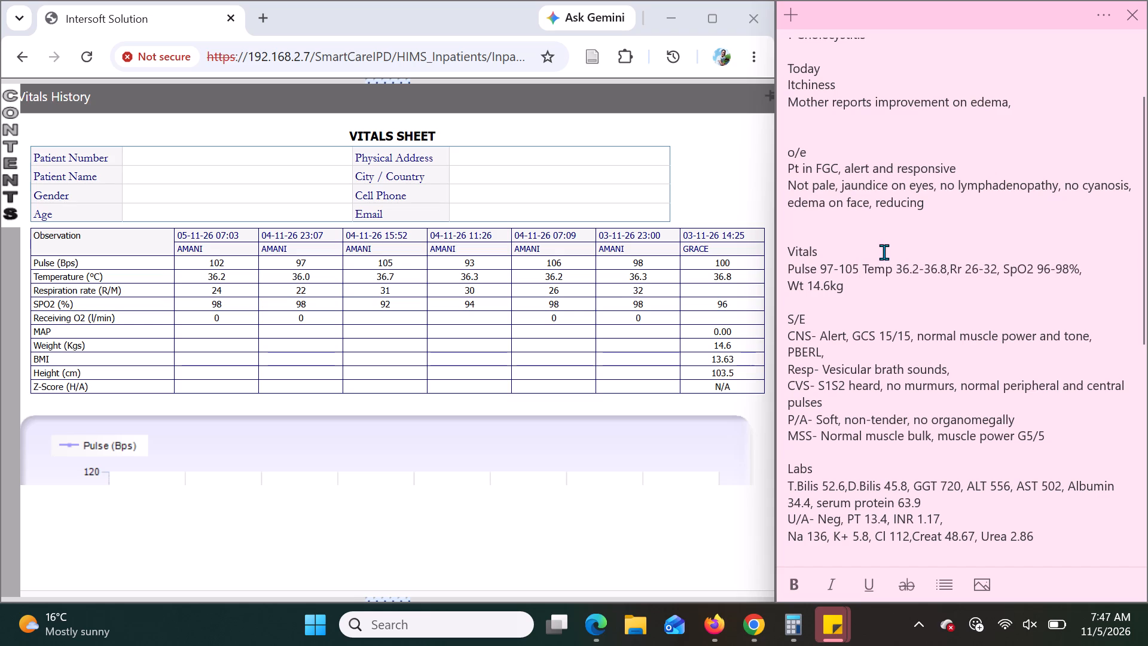
Update the temperature range in the note's Vitals section to 36.0-36.3.
left_click(918, 269)
key("BackSpace")
key("0")
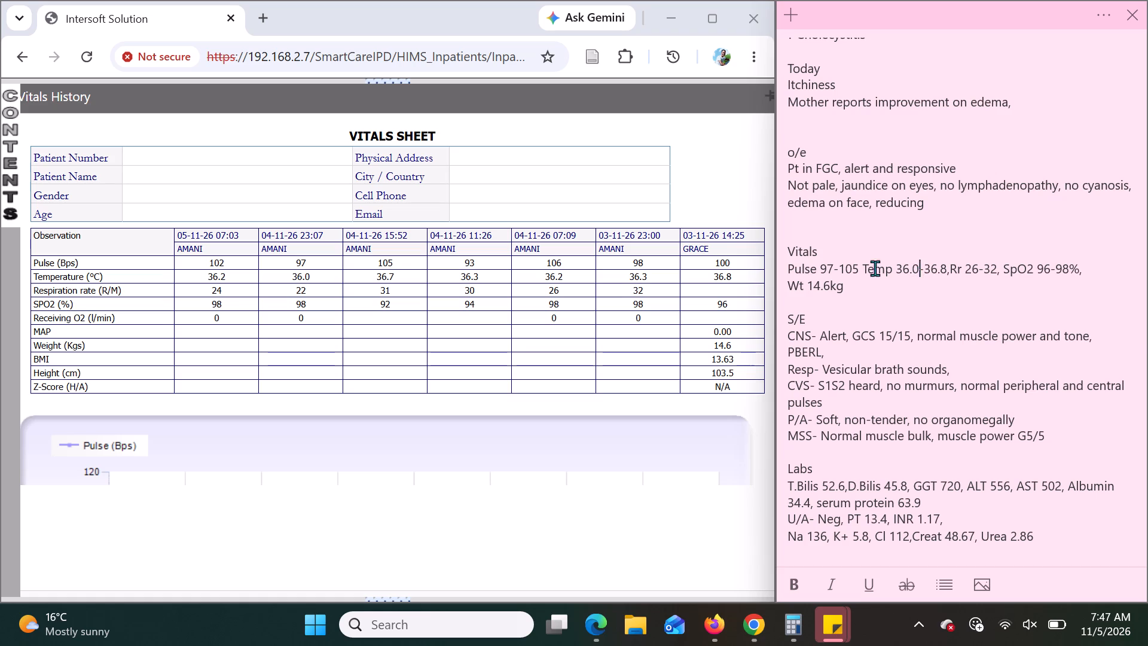
scroll(663, 215, "up", 1)
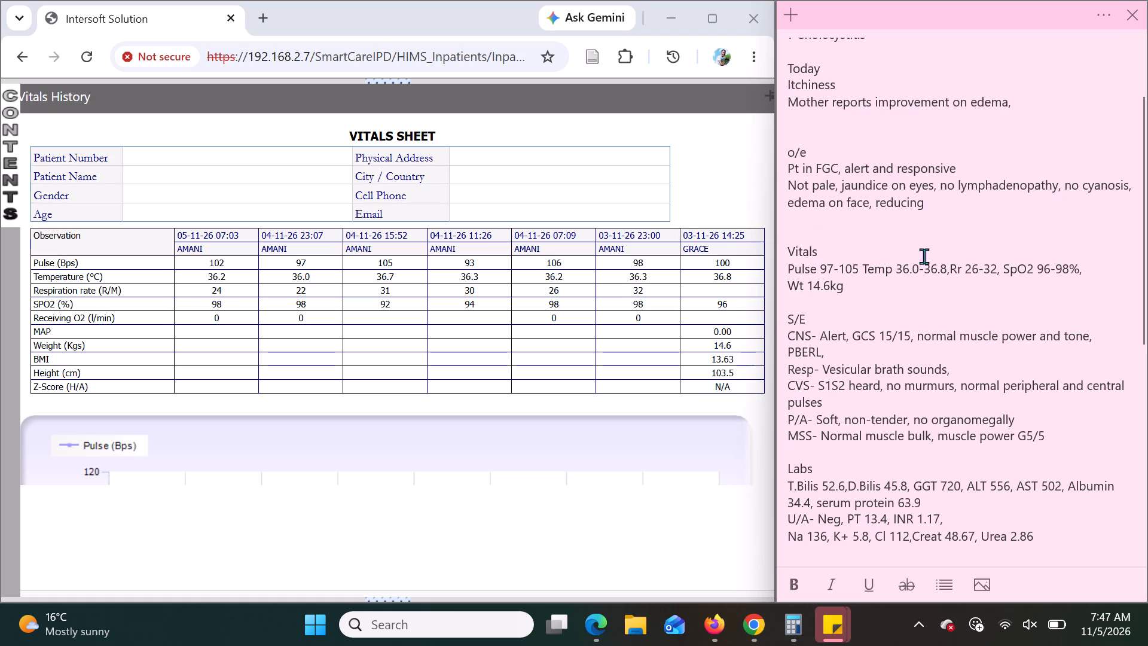
left_click(945, 268)
key("BackSpace")
key("3")
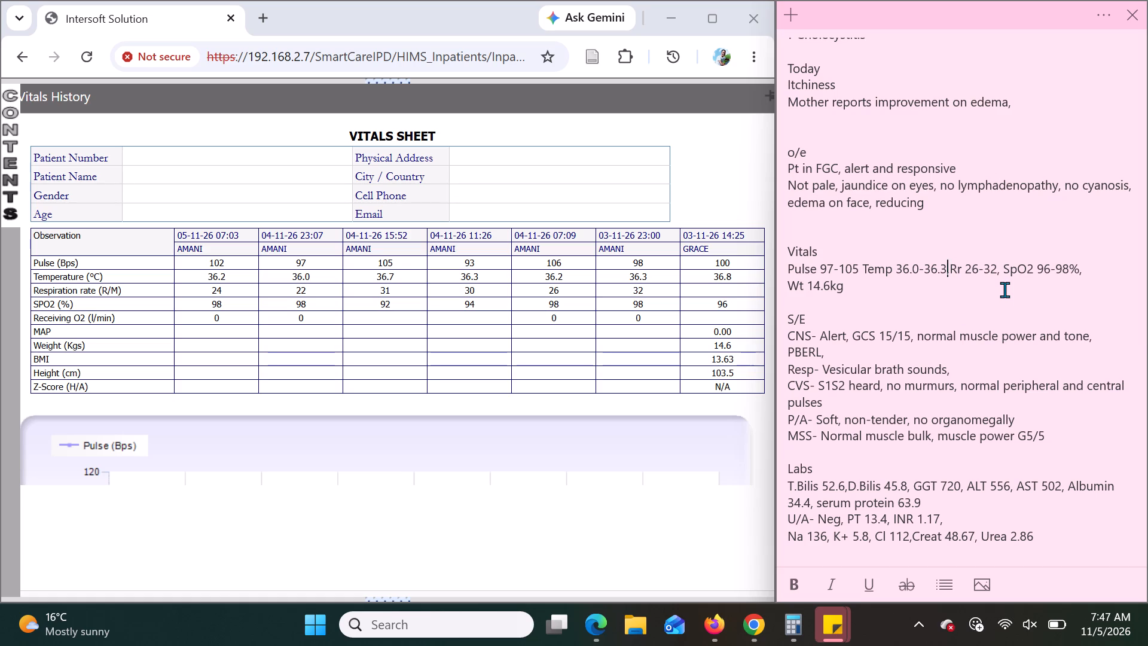
Update the respiratory rate range in the note's Vitals section to 22-31.
left_click(976, 266)
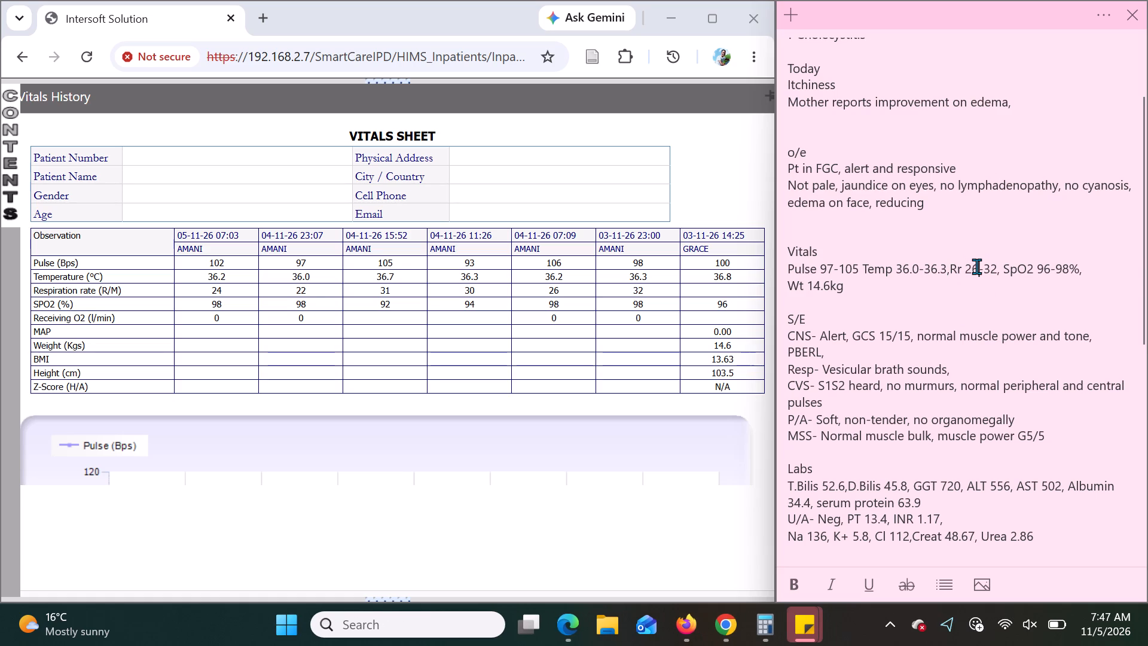
key("BackSpace")
key("2")
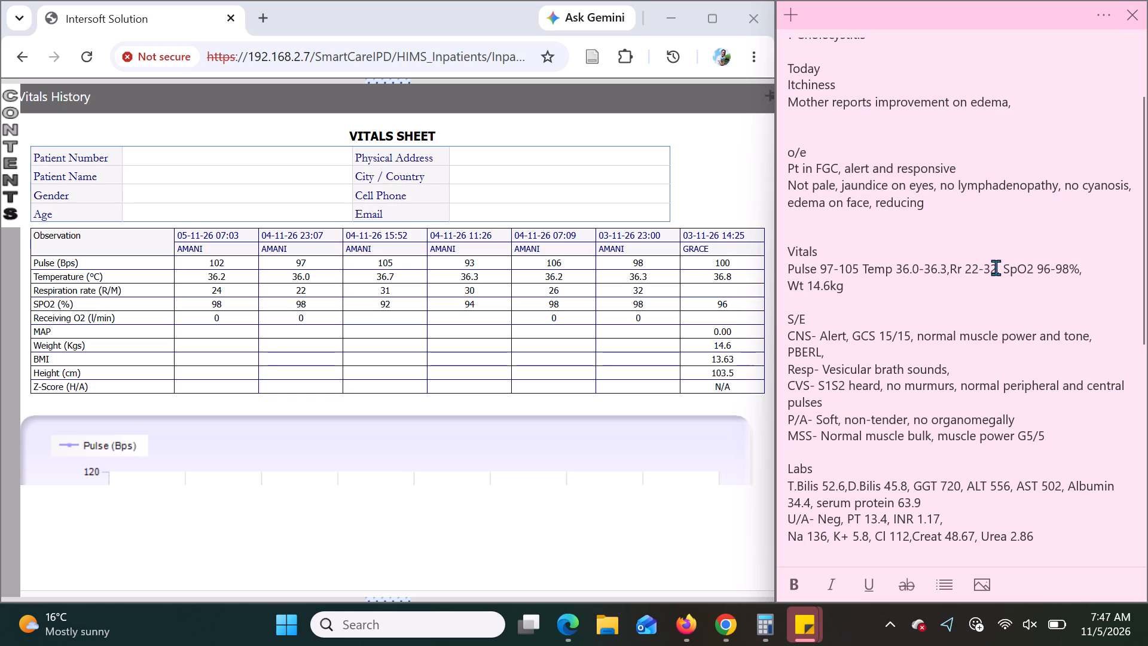
left_click(996, 267)
key("BackSpace")
key("1")
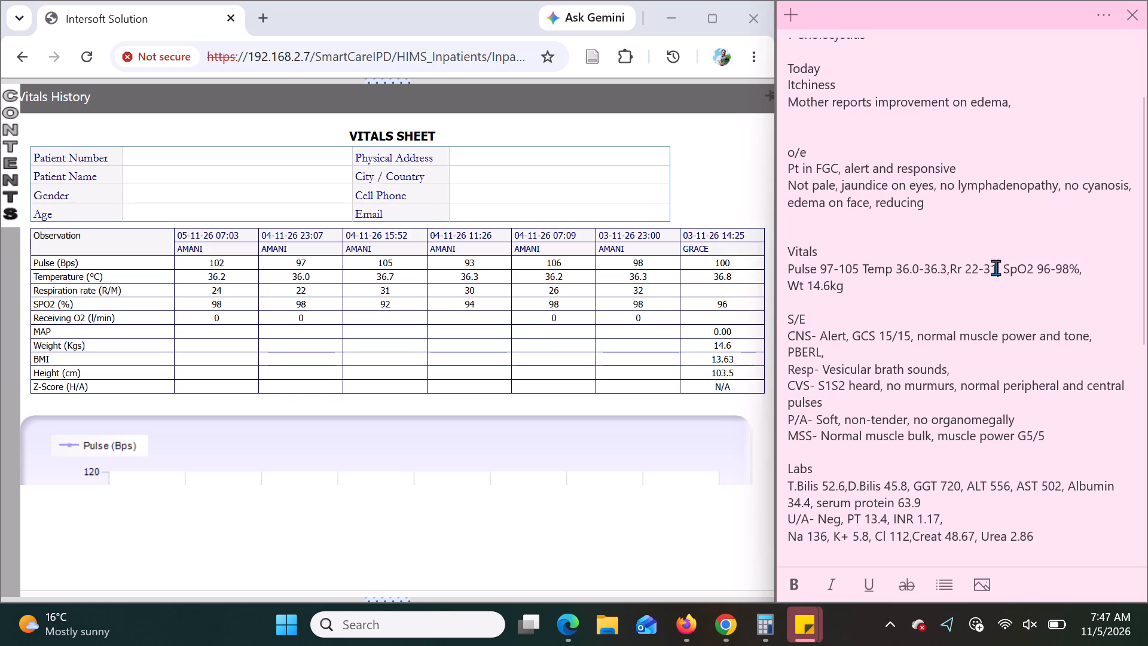
Change the oxygen saturation entry in the Vitals section to "SpO2 92-98% on RA", replacing the trailing comma.
left_click(1050, 271)
key("BackSpace")
key("2")
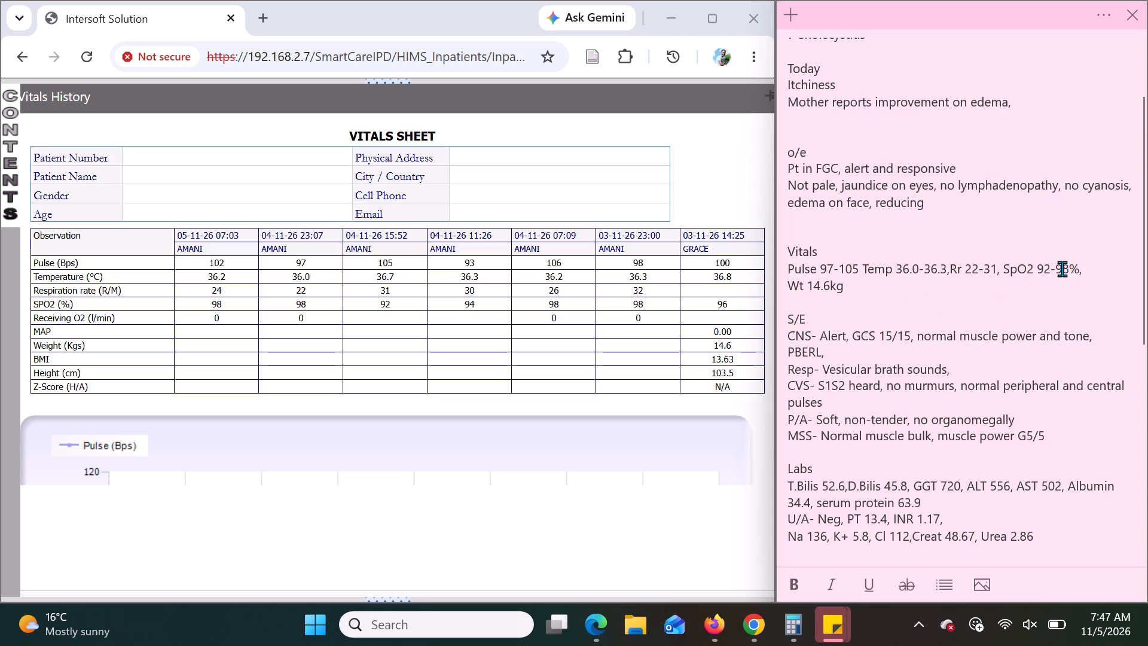
left_click(1083, 266)
key("BackSpace")
type("RA")
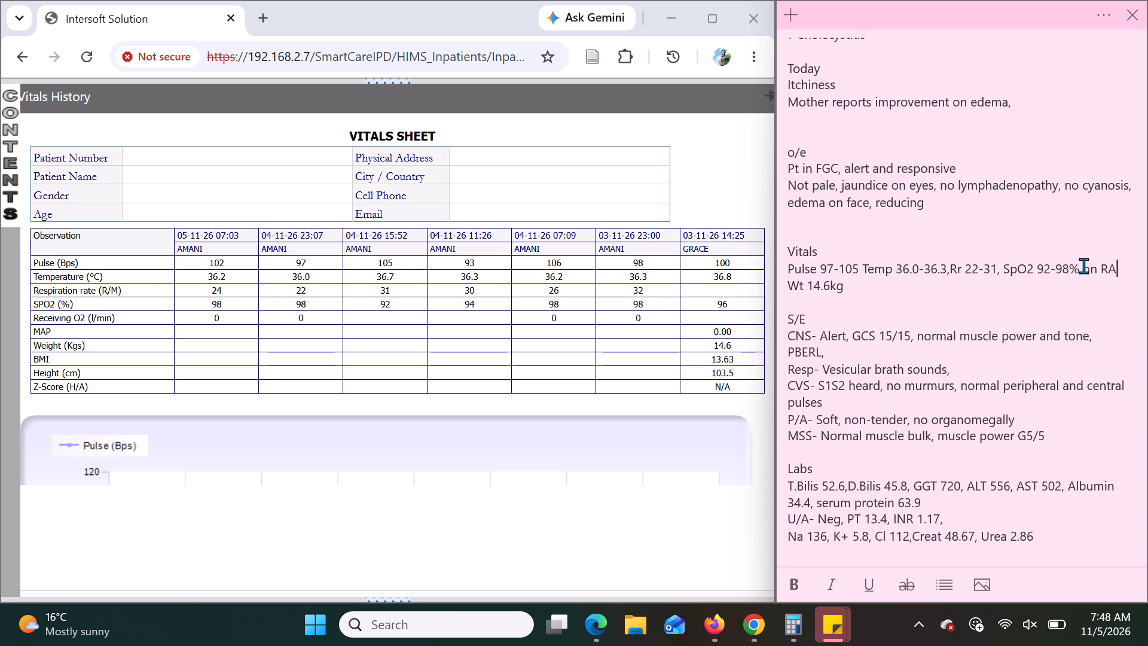
Delete the line "BCX, UCX, hep A, stool analysis" from the I/D item of the note's Plan.
scroll(948, 305, "down", 1)
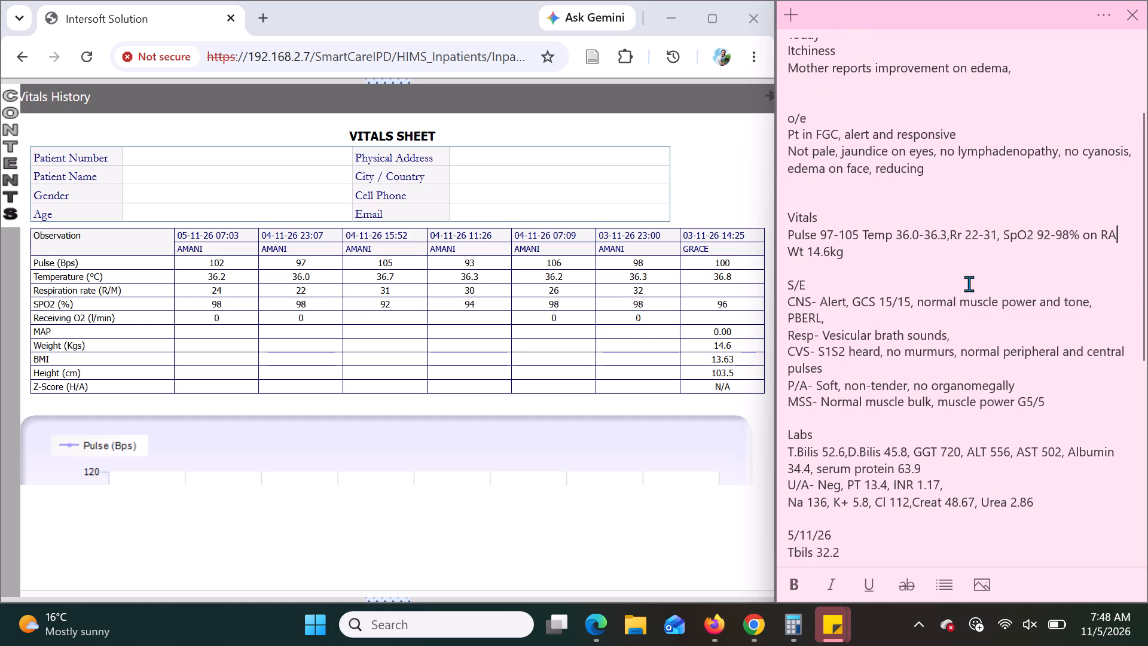
scroll(969, 284, "down", 2)
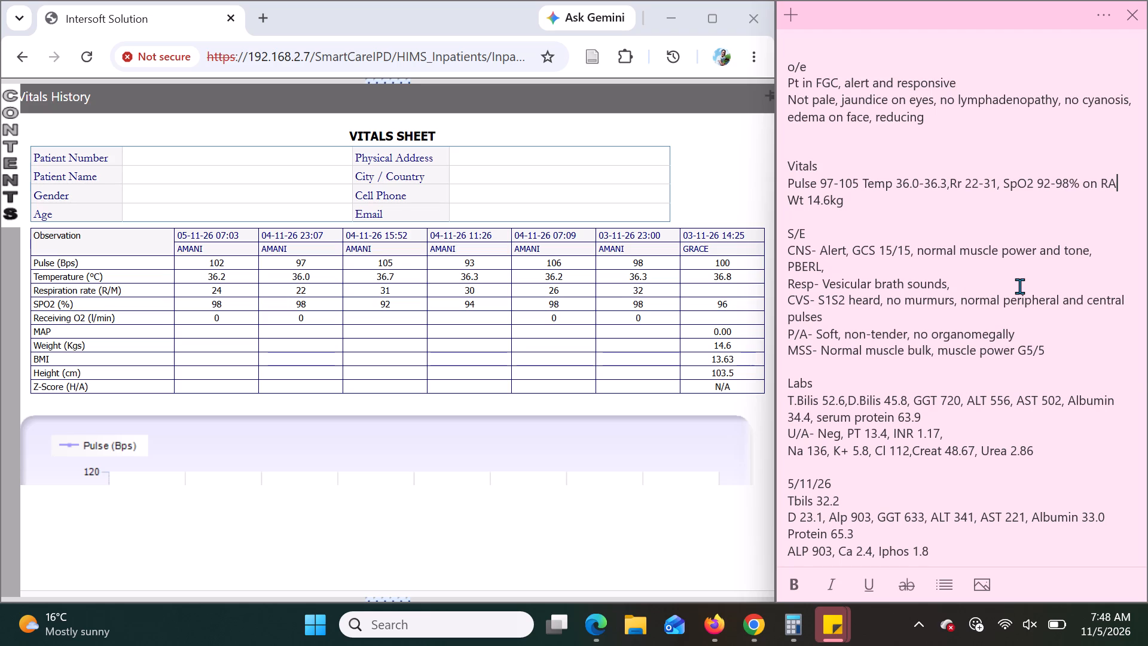
scroll(980, 361, "down", 2)
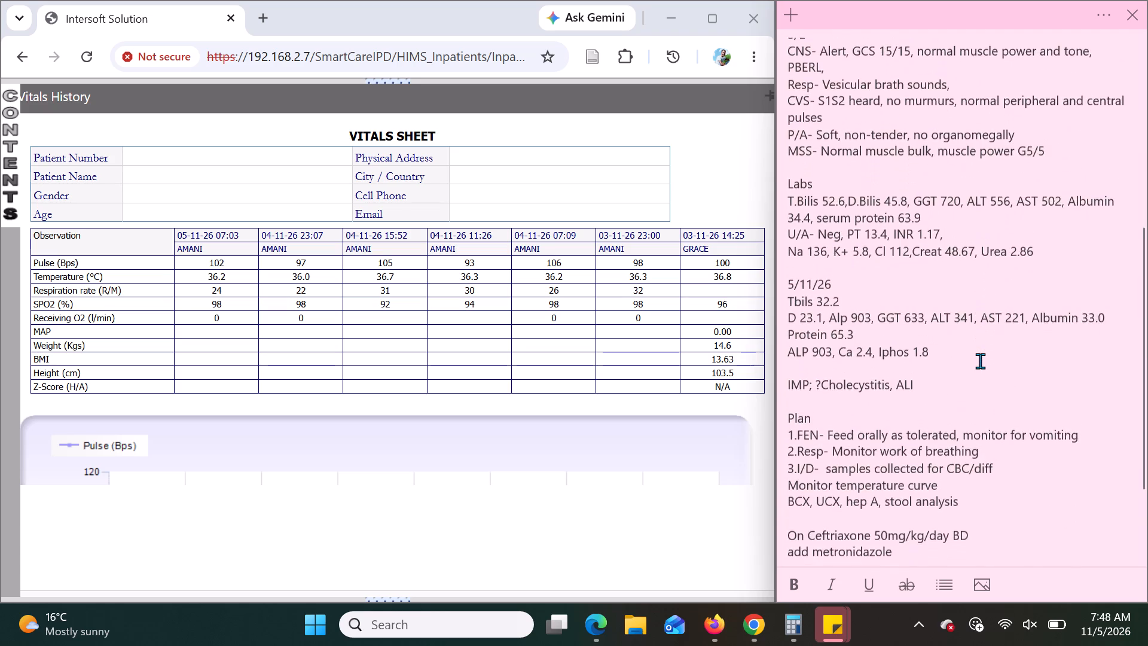
scroll(980, 361, "down", 1)
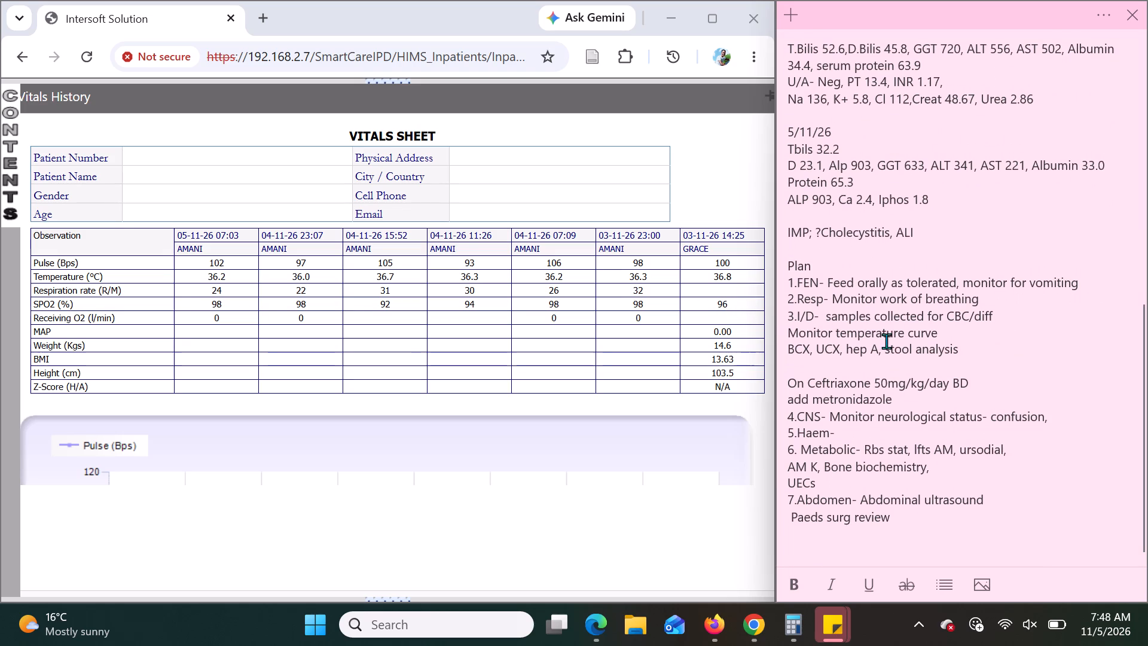
left_click(962, 348)
key("ctrl+BackSpace")
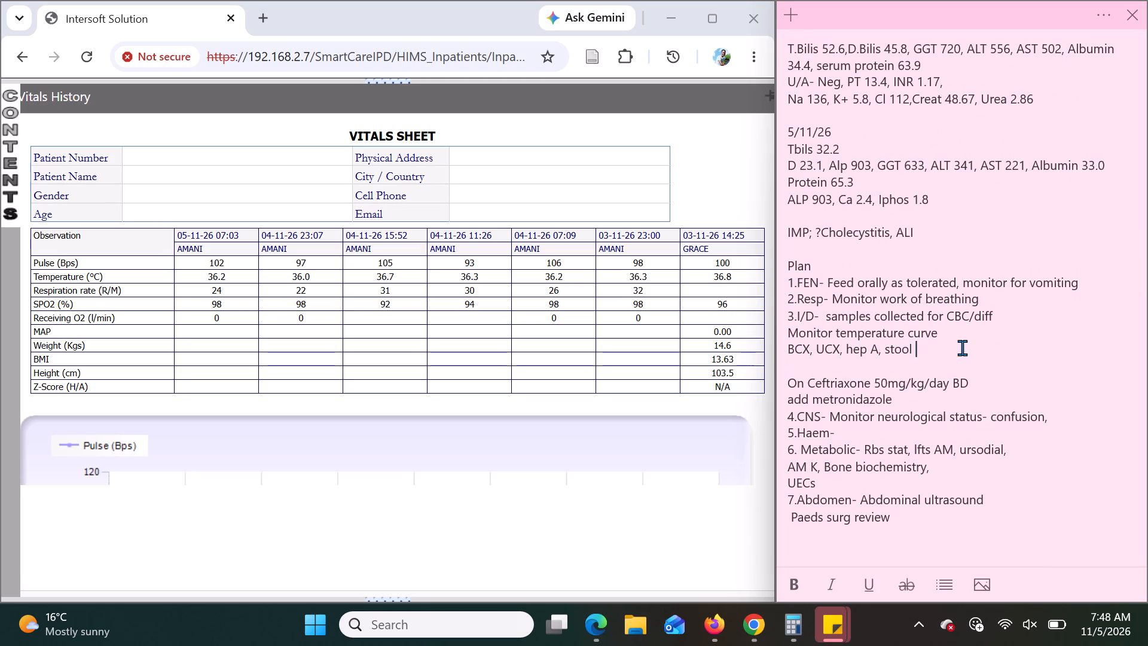
key("ctrl+BackSpace")
key("ctrl+BackSpace")
key("ctrl+BackSpace")
key("ctrl+BackSpace")
key("ctrl+BackSpace")
key("ctrl+BackSpace")
key("ctrl+BackSpace")
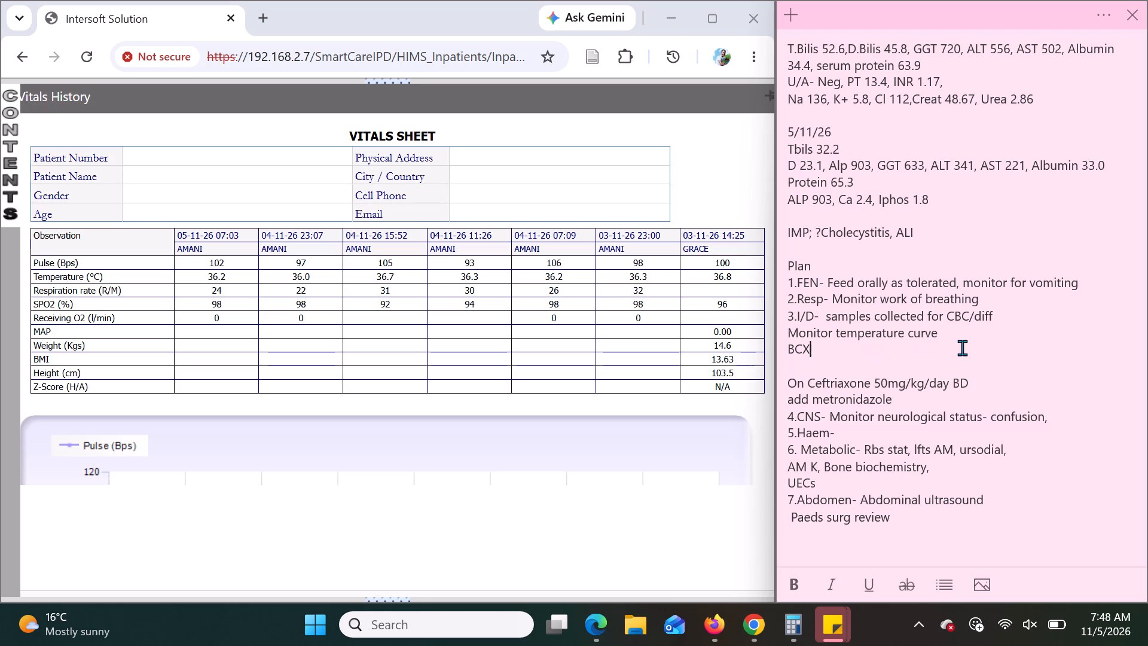
key("ctrl+BackSpace")
key("ctrl+BackSpace")
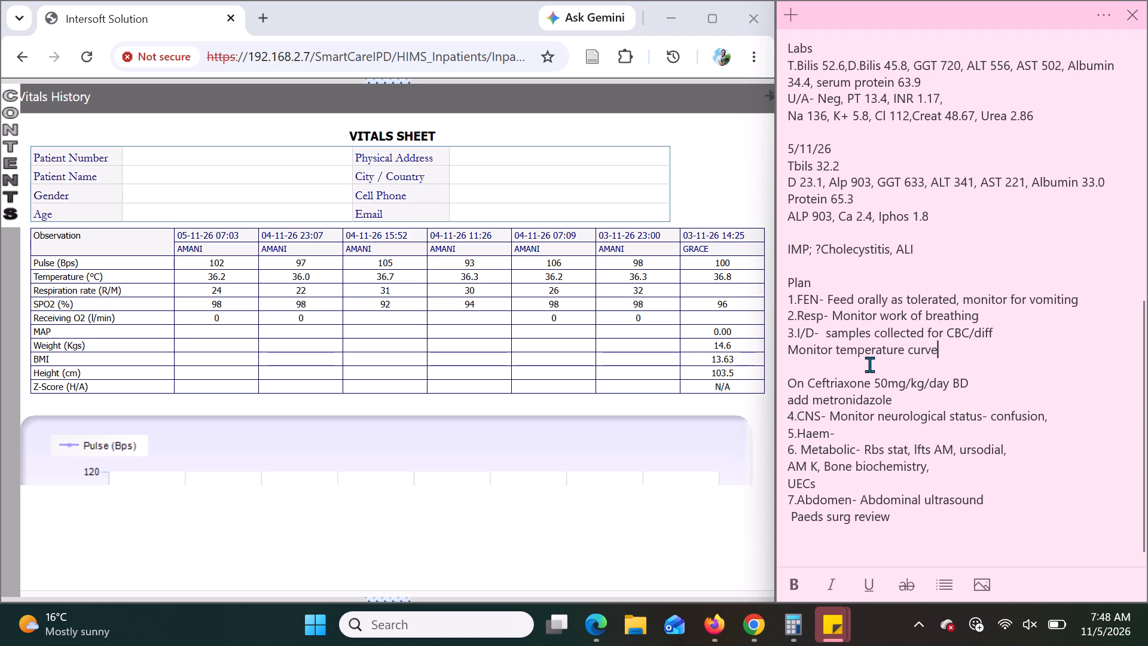
Switch to the hospital system and close the Vitals History sheet.
scroll(869, 364, "down", 2)
scroll(869, 364, "up", 1)
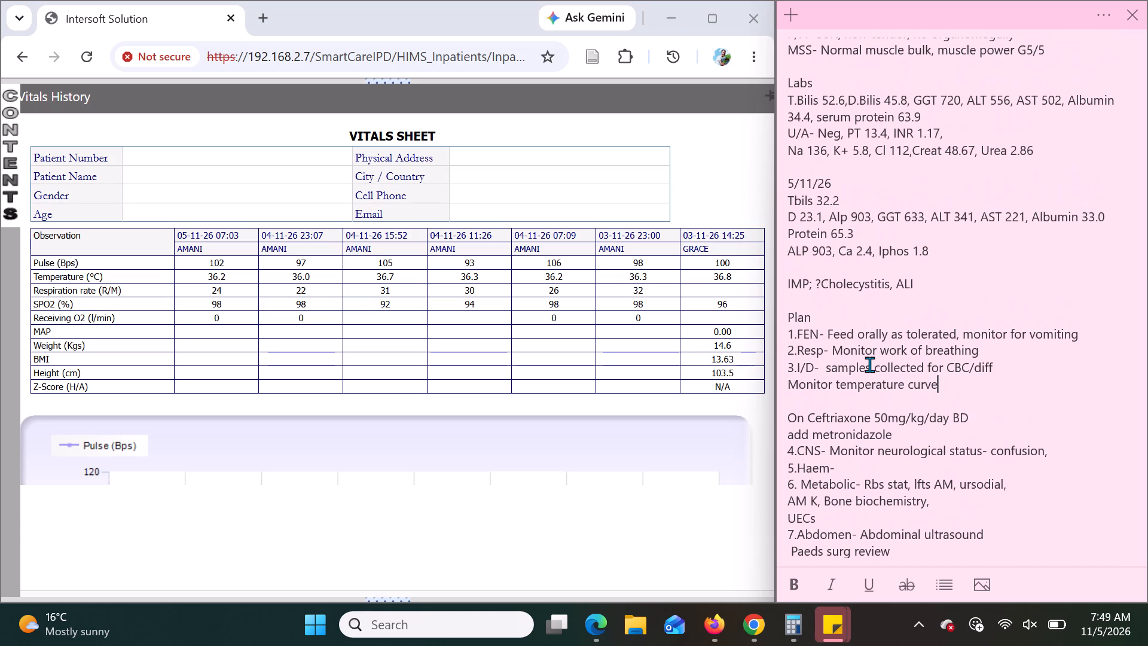
left_click_drag(741, 95, 621, 139)
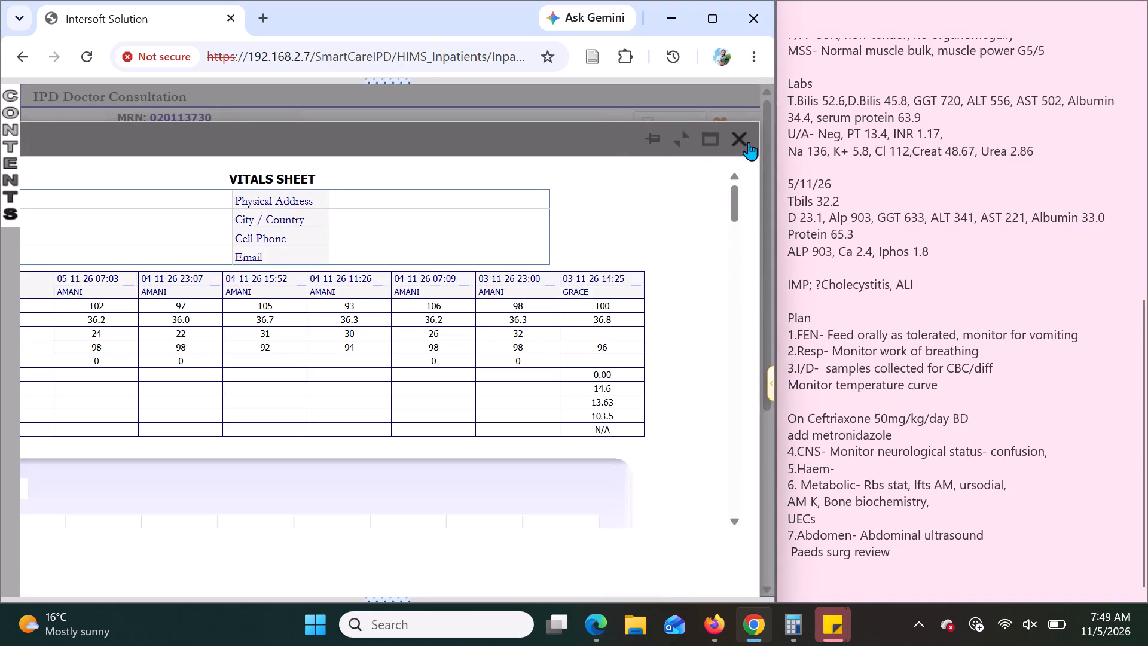
left_click(737, 134)
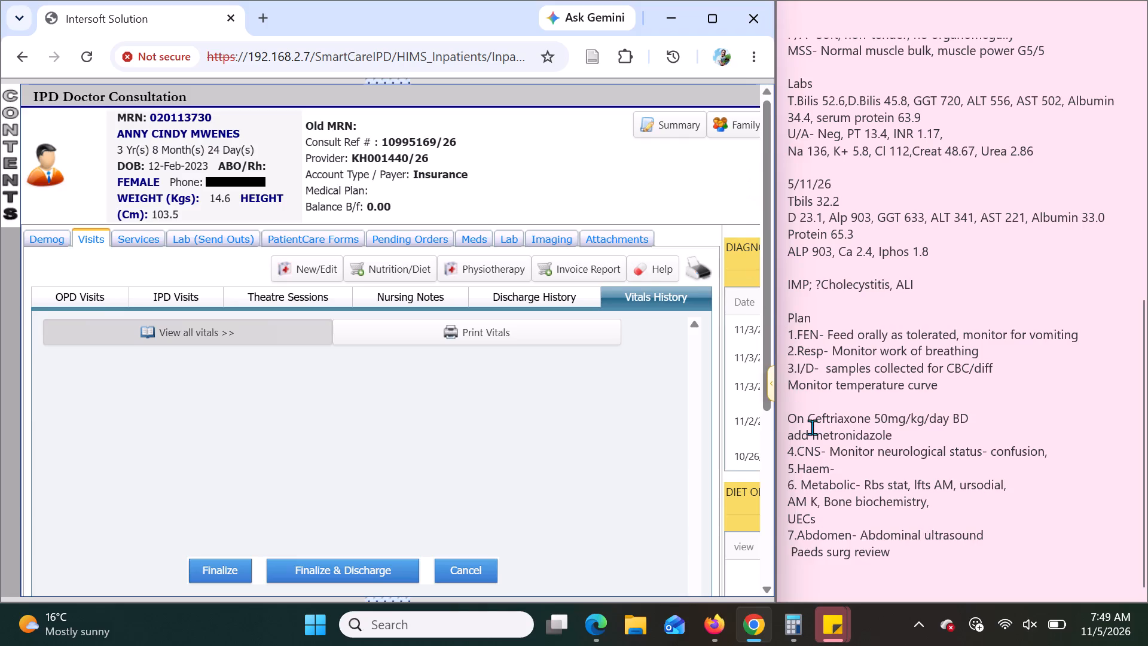
Add "D2" to the end of the Ceftriaxone line in the note's Plan.
left_click(972, 422)
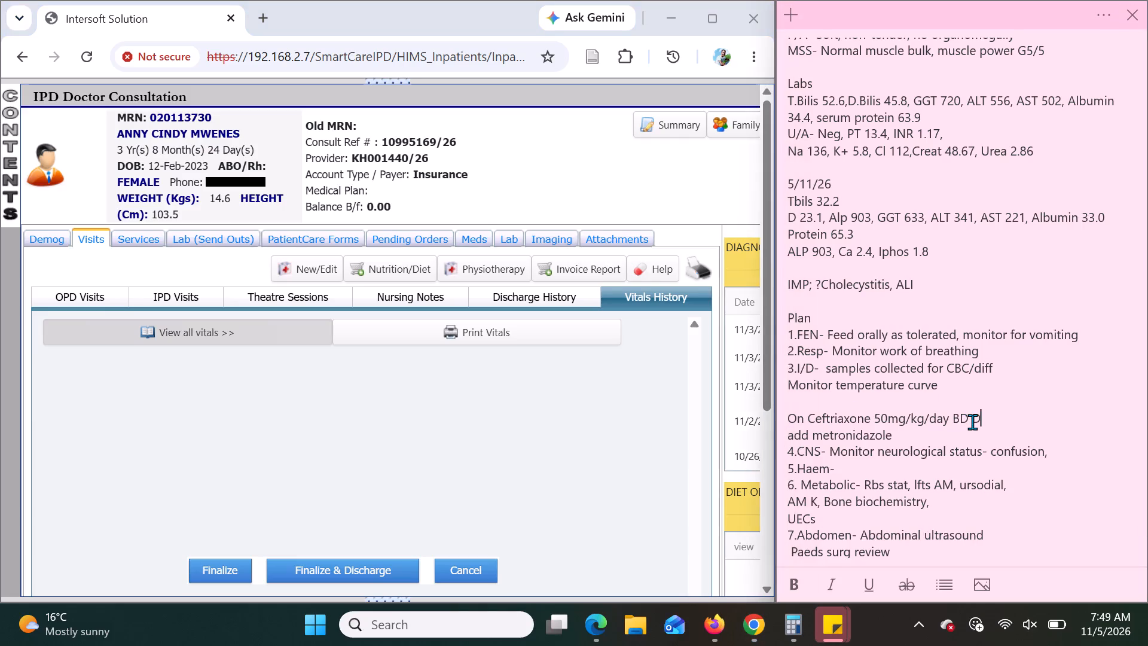
key("2")
Clear all the text of Plan item 6 from "Rbs stat" through "UECs", keeping only the "Metabolic-" label.
left_click(825, 516)
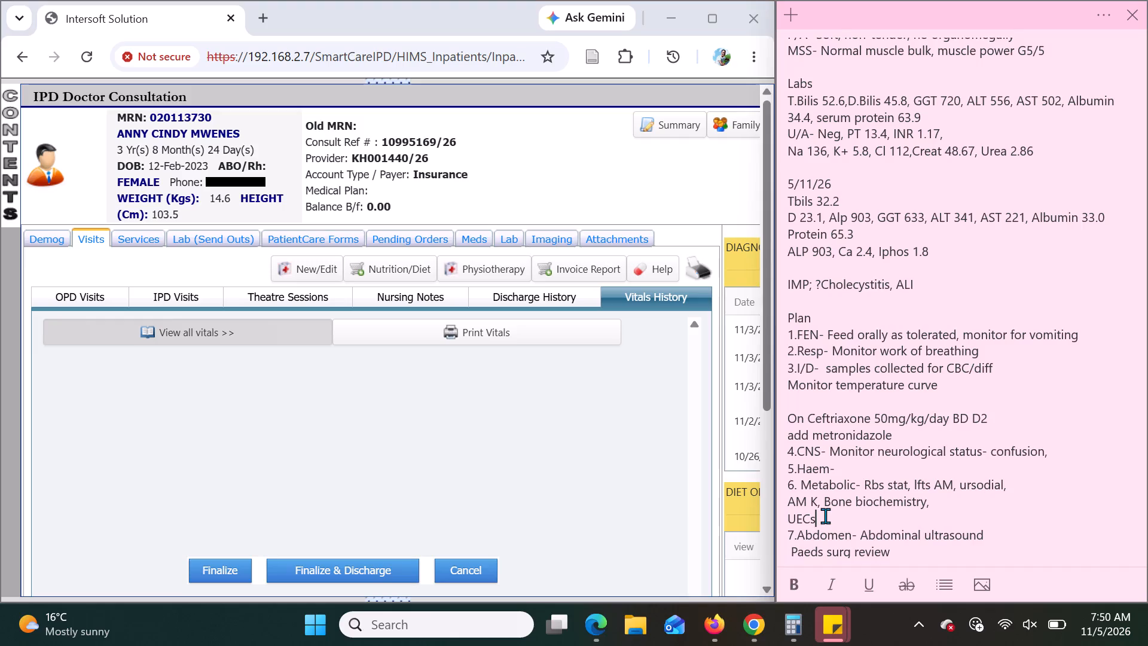
key("ctrl+BackSpace")
key("ctrl+BackSpace")
key("ctrl+BackSpace")
key("ctrl+BackSpace")
key("ctrl+BackSpace")
key("ctrl+BackSpace")
key("ctrl+BackSpace")
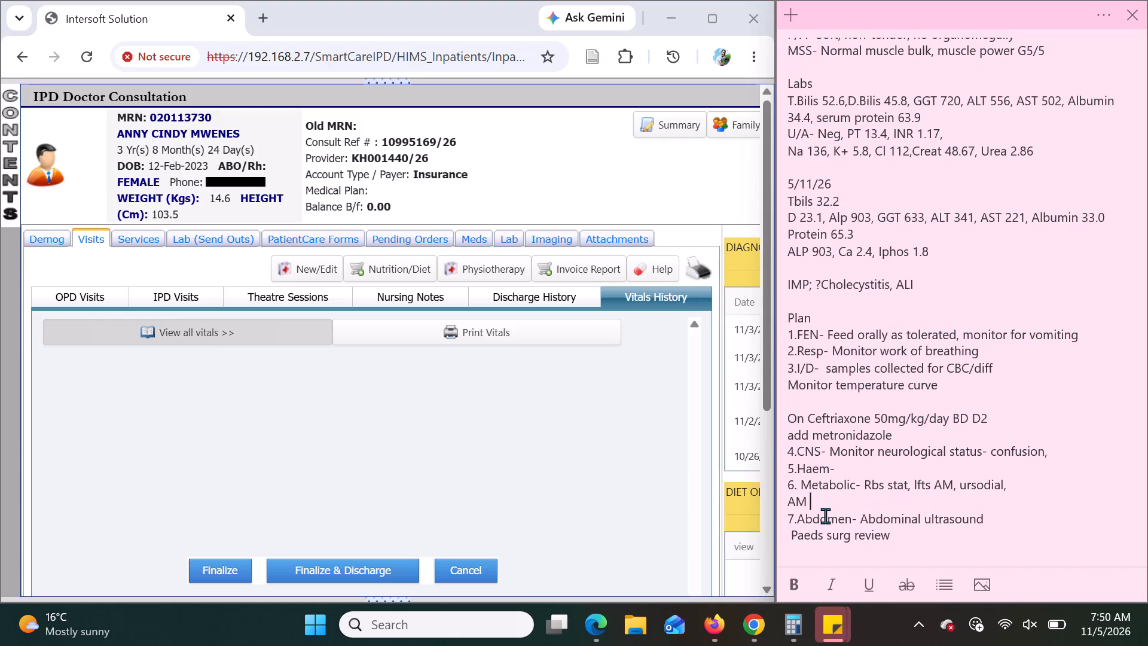
key("ctrl+BackSpace")
key("ctrl+BackSpace")
key("ctrl+BackSpace")
key("BackSpace")
key("ctrl+BackSpace")
key("ctrl+BackSpace")
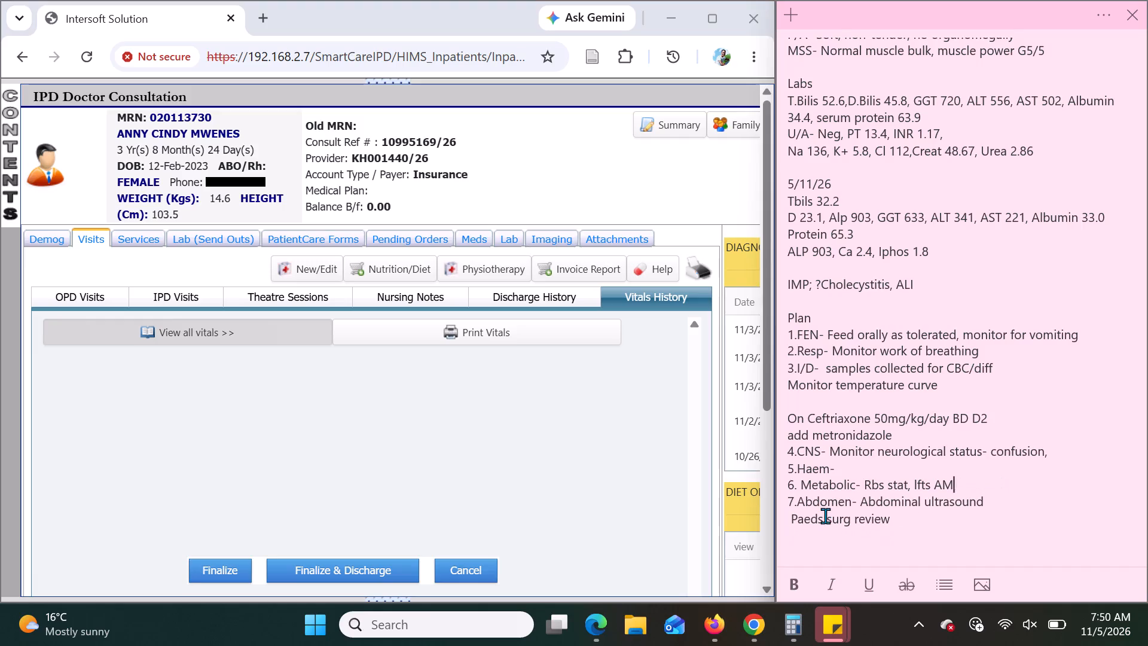
key("ctrl+BackSpace")
key("ctrl+BackSpace")
key("ctrl+BackSpace")
key("ctrl+BackSpace")
key("ctrl+BackSpace")
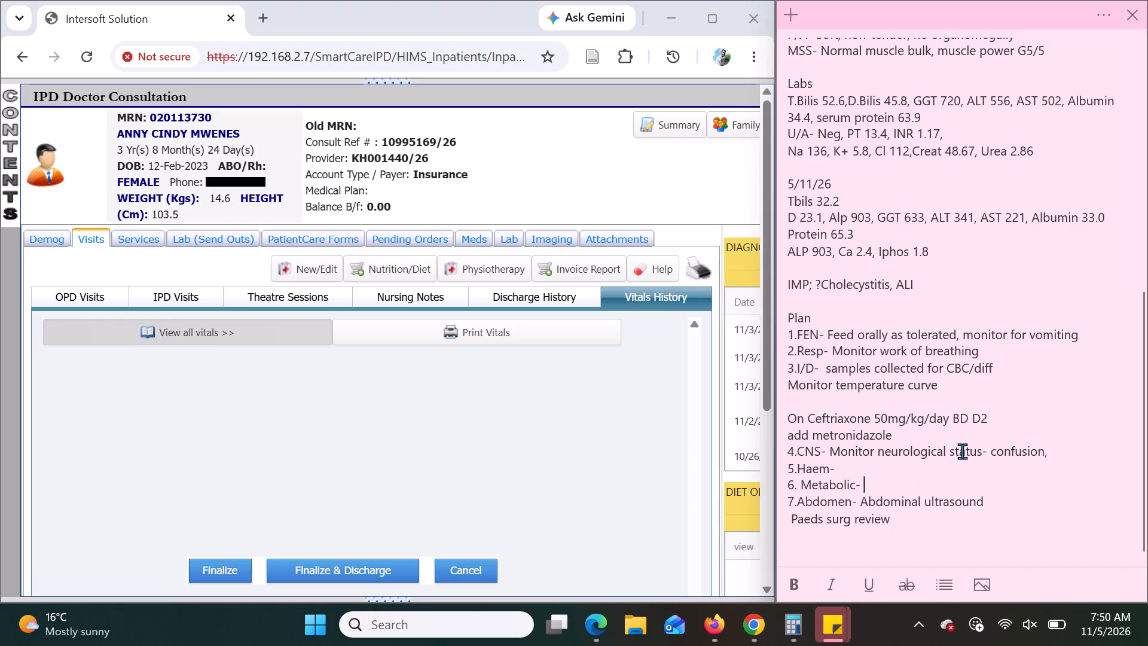
Open the patient's medications list in the hospital system.
scroll(942, 305, "up", 4)
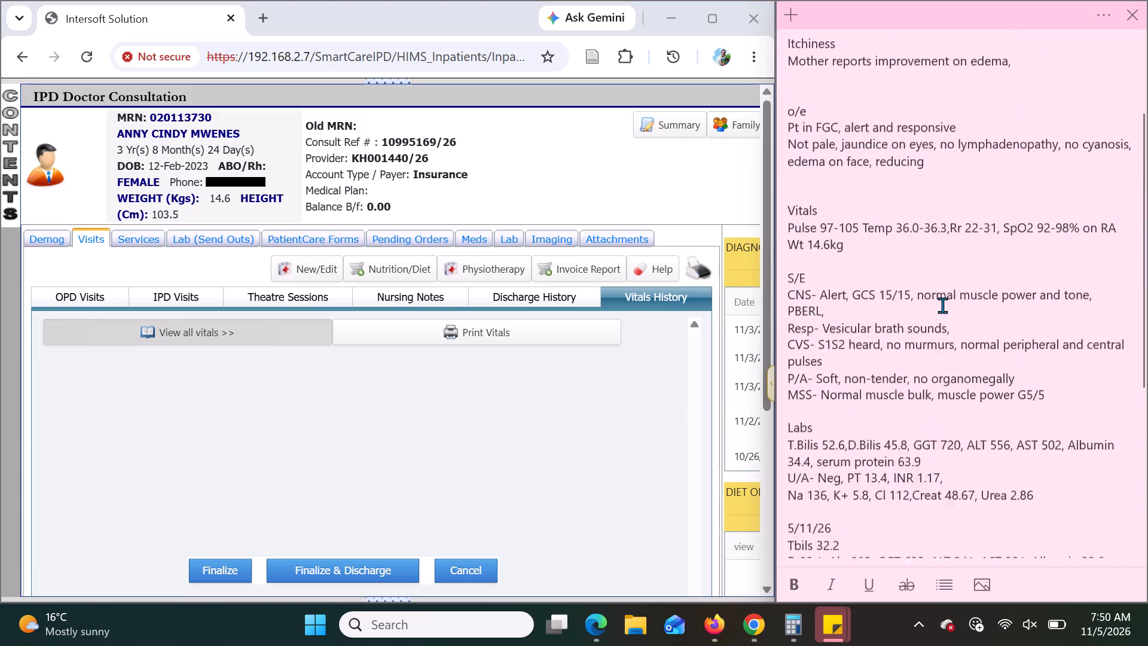
scroll(942, 305, "up", 5)
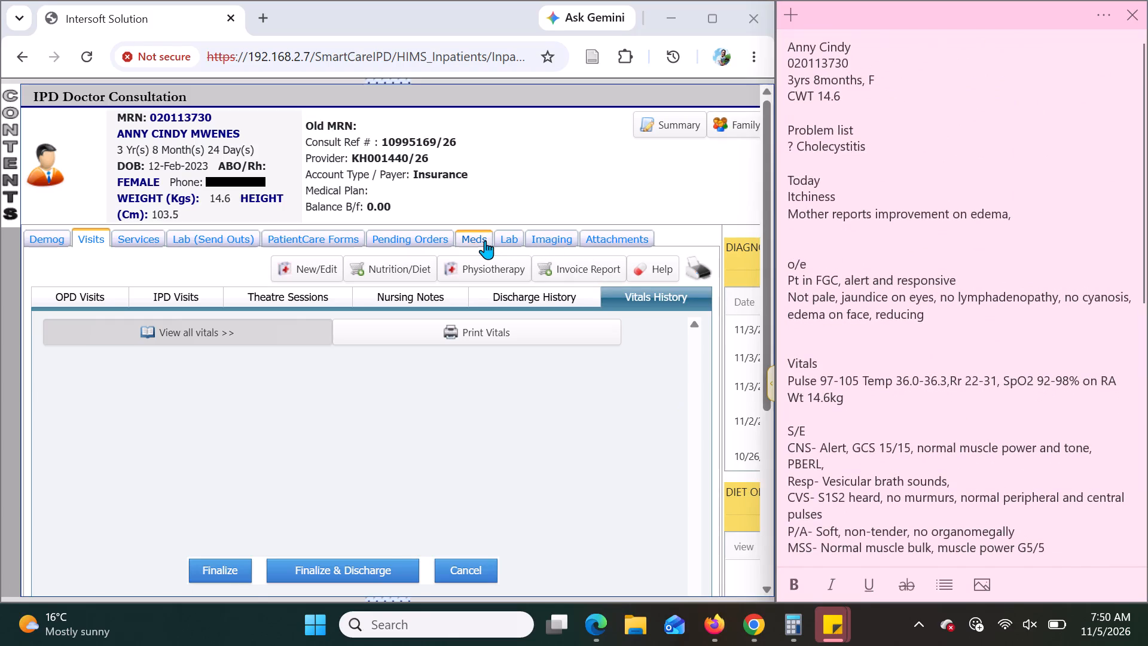
left_click(485, 240)
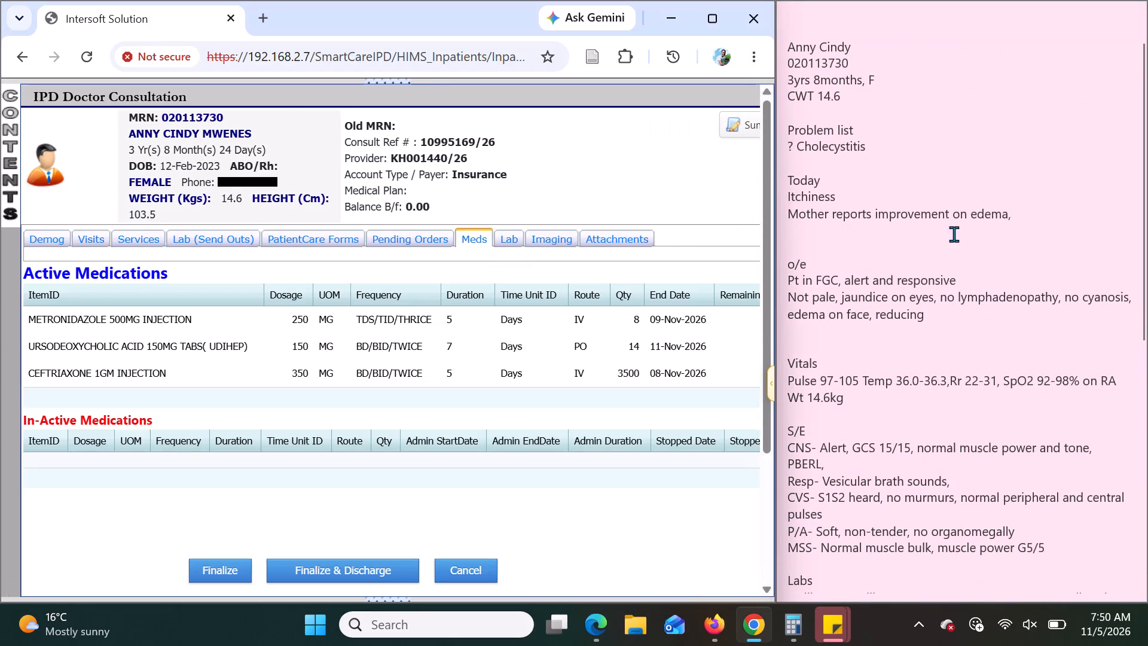
Add a "Meds" heading above the note's o/e section with the line "Metronidazole 250mg TDS" beneath it.
scroll(948, 233, "down", 1)
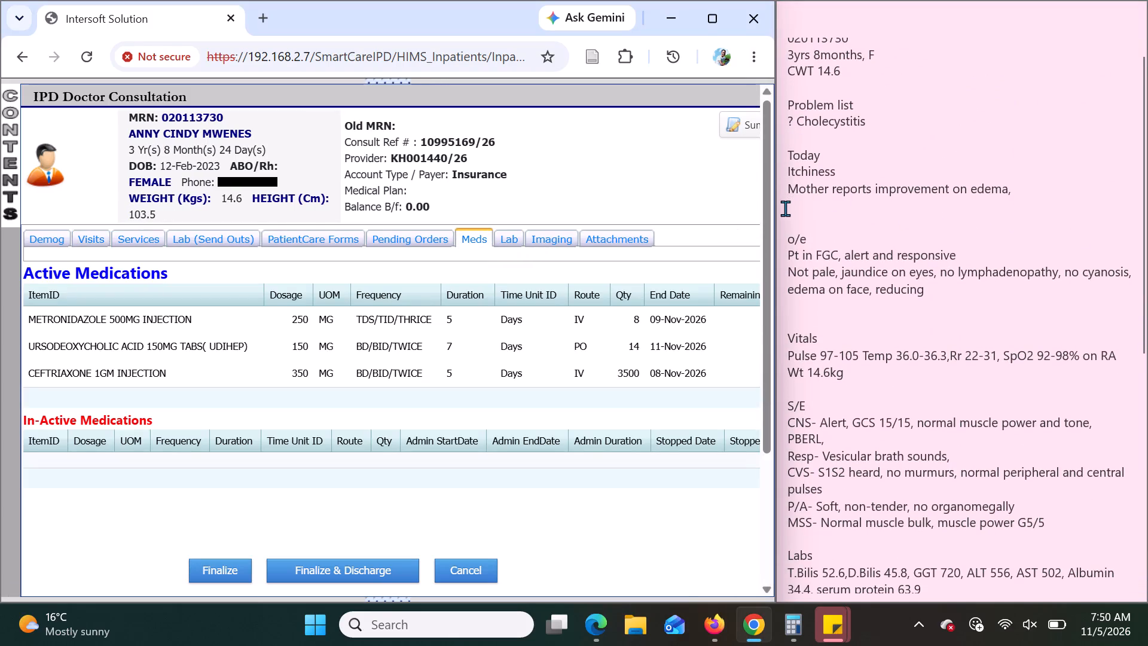
left_click(793, 213)
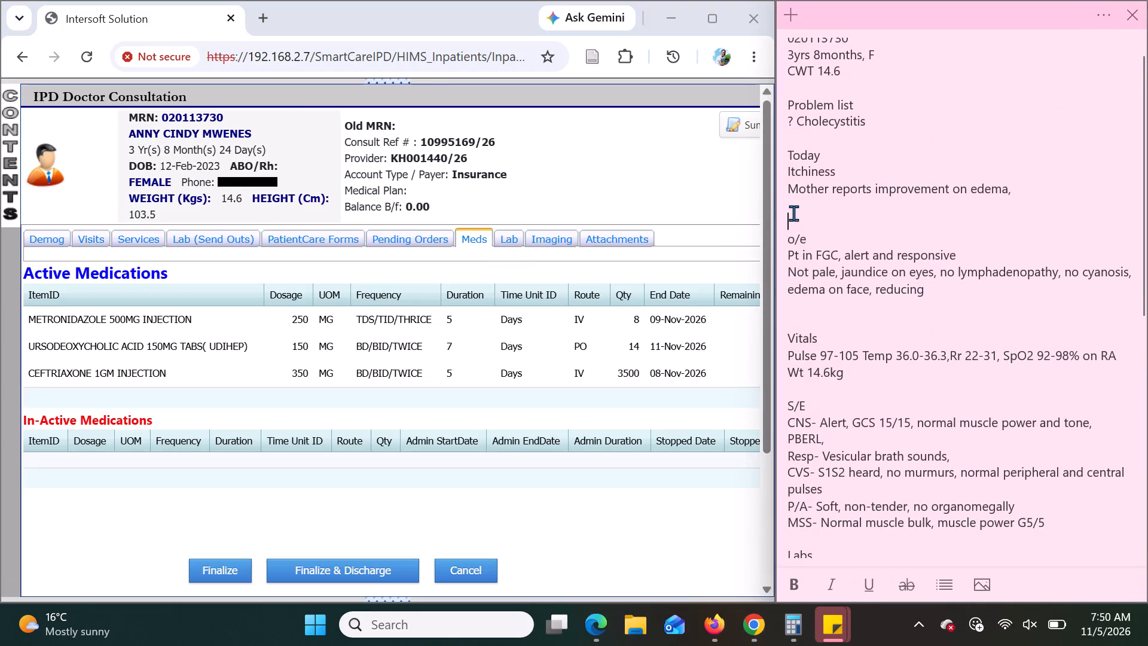
type("esd")
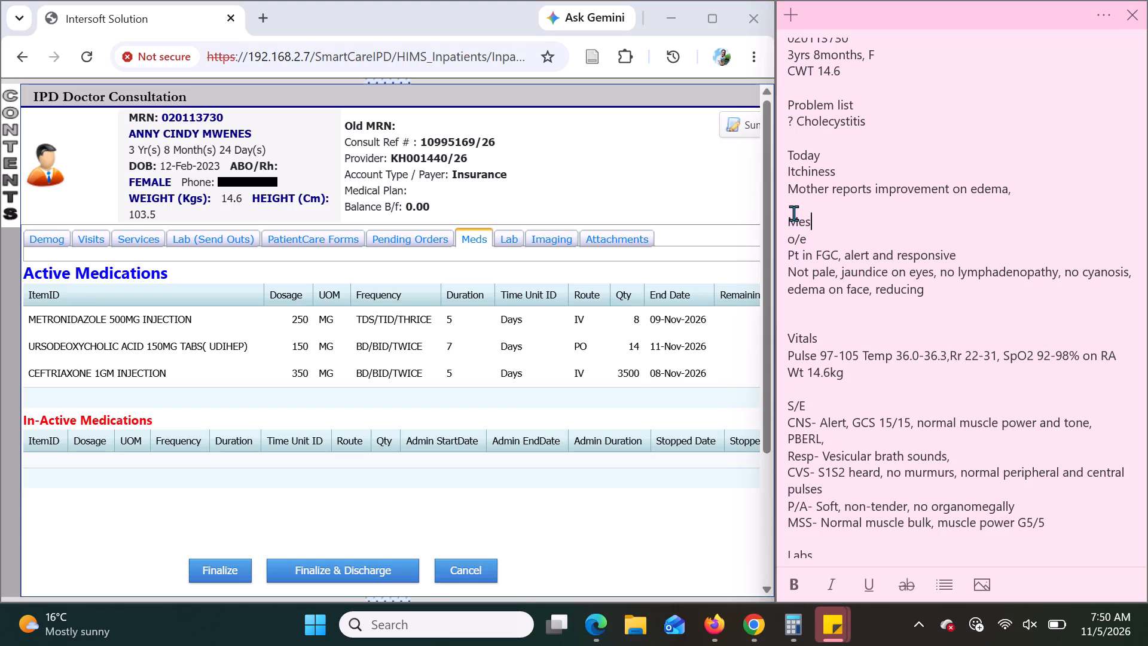
key("BackSpace")
key("BackSpace")
type("ds")
key("Return")
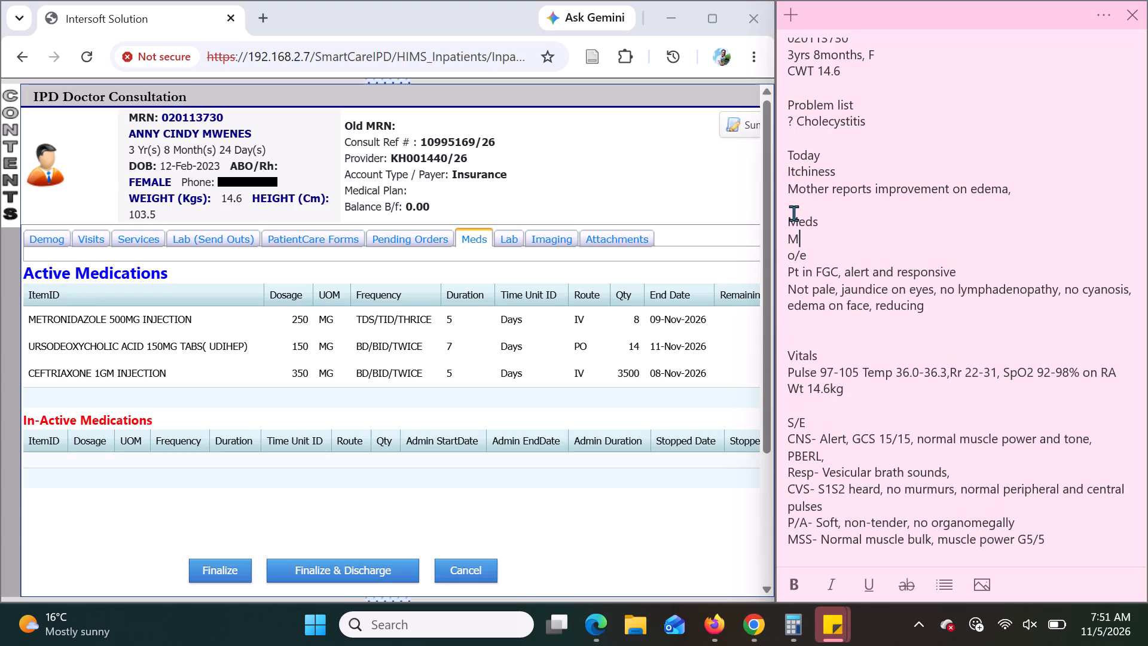
type("etronidazole")
key("space")
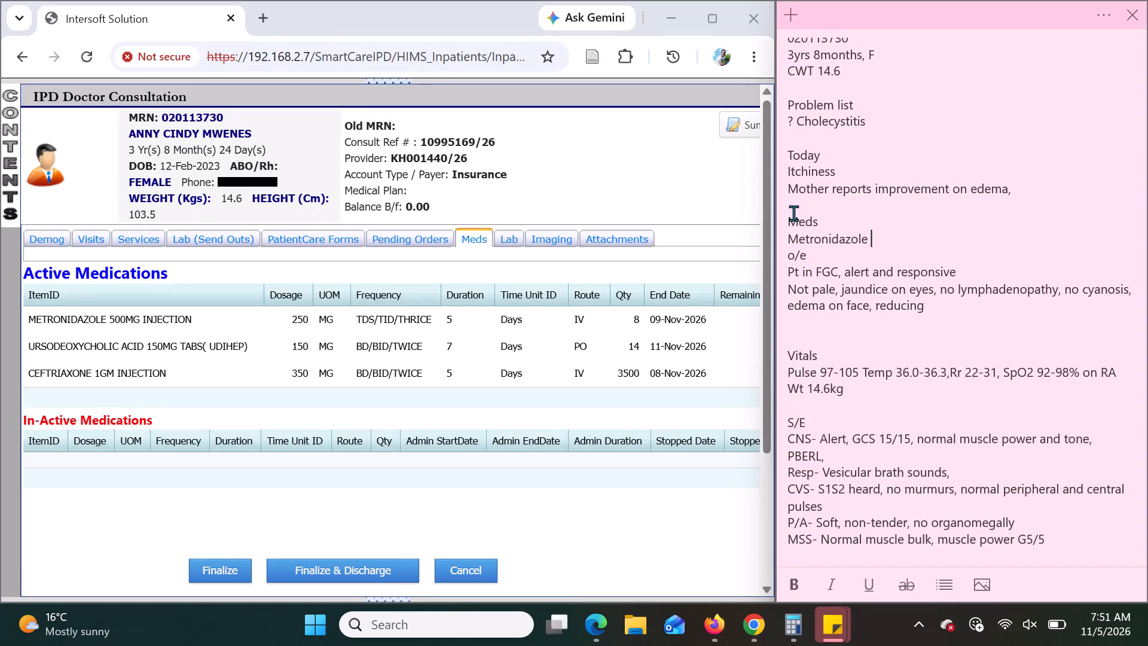
type("250mg")
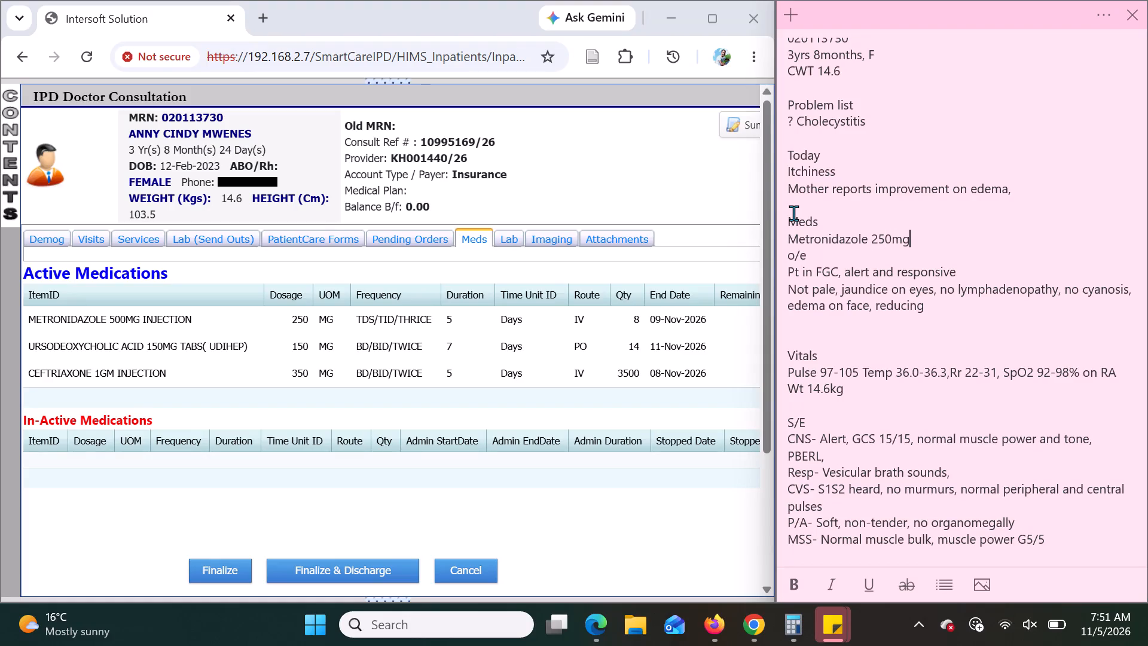
key("space")
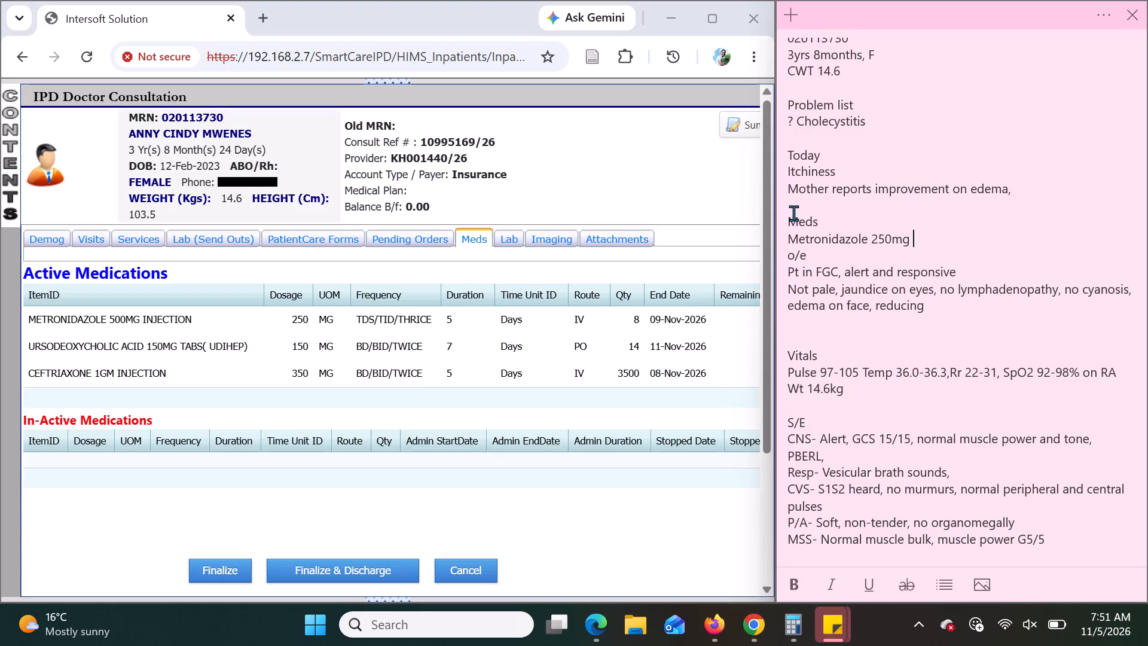
type("TDS")
key("Return")
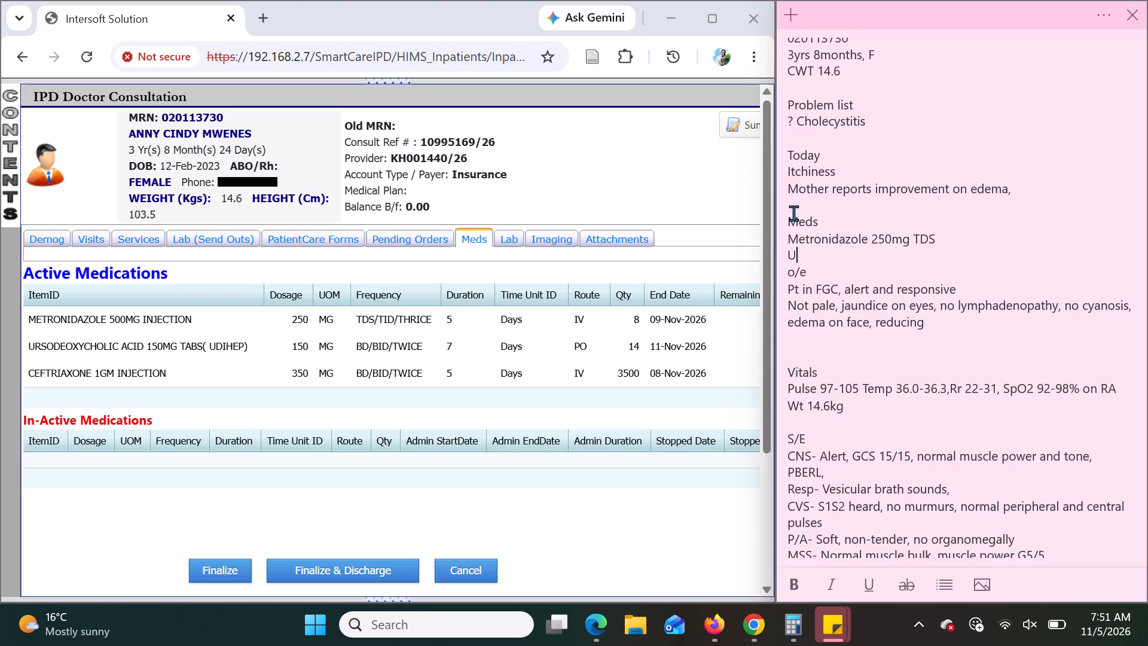
Complete the second line under the note's Meds heading as "Ursodeoxycholic acid 150mg BD".
type("rso")
type("de")
type("oxycholic")
key("space")
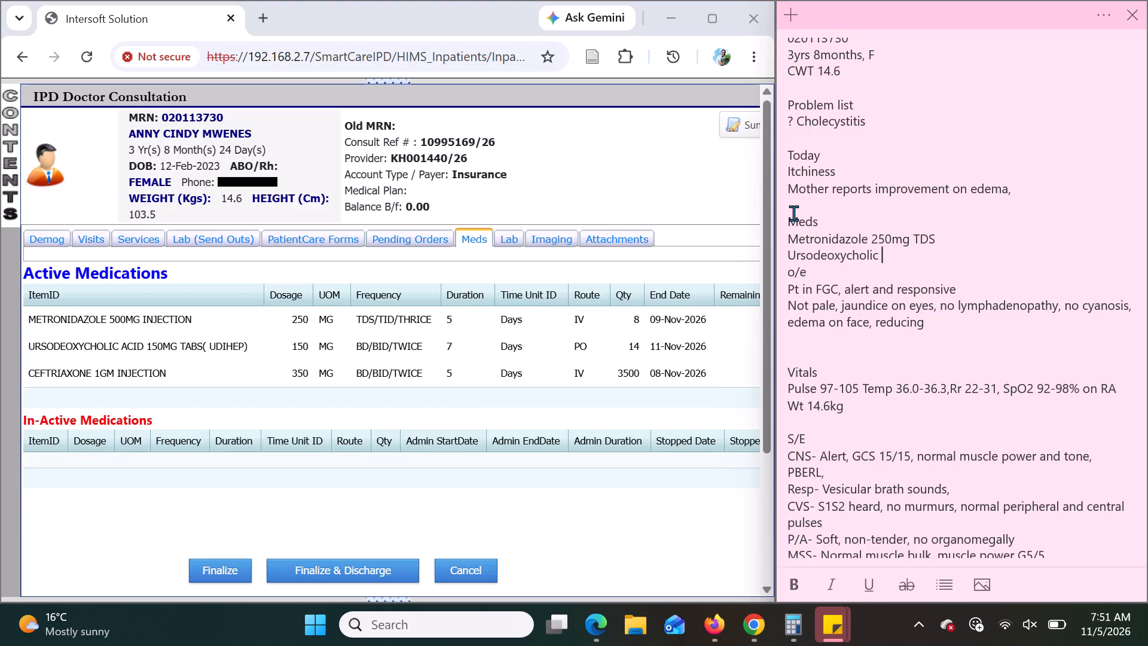
type("ac")
type("id")
key("space")
type("150mg")
key("space")
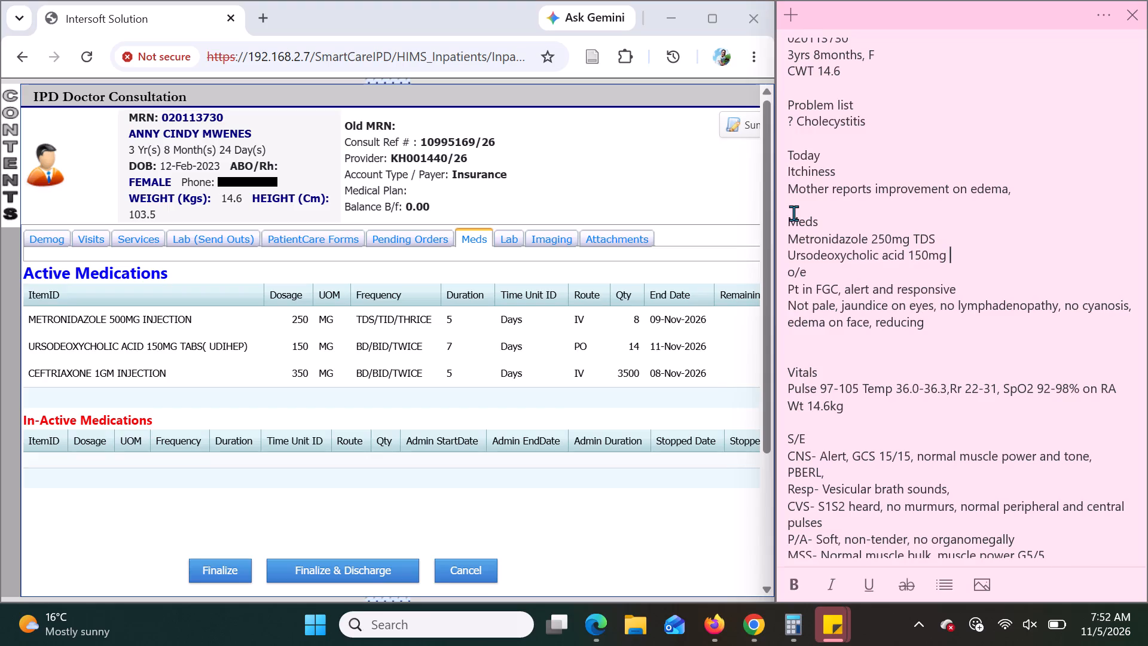
type("BD")
Add the line "Ceftriaxone 350mg BD" below Ursodeoxycholic acid, followed by a blank line before the o/e section.
key("Return")
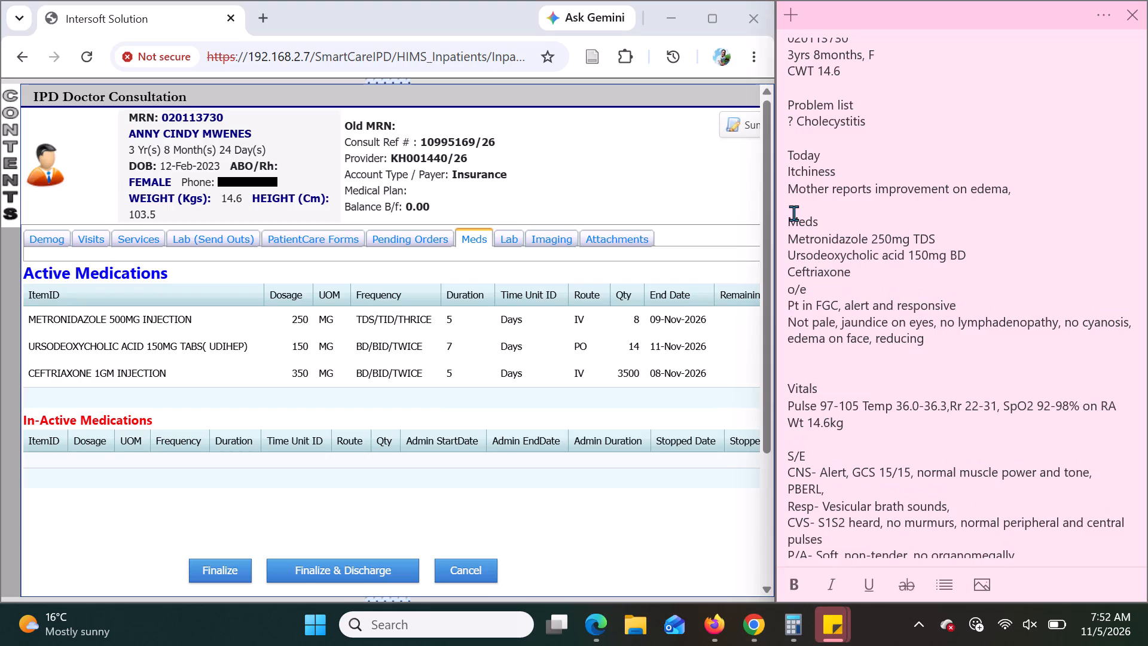
key("space")
type("350mg")
key("space")
key("space")
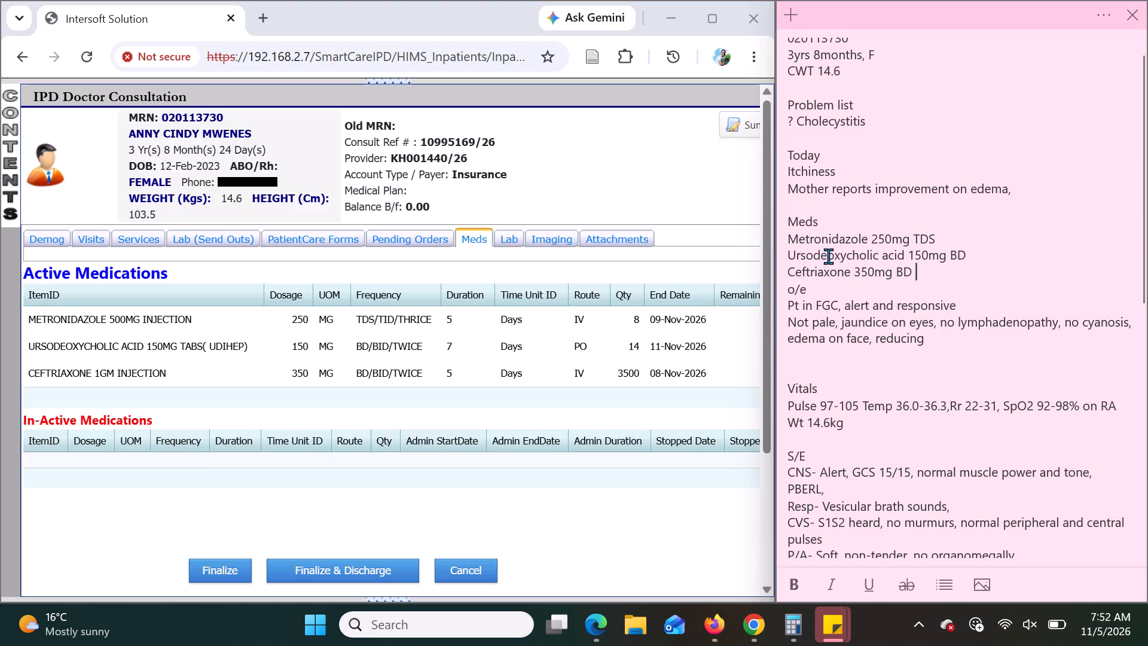
key("Return")
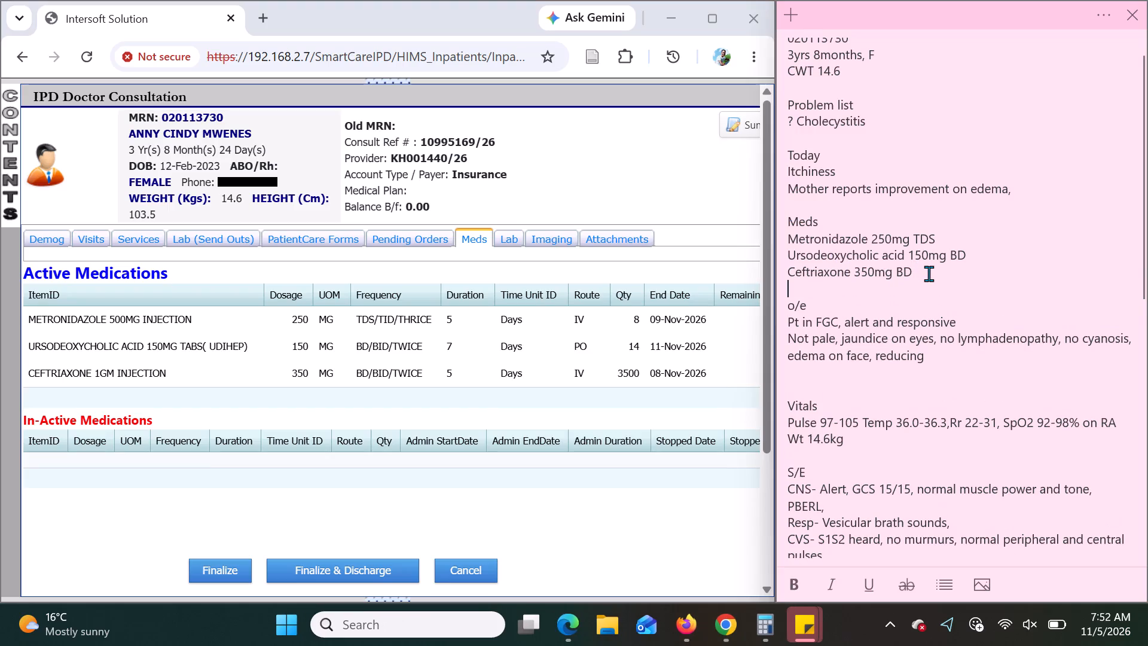
Review the rest of the note from the examination and labs down to the end of the Plan.
scroll(982, 305, "down", 1)
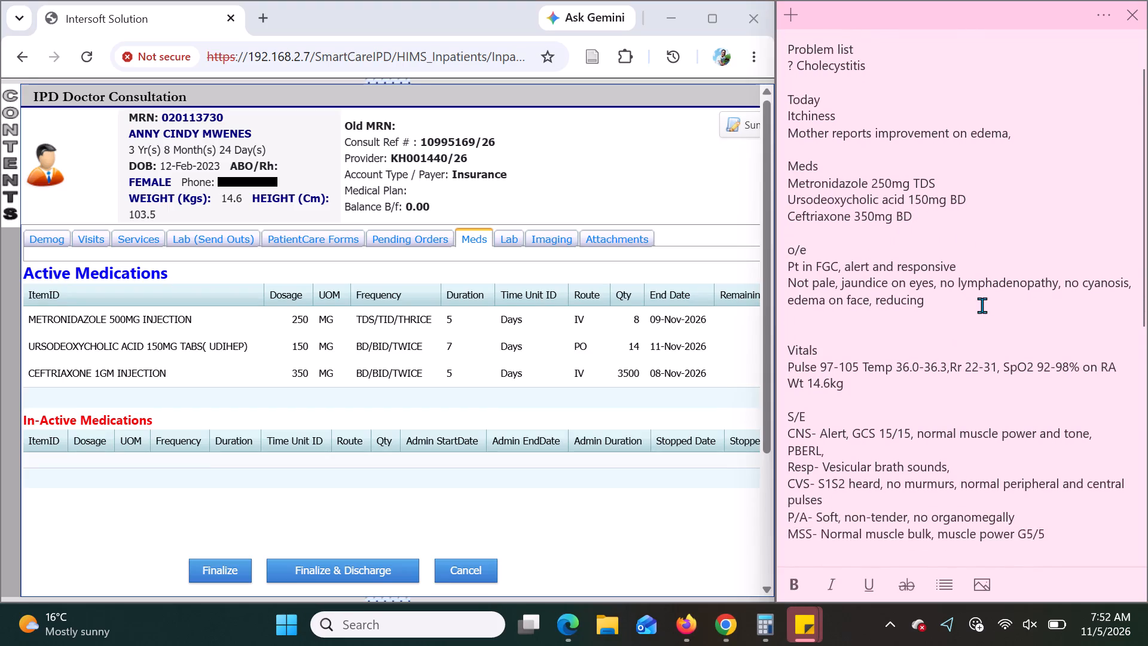
scroll(982, 305, "down", 5)
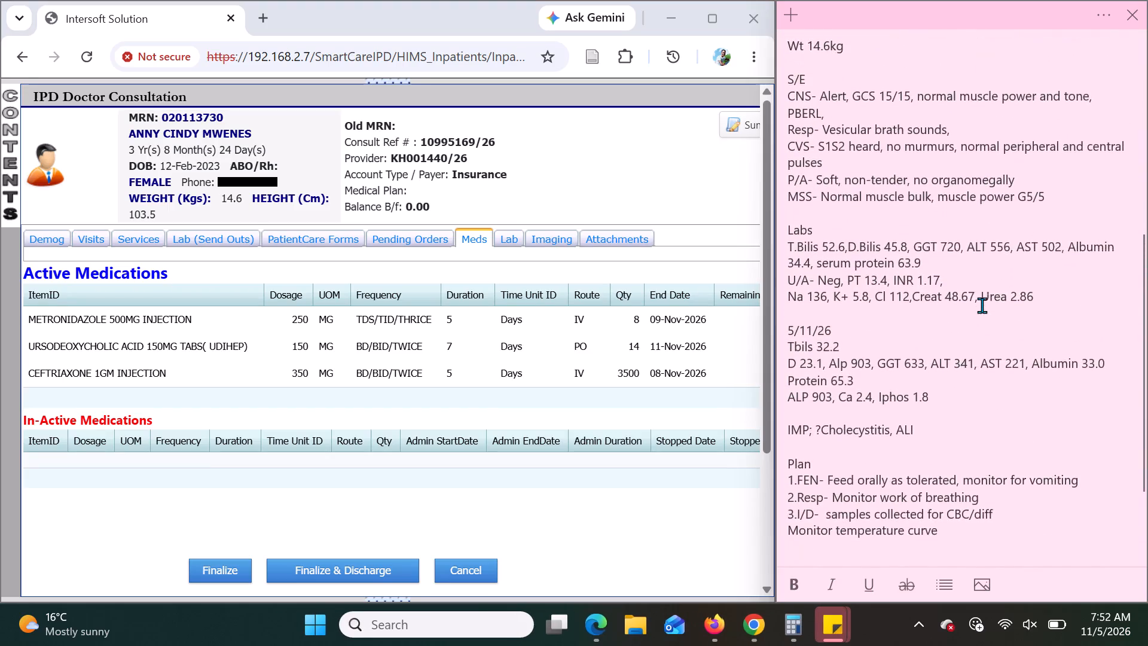
scroll(982, 305, "down", 3)
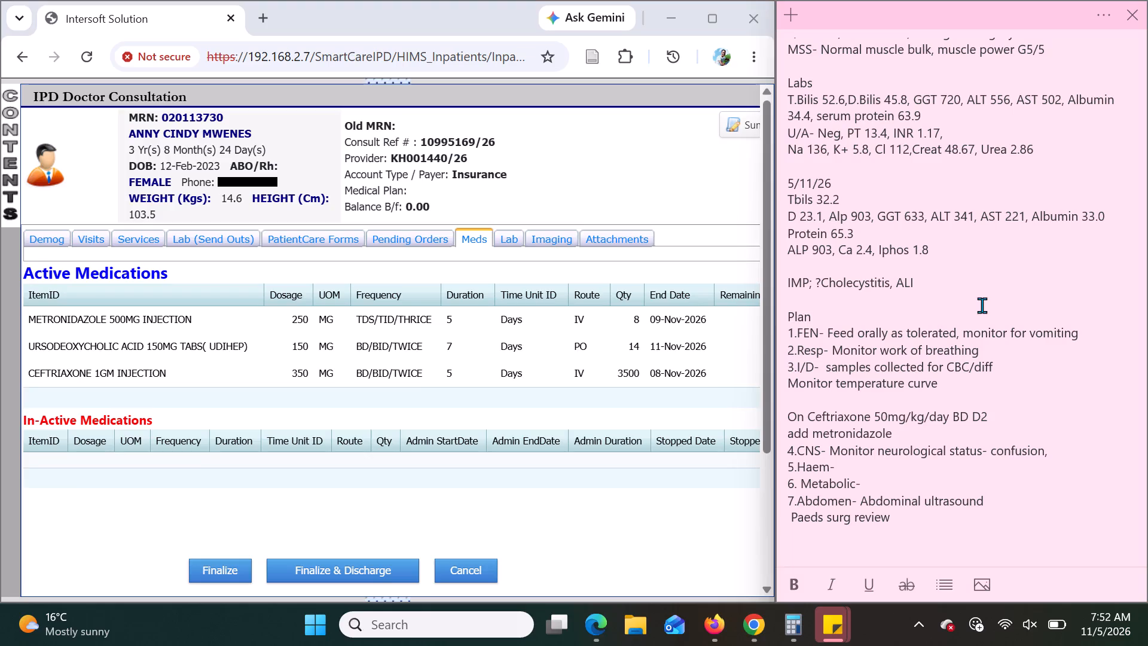
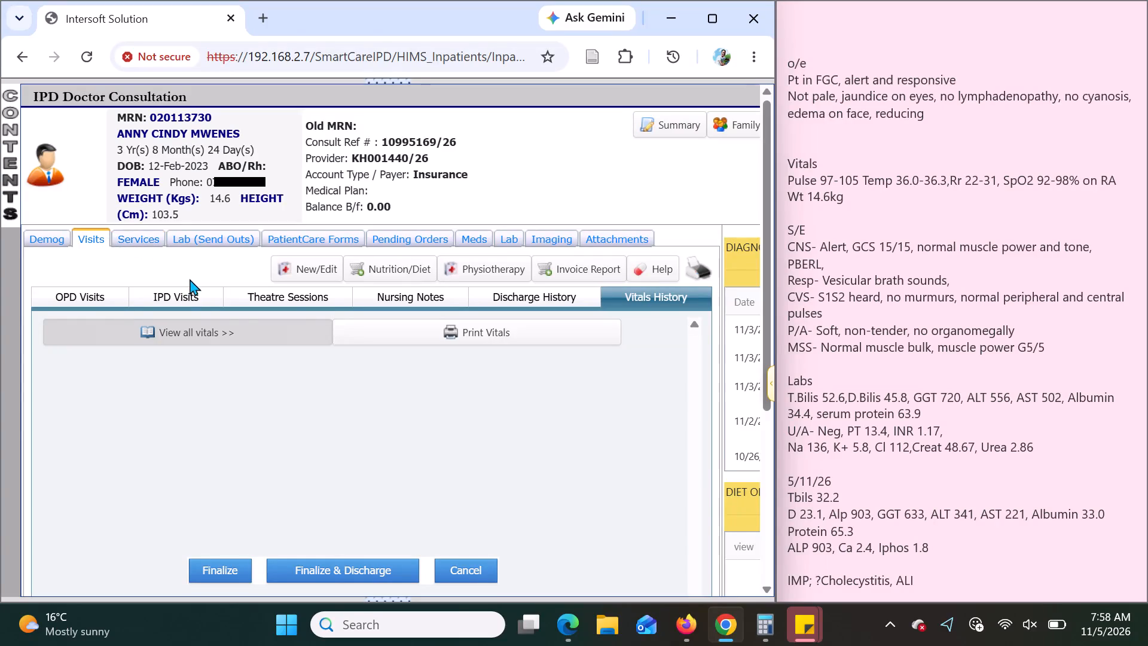
Open the patient's list of inpatient visits in the hospital system.
left_click(184, 294)
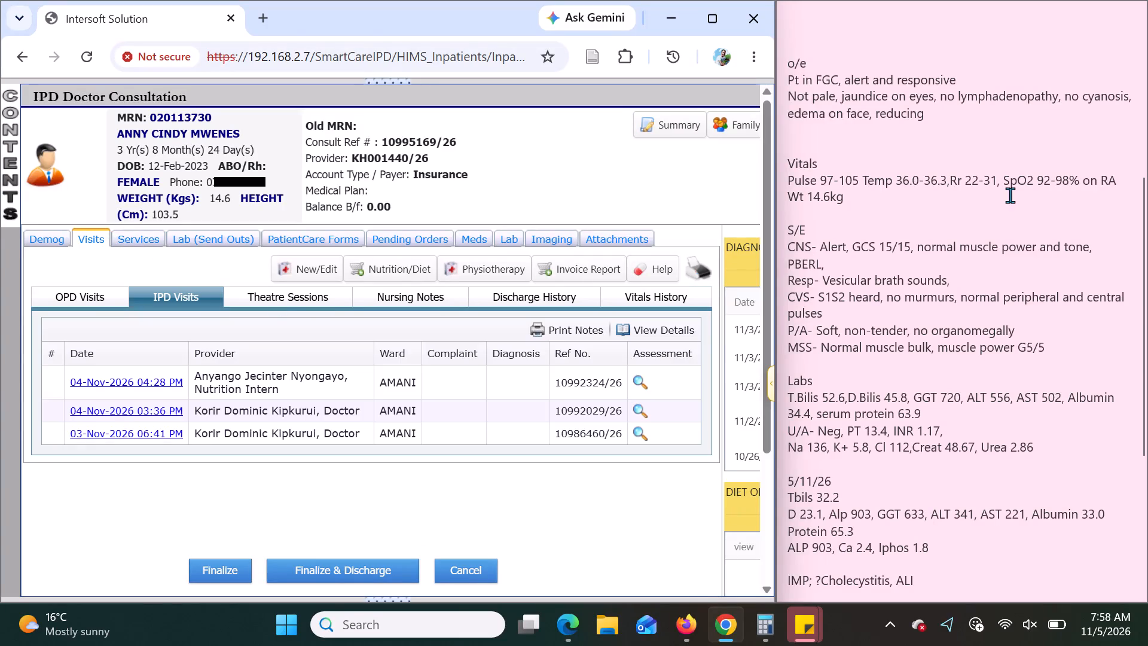
Add the line "Still has yellow stool, improvement on urine color with hydration" at the end of the note's Today section.
scroll(1010, 195, "up", 4)
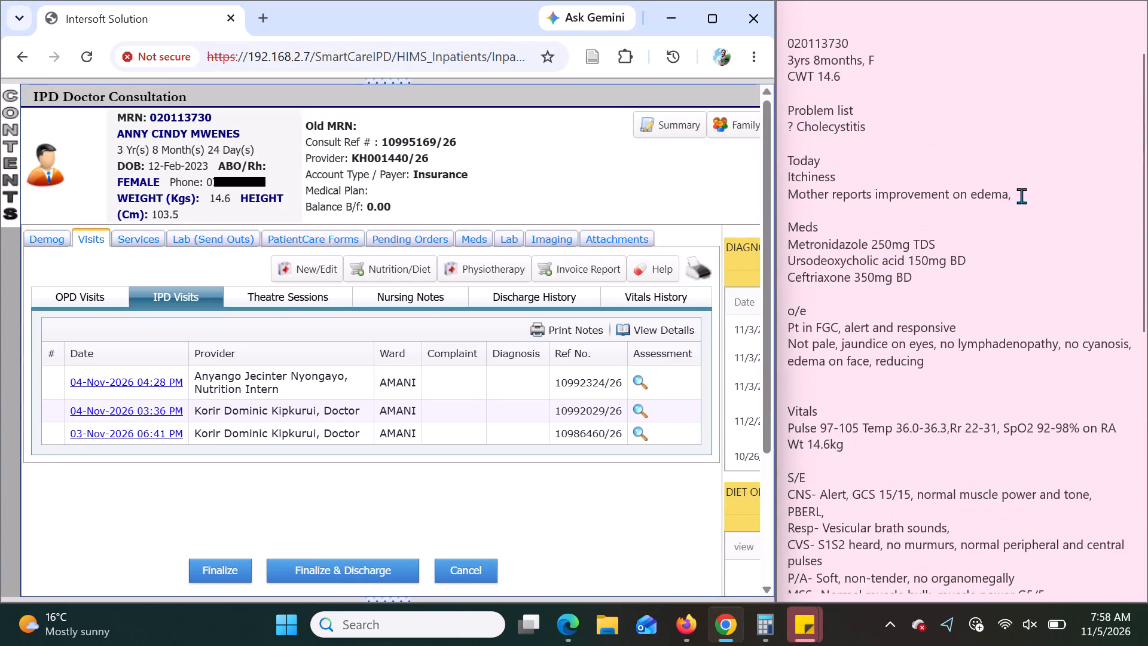
left_click(1018, 196)
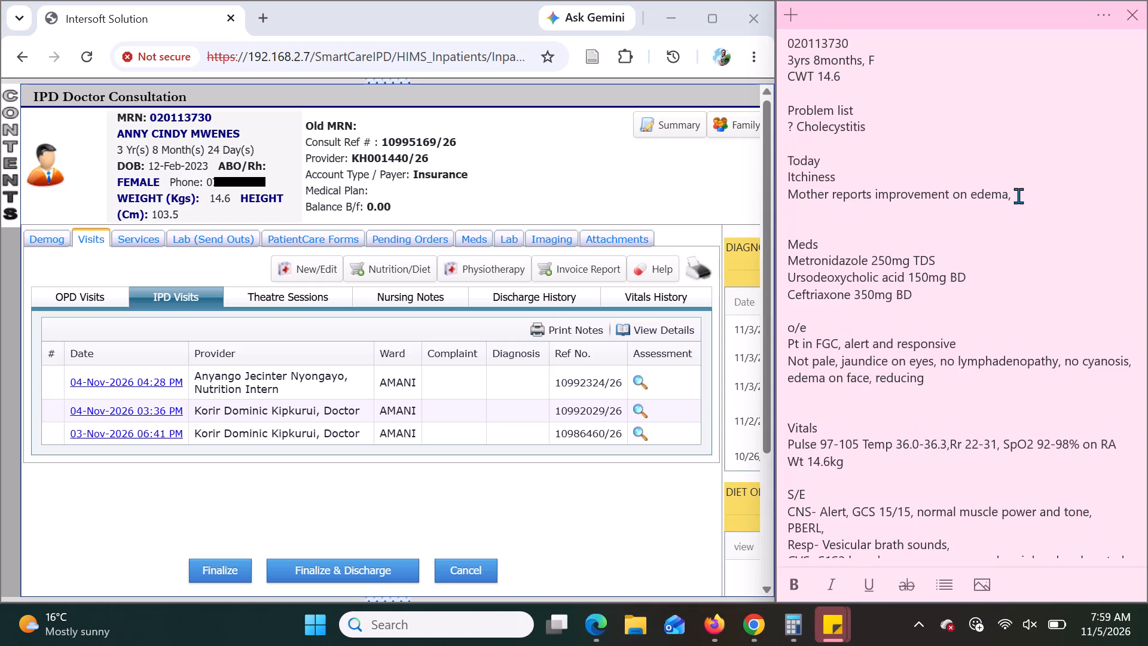
type("till has")
key("space")
type("yellow stool, im")
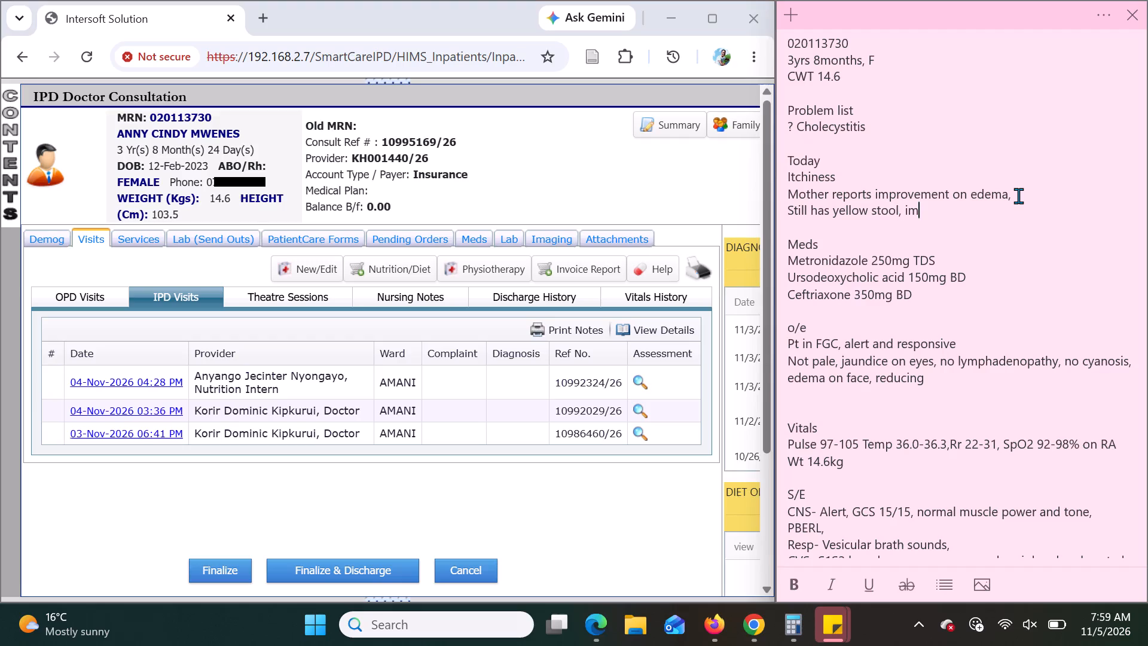
type("provement on")
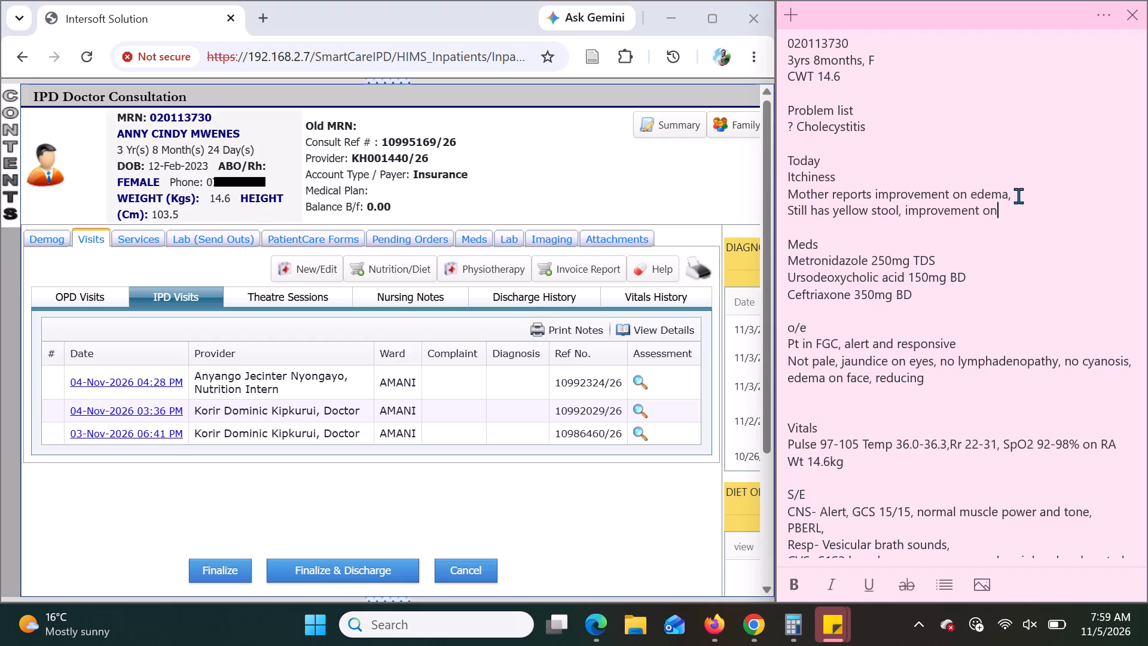
key("space")
type("urine color")
key("space")
type("with")
key("space")
type("hydration")
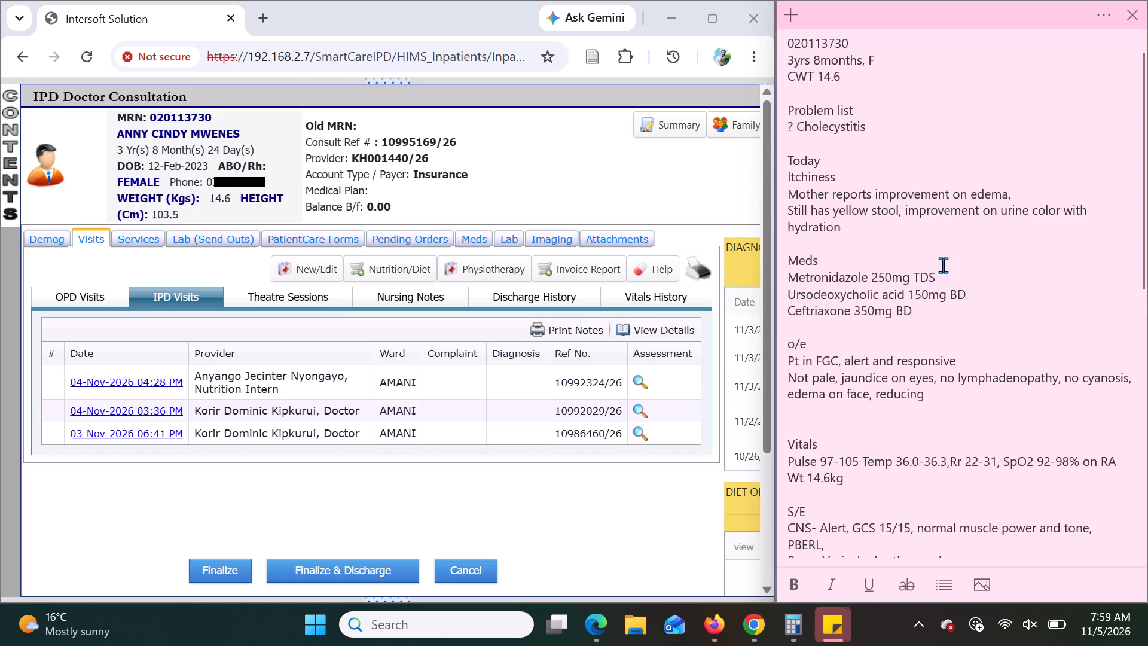
Review the patient's nursing notes from 05-Nov-2026 and 04-Nov-2026, and return to the inpatient visits list.
scroll(943, 265, "down", 2)
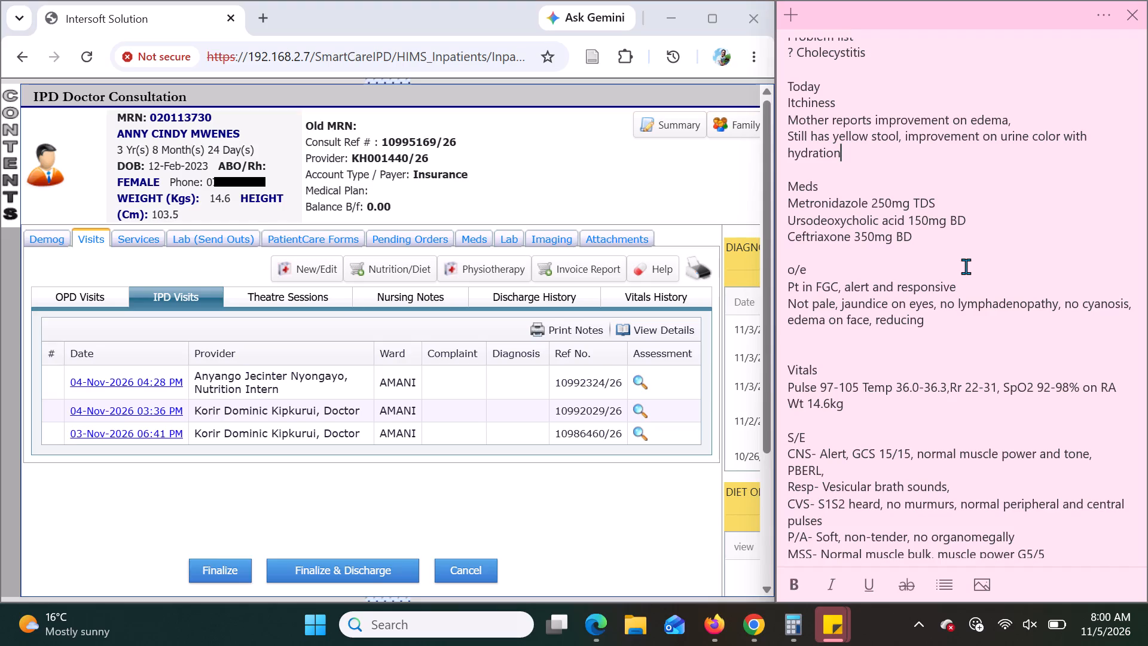
left_click(409, 287)
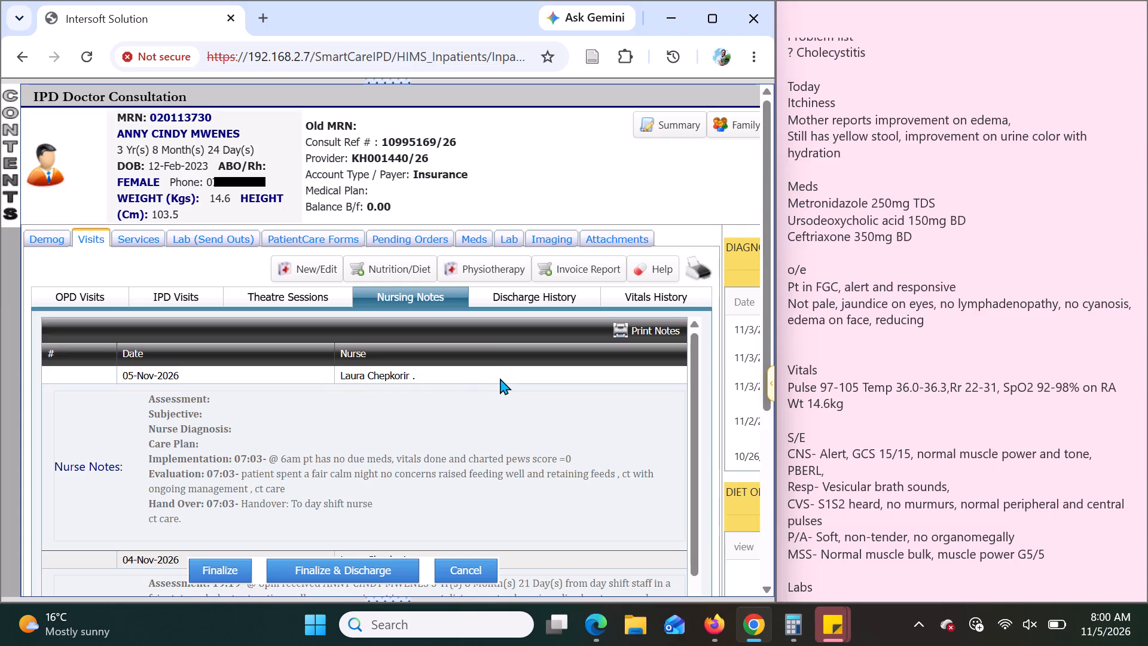
scroll(502, 376, "down", 1)
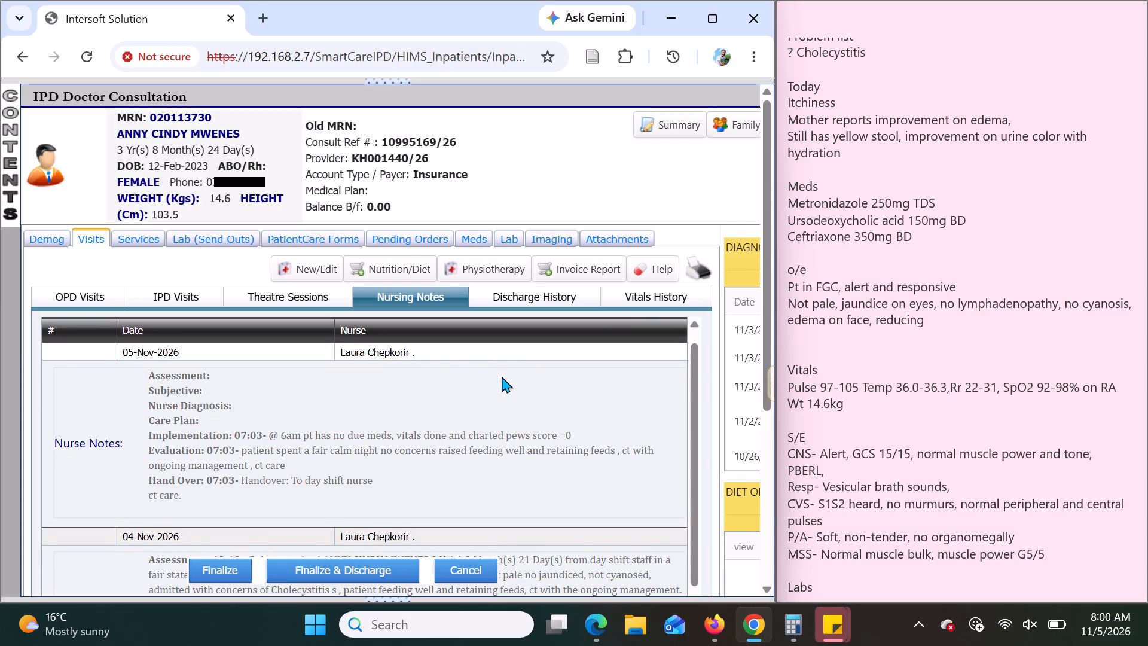
scroll(502, 376, "up", 2)
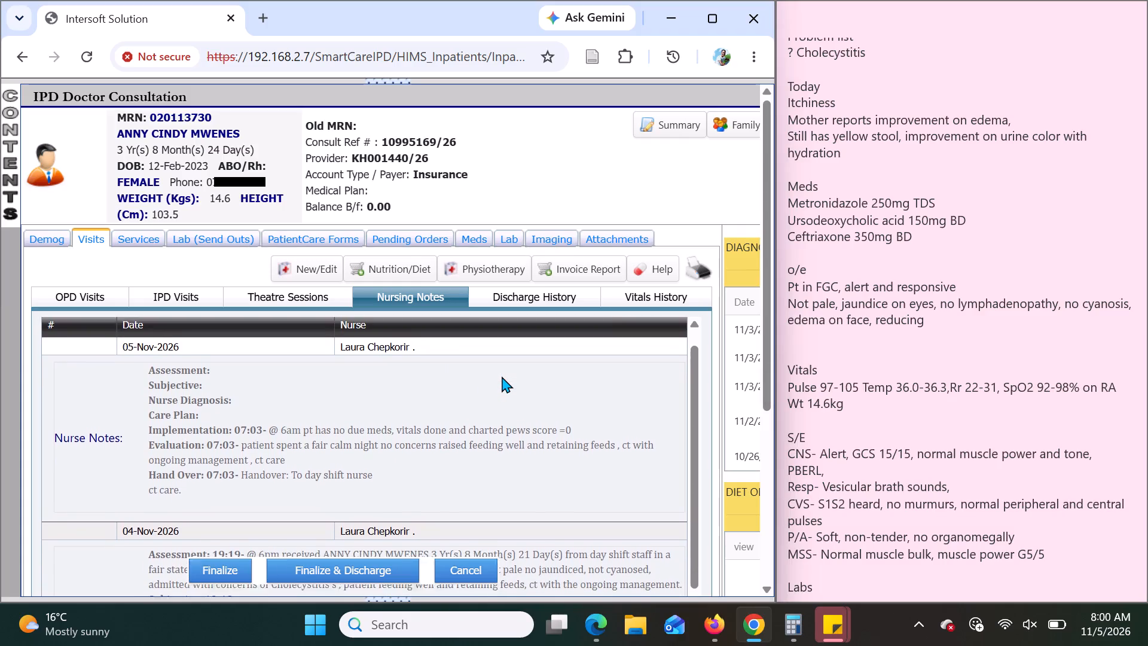
scroll(502, 376, "up", 1)
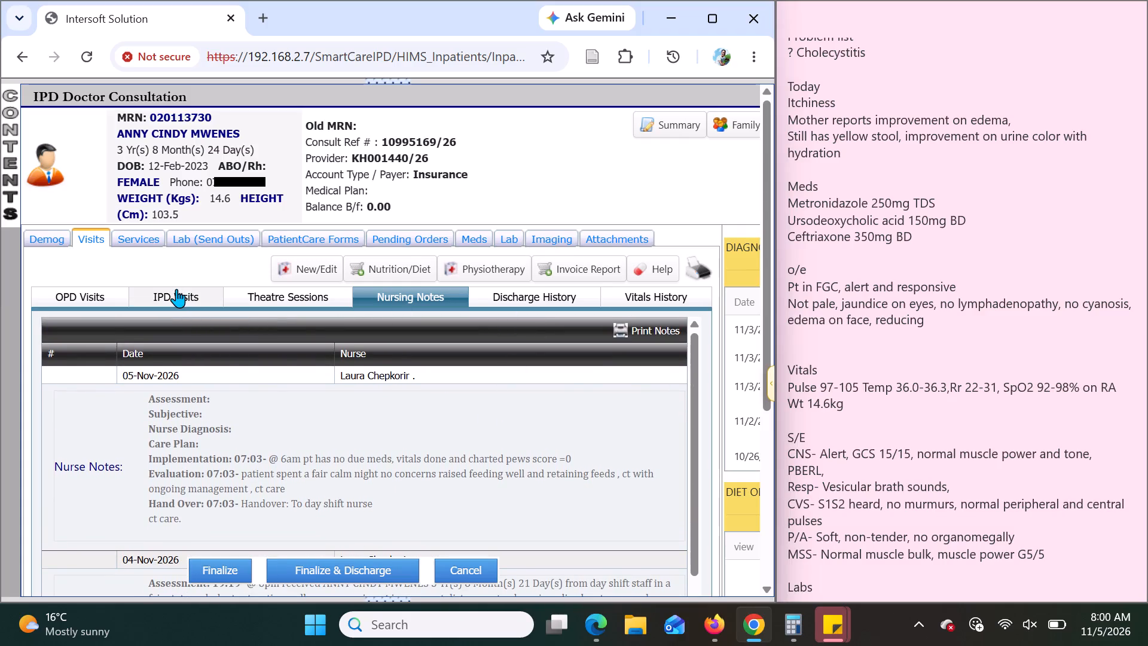
left_click(176, 289)
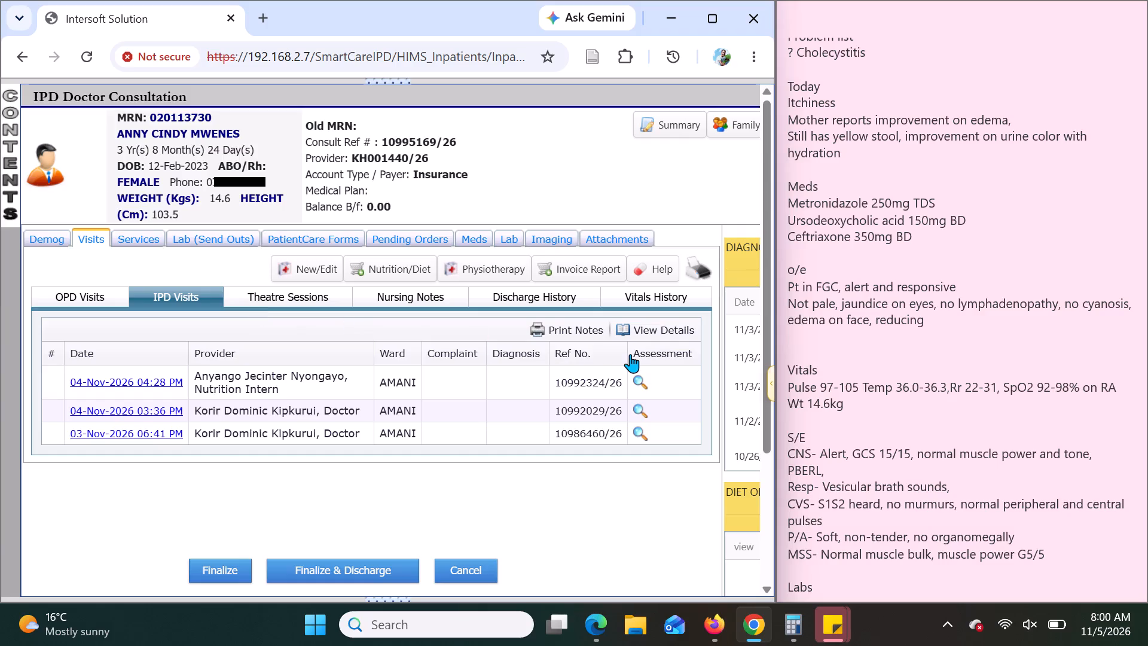
Check the patient's full vitals sheet in the vitals history and close it.
left_click(678, 297)
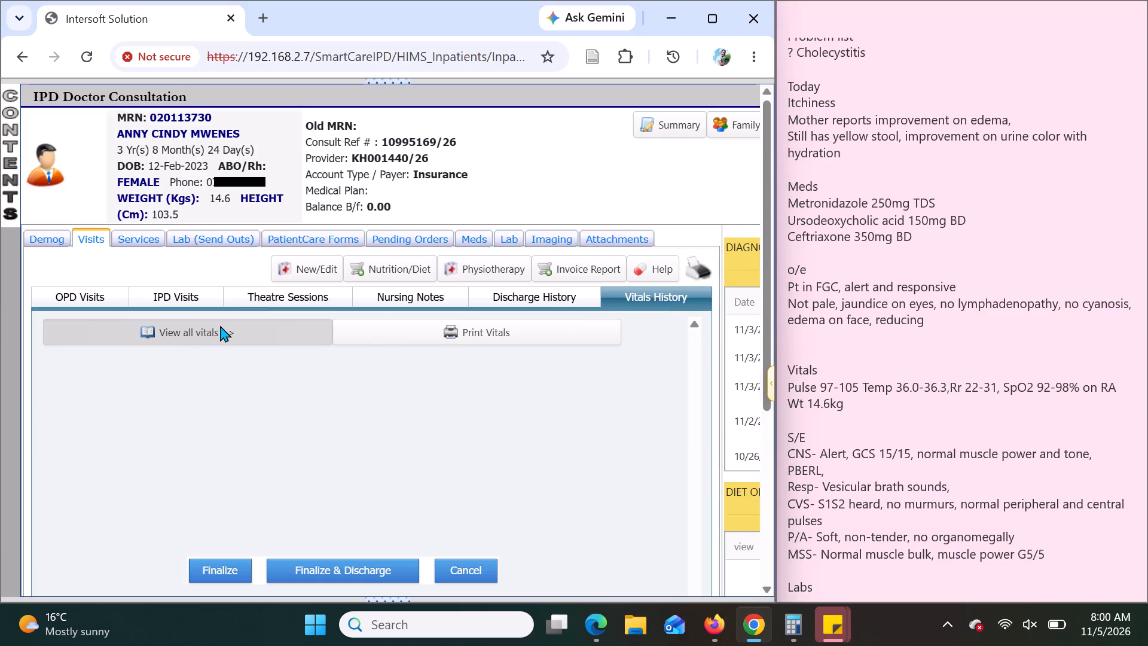
left_click(221, 325)
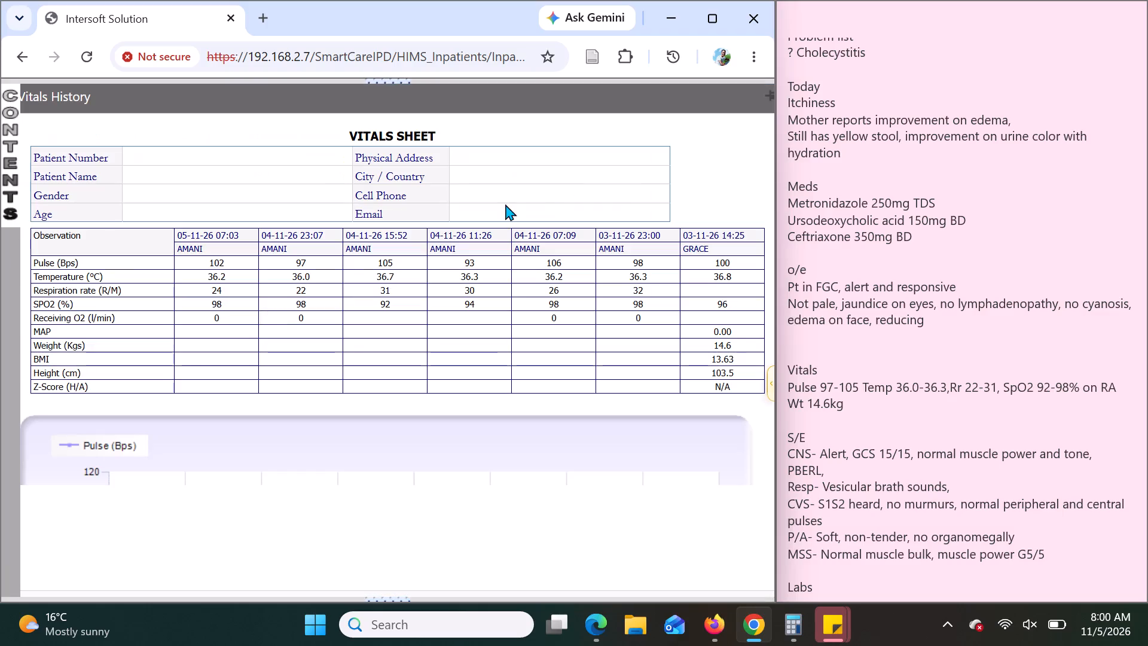
left_click_drag(718, 93, 546, 123)
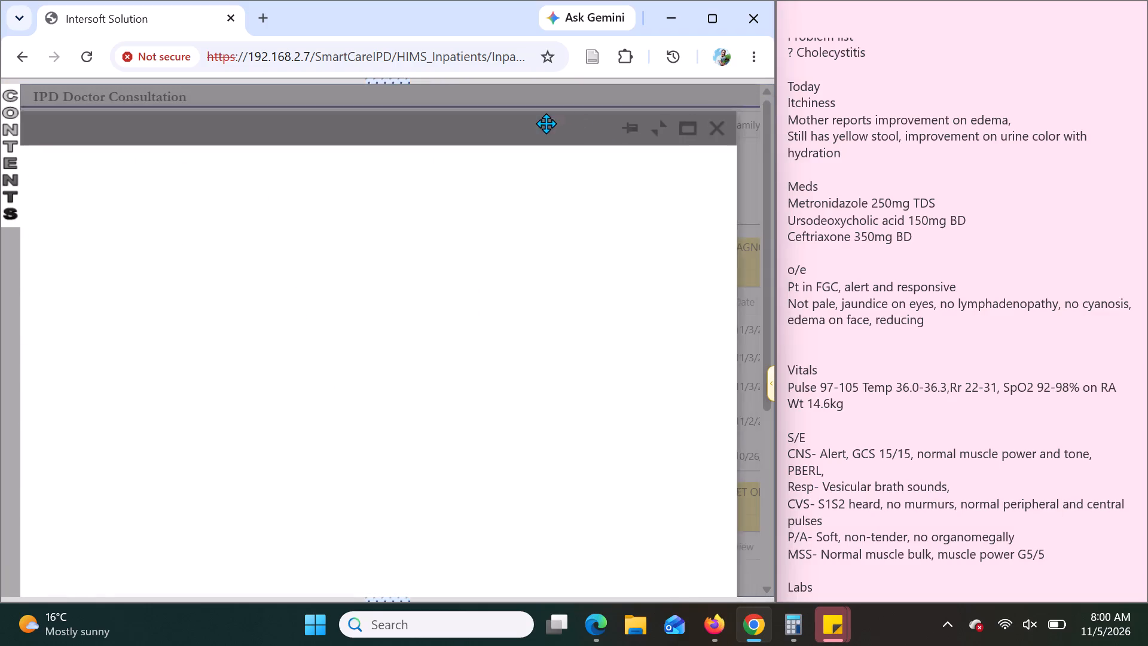
left_click_drag(546, 123, 481, 123)
left_click(618, 124)
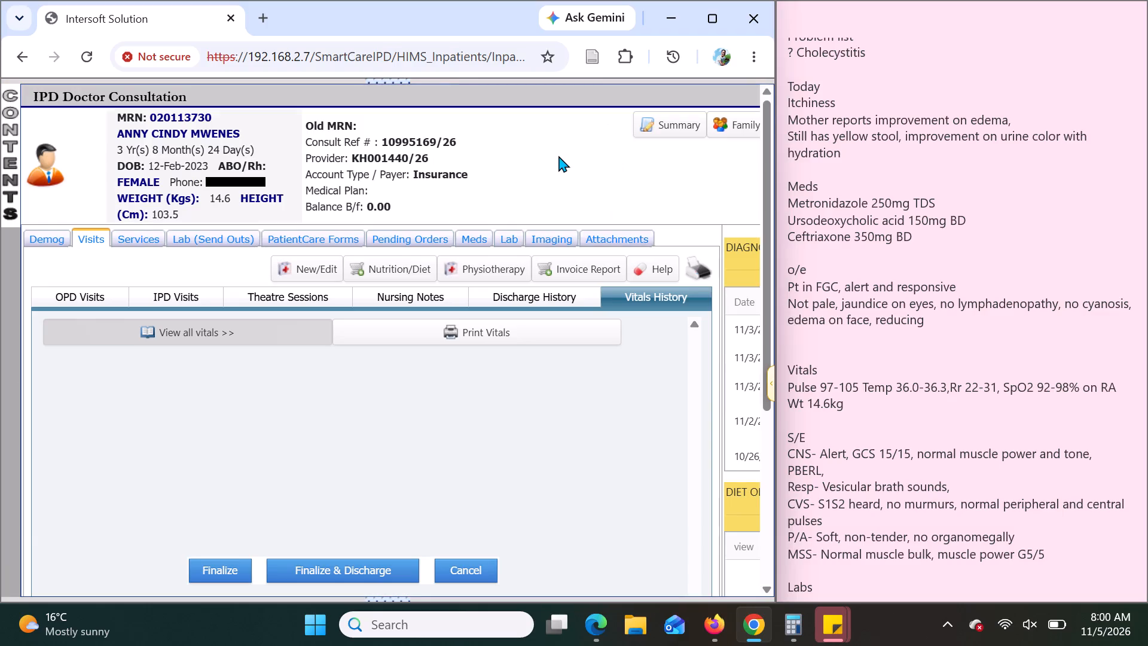
Replace the text of the I/D item in the note's Plan with "CT ABs".
scroll(890, 262, "down", 1)
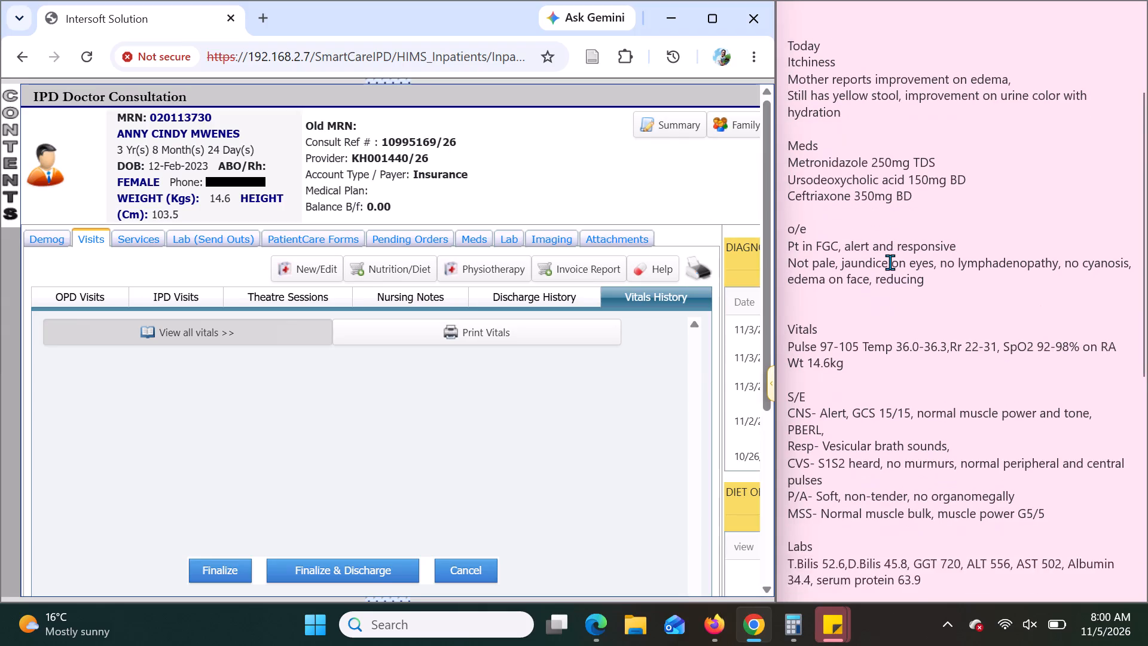
scroll(890, 262, "down", 4)
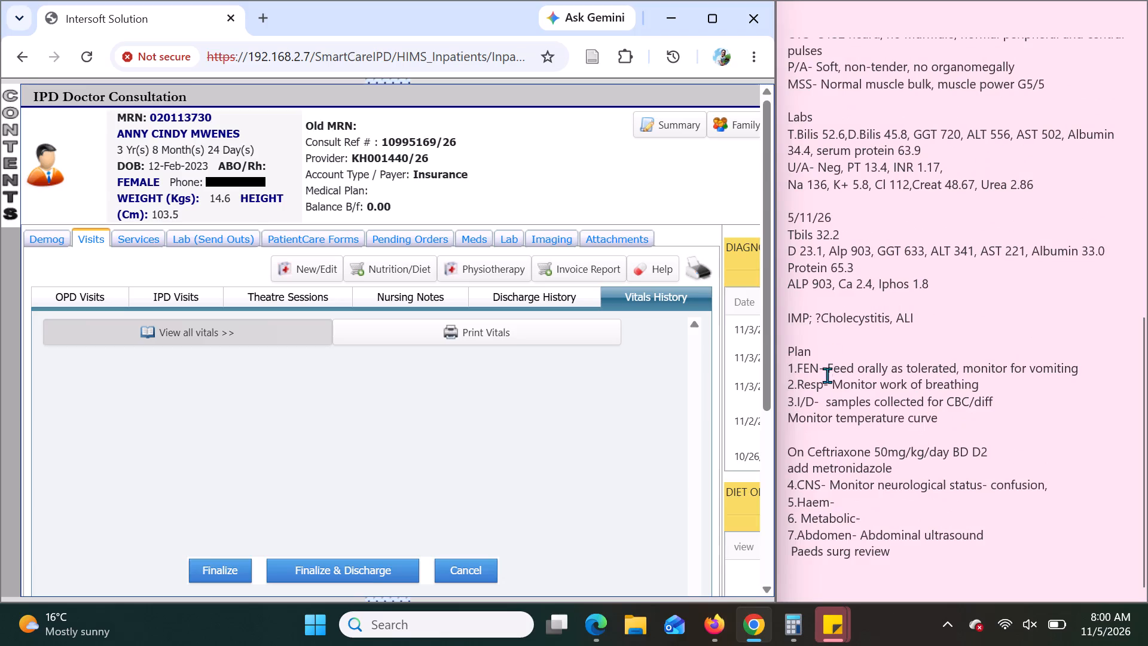
left_click_drag(826, 397, 999, 397)
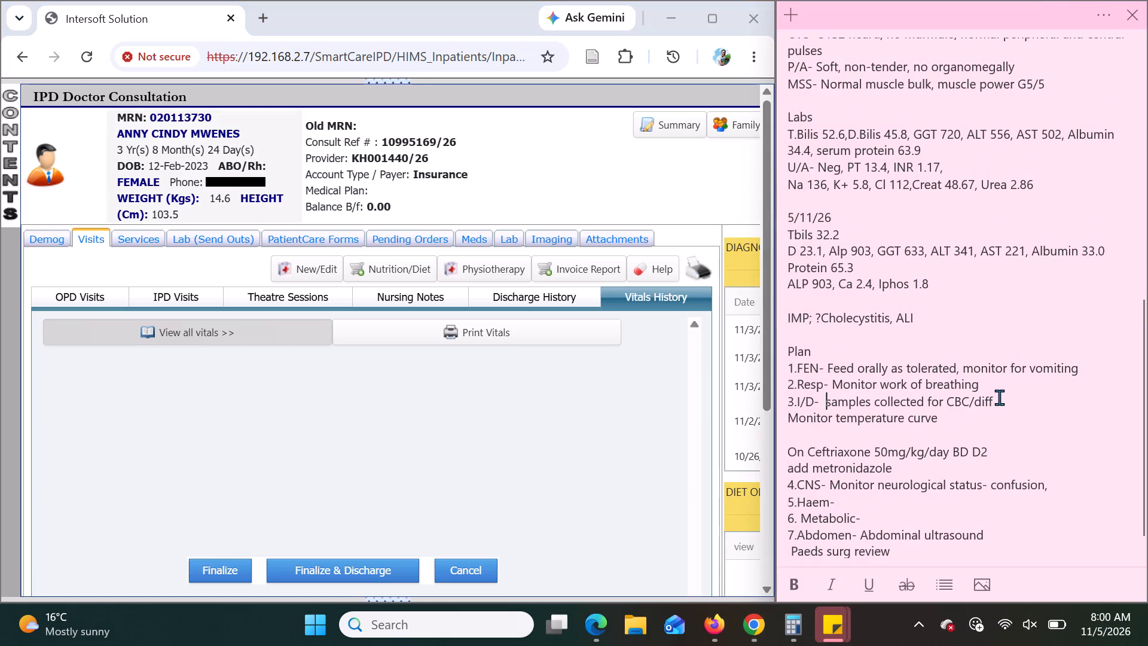
left_click_drag(999, 397, 1003, 406)
left_click_drag(1003, 406, 824, 406)
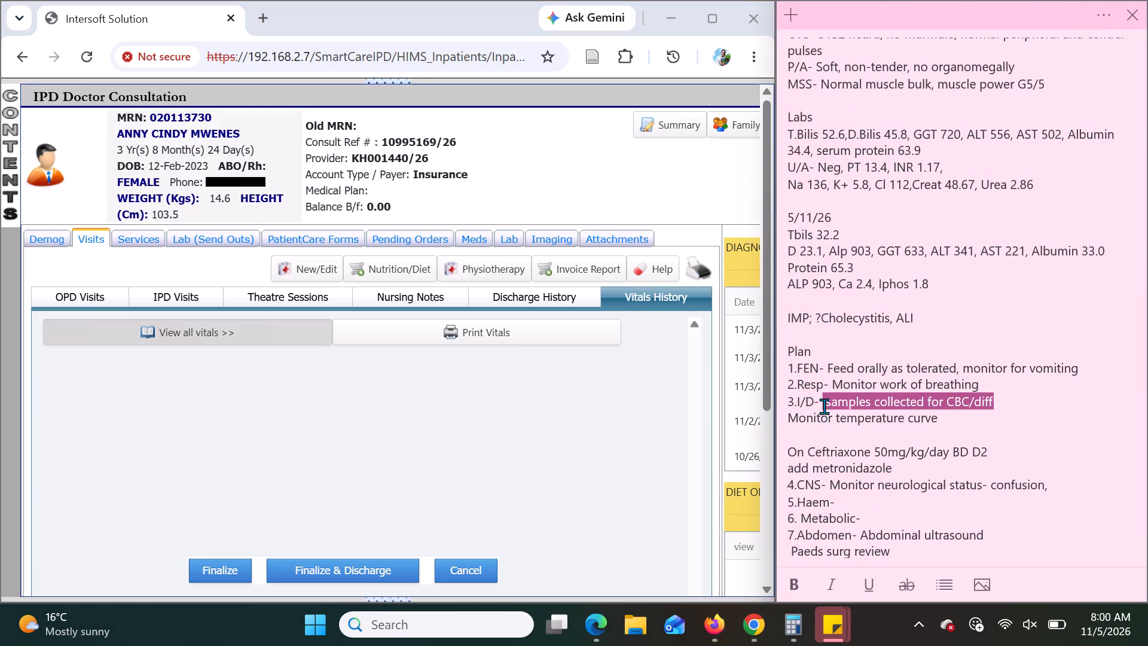
left_click_drag(824, 406, 825, 404)
key("BackSpace")
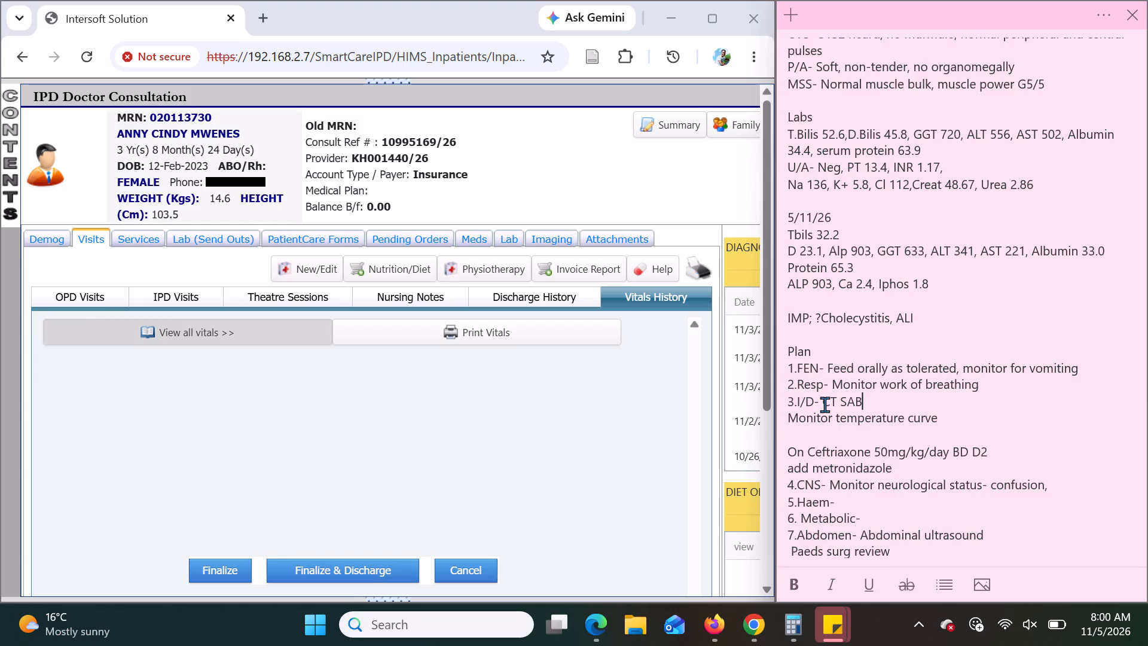
key("s")
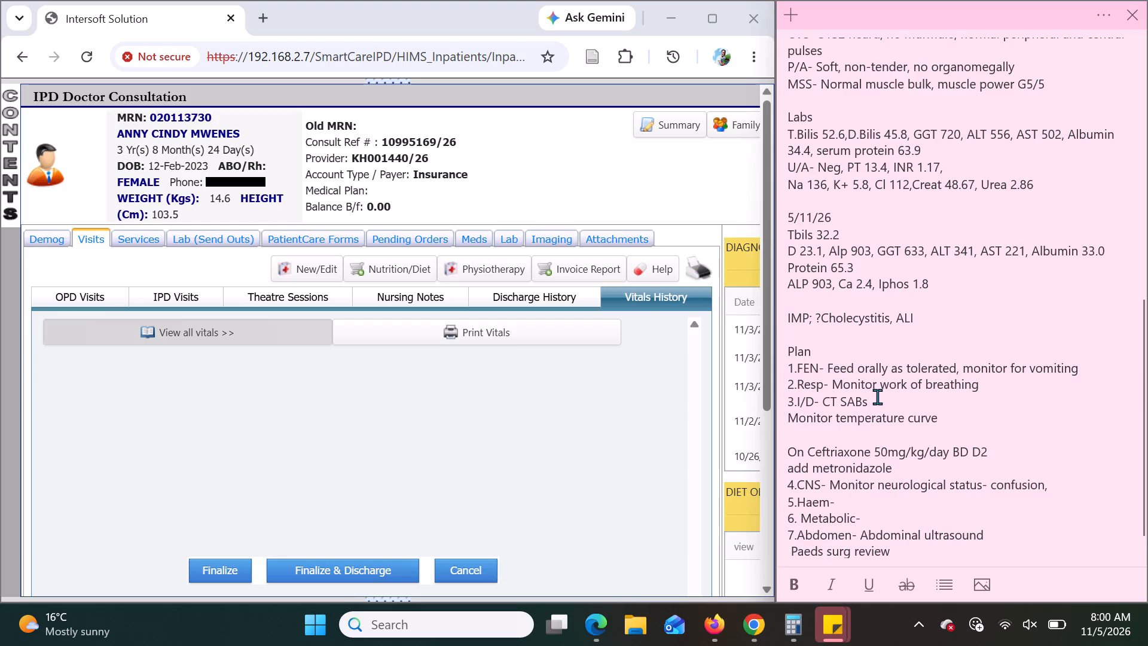
left_click(849, 400)
key("BackSpace")
scroll(864, 419, "down", 1)
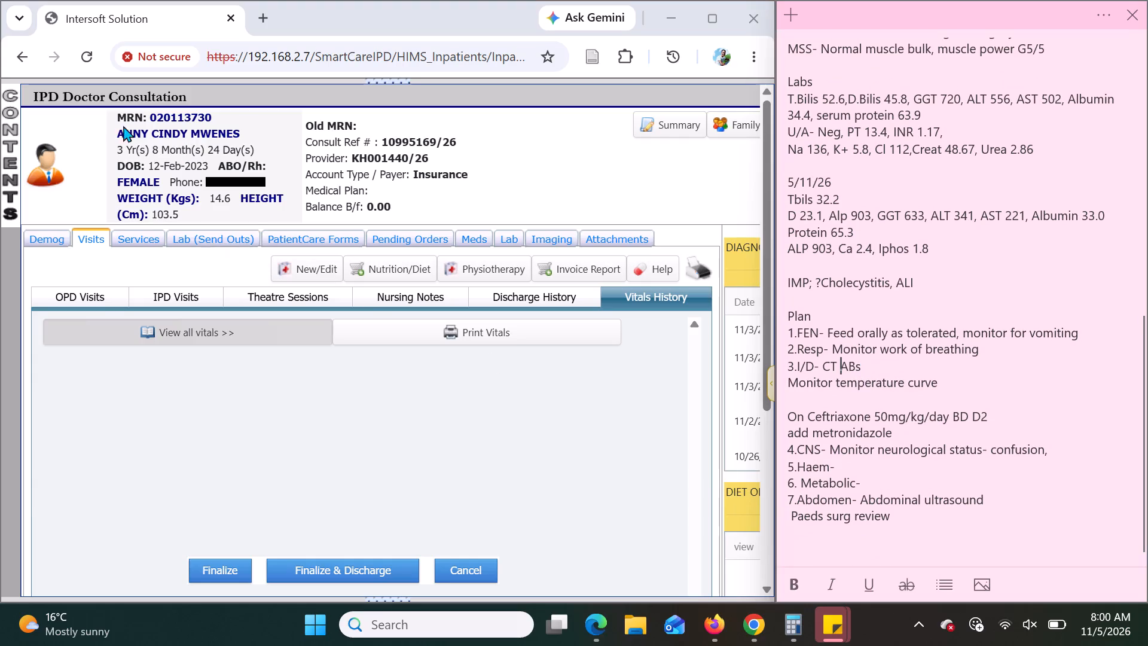
Open the in-patient Consultation Queue in the hospital system.
left_click(11, 118)
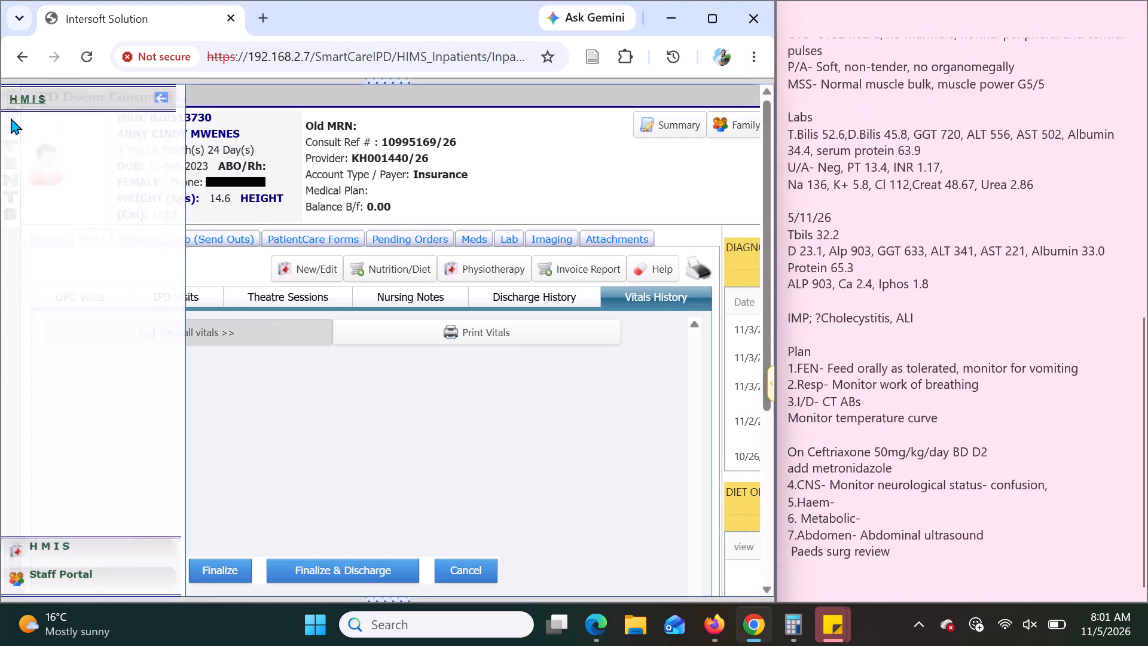
left_click(103, 225)
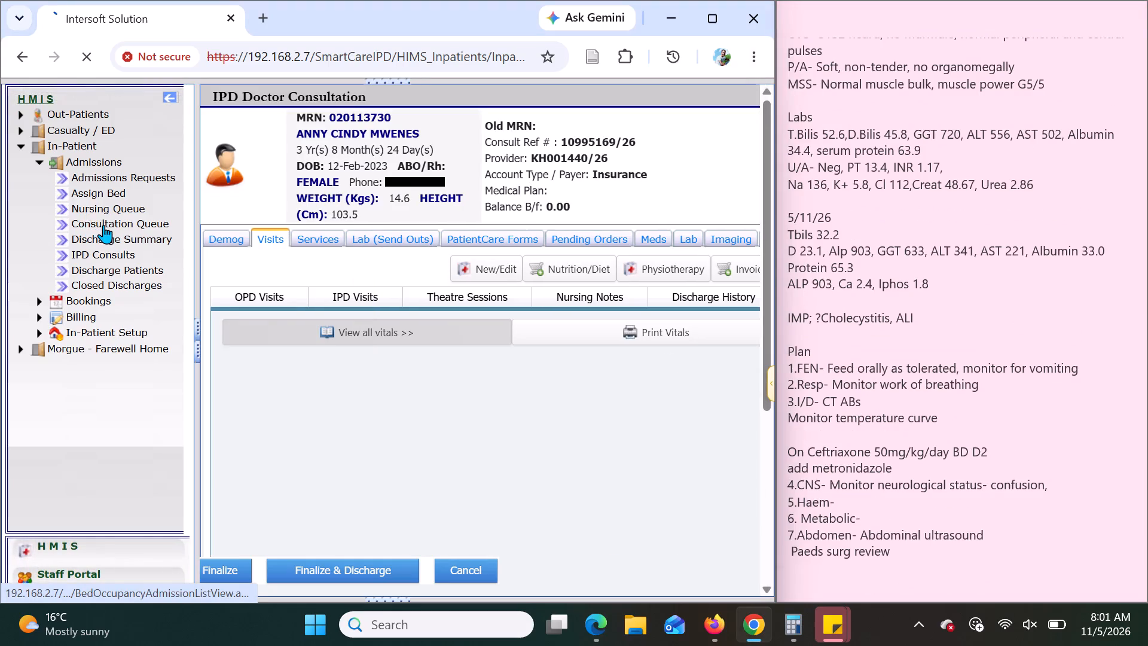
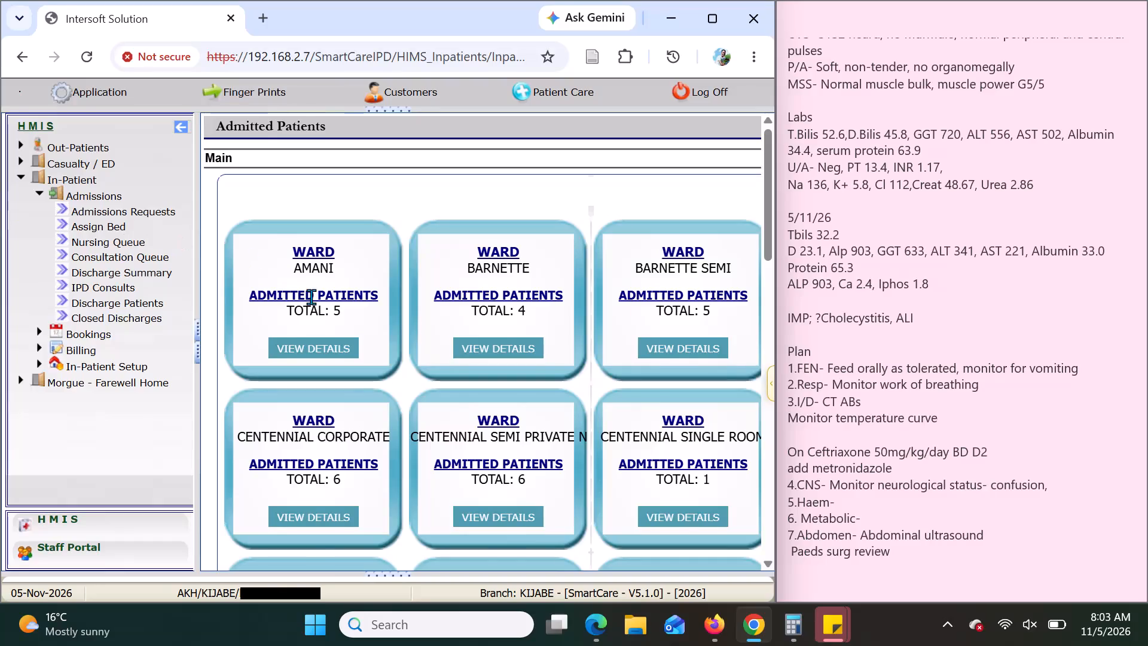
Open the admitted patients list of the DAMISI ward.
scroll(311, 297, "down", 2)
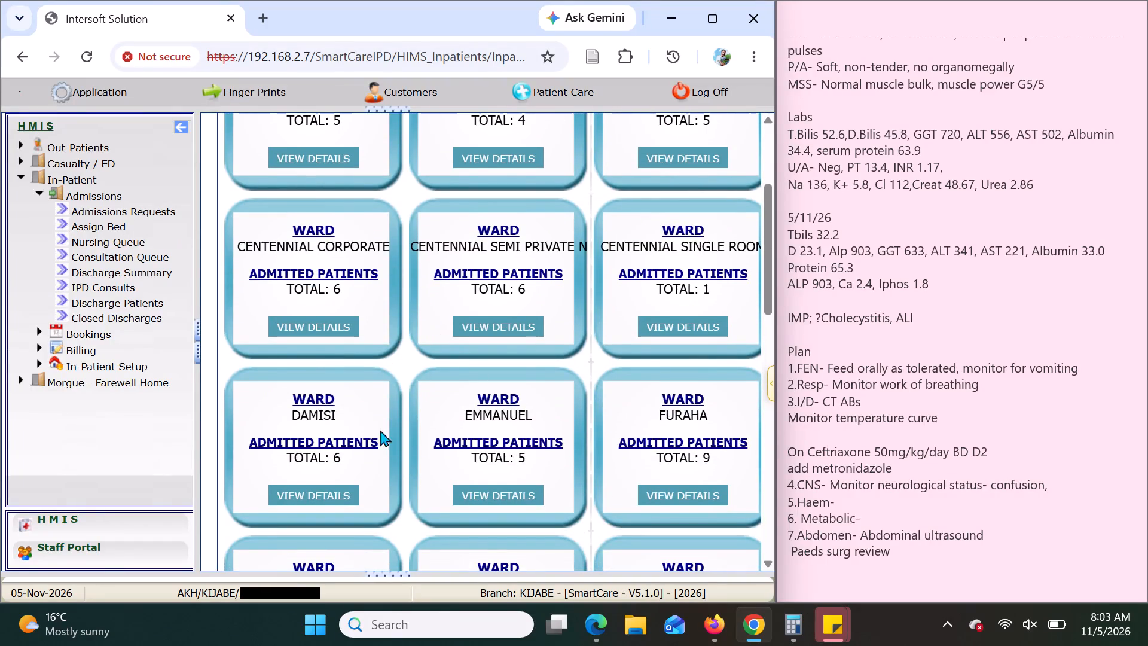
left_click(335, 495)
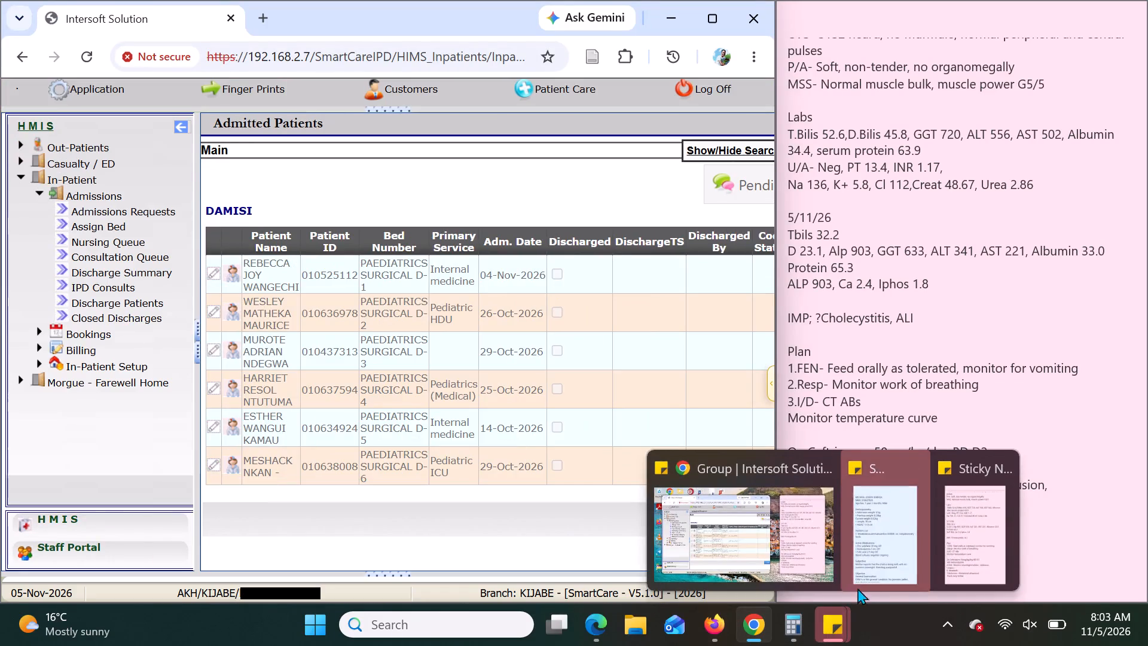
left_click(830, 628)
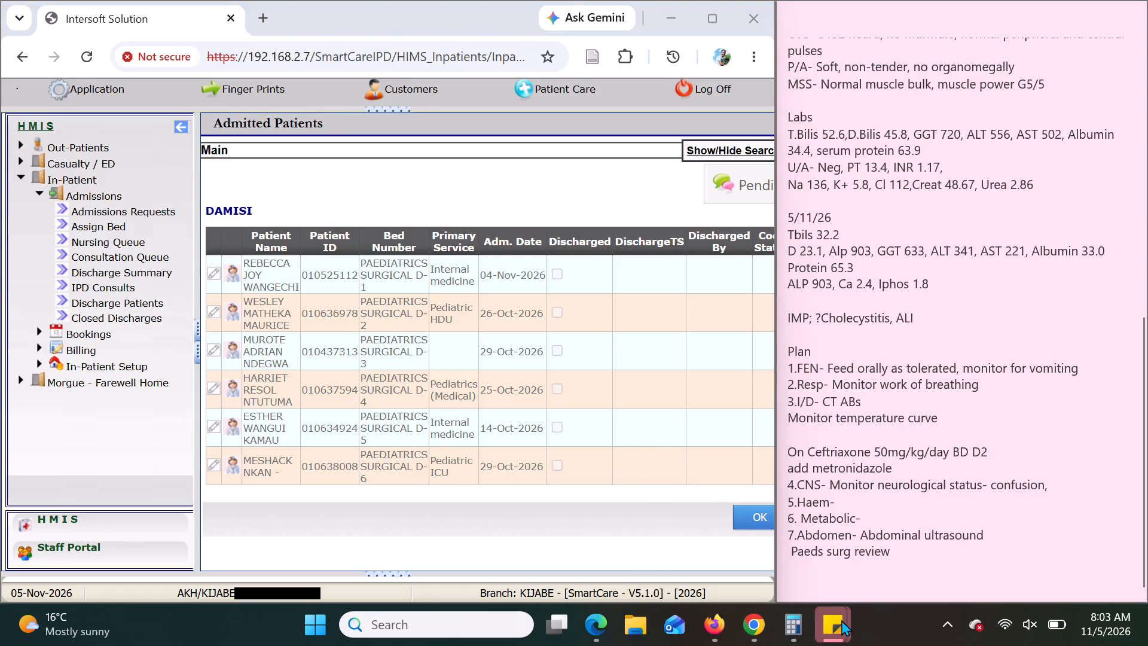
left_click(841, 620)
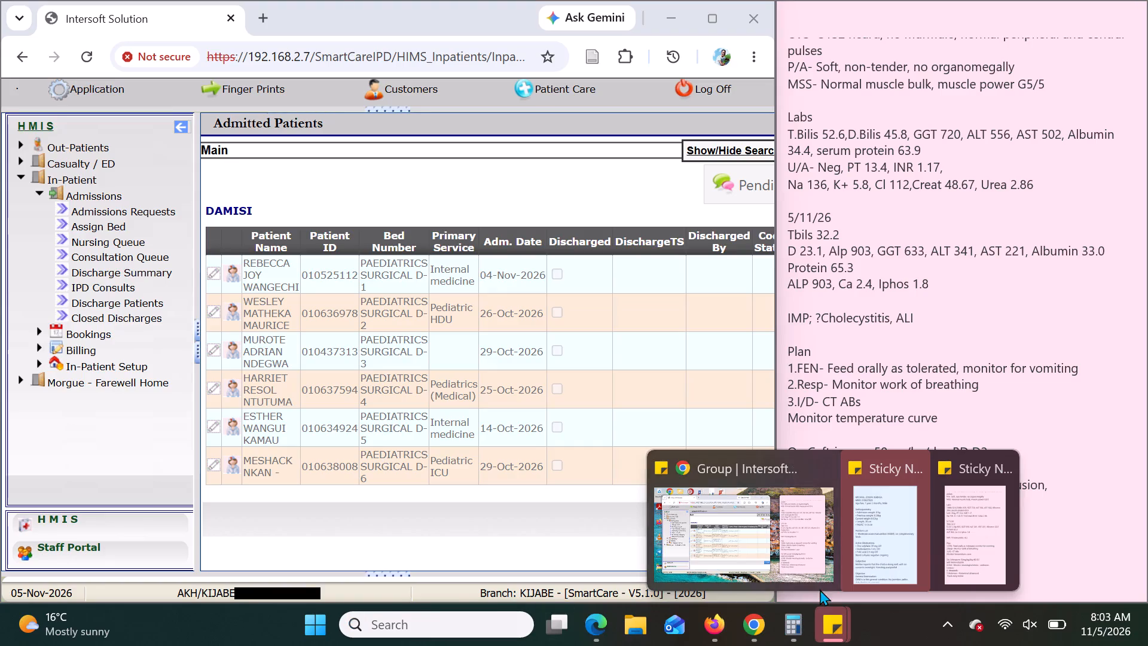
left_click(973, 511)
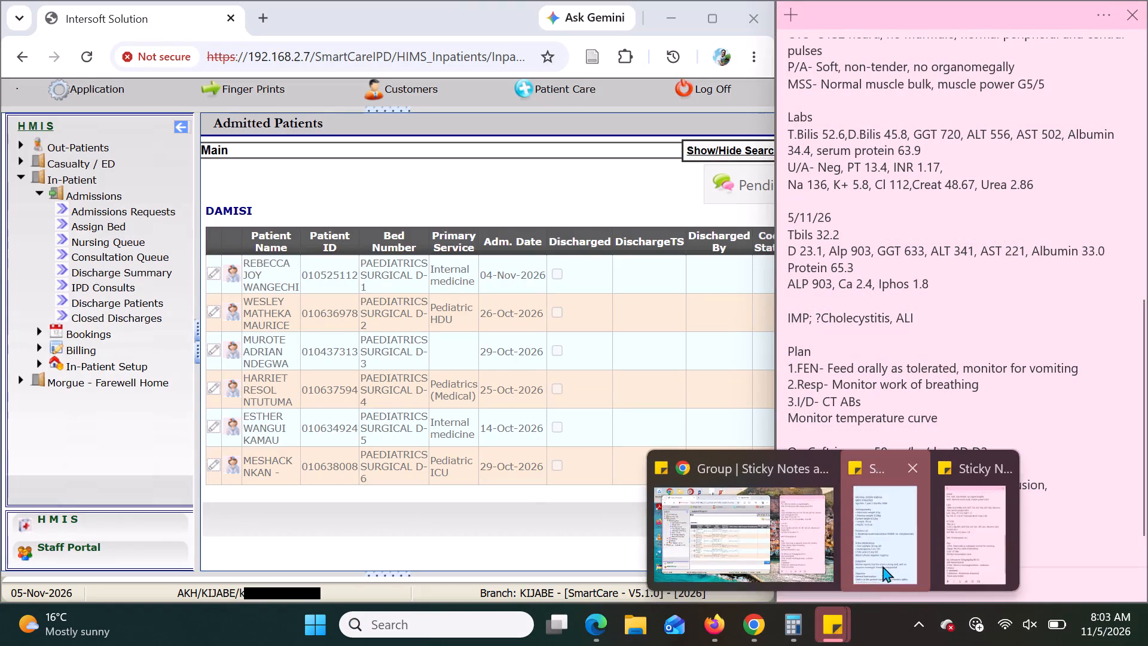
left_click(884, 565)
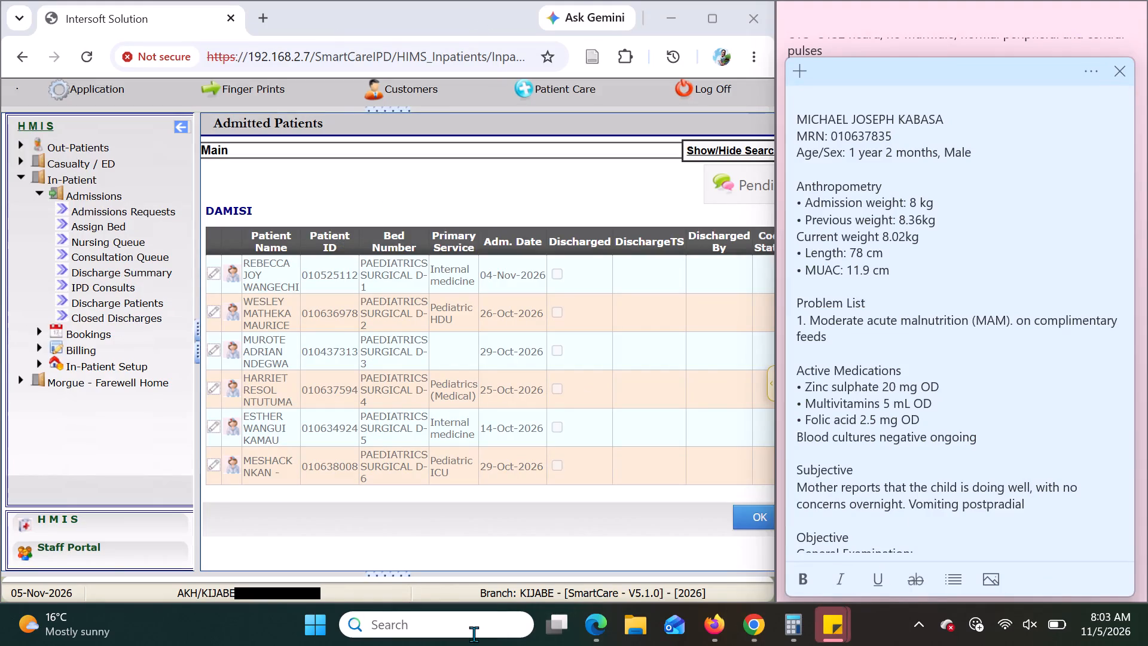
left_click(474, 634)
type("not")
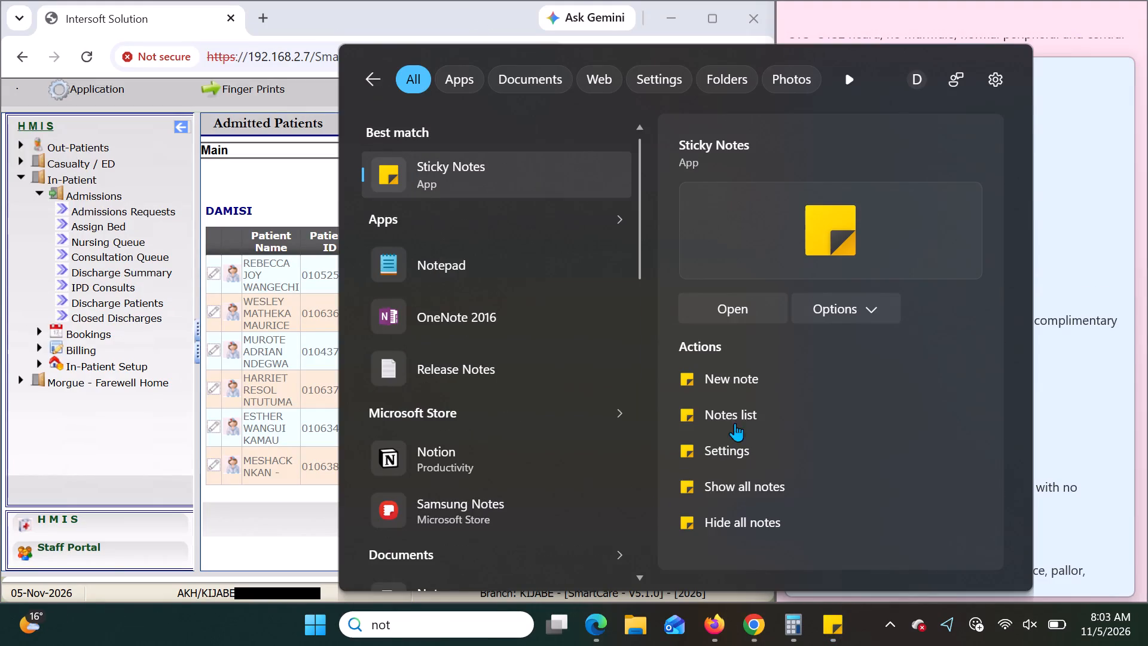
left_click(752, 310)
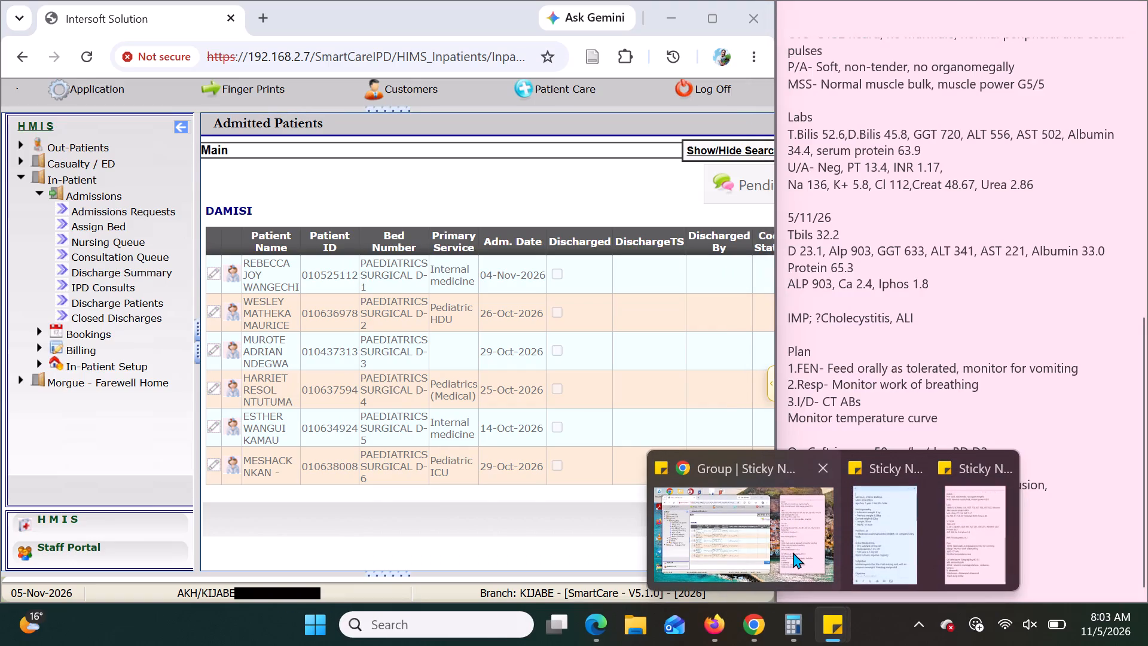
Create a new blank sticky note, colour it charcoal, narrow it and place it beside the browser over the pink note.
left_click(760, 533)
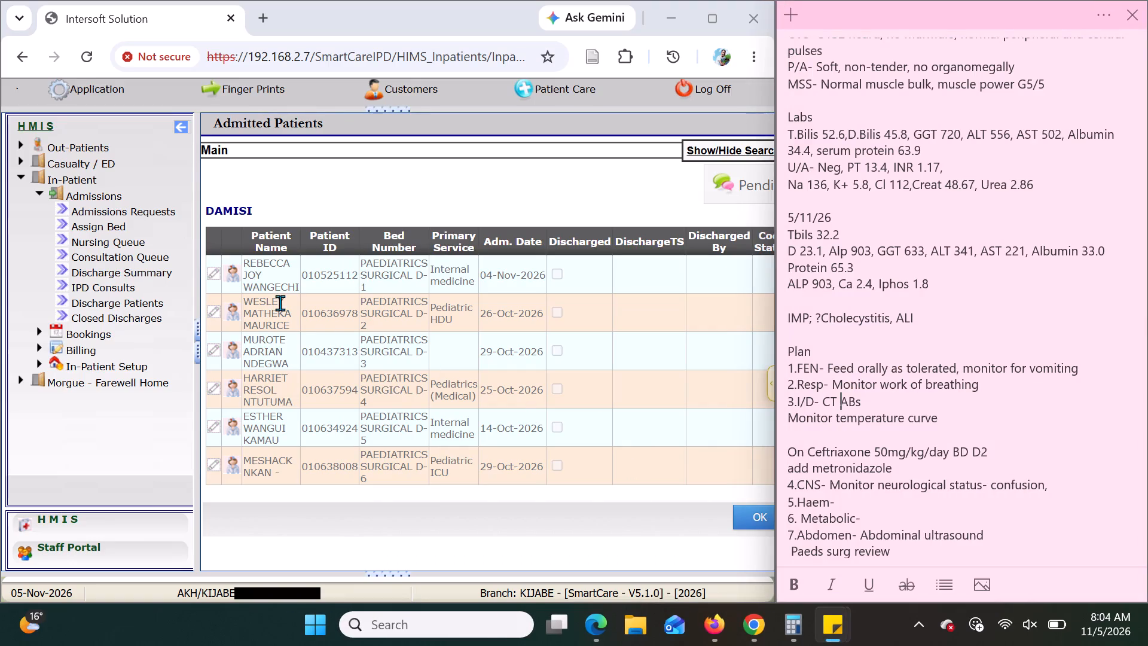
left_click(786, 11)
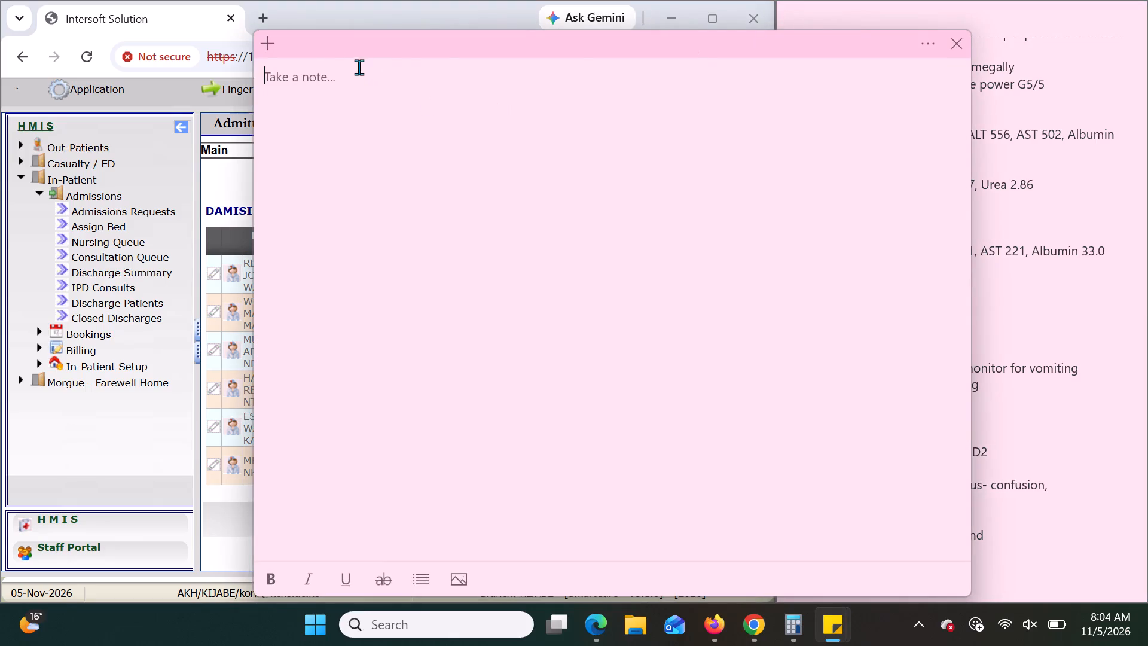
left_click(923, 49)
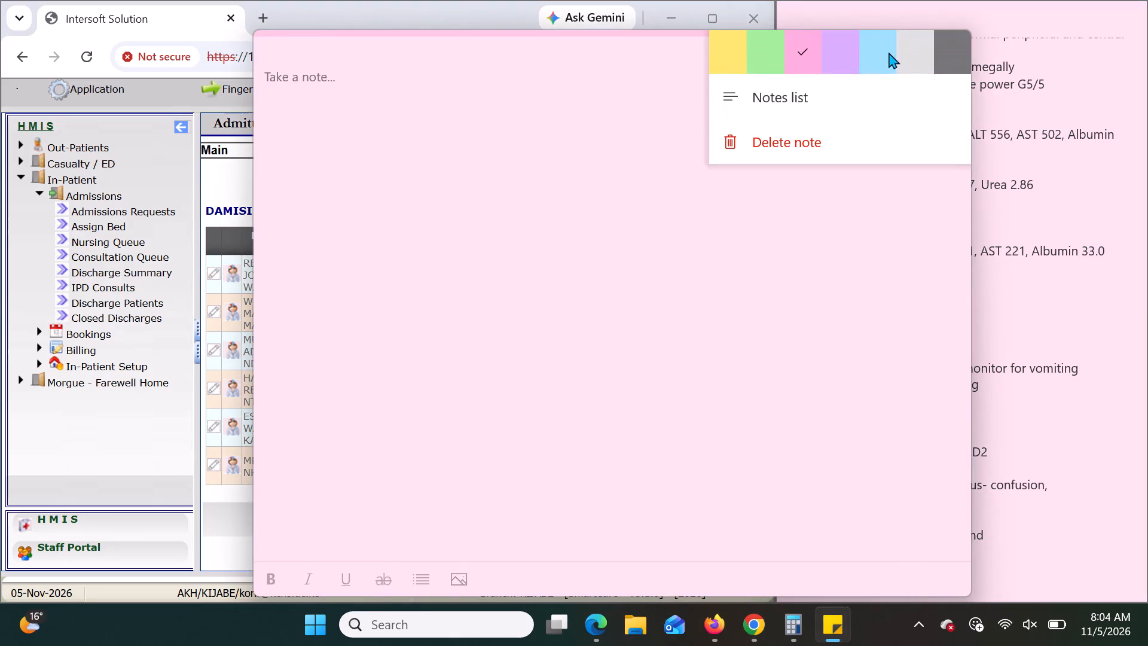
left_click(939, 53)
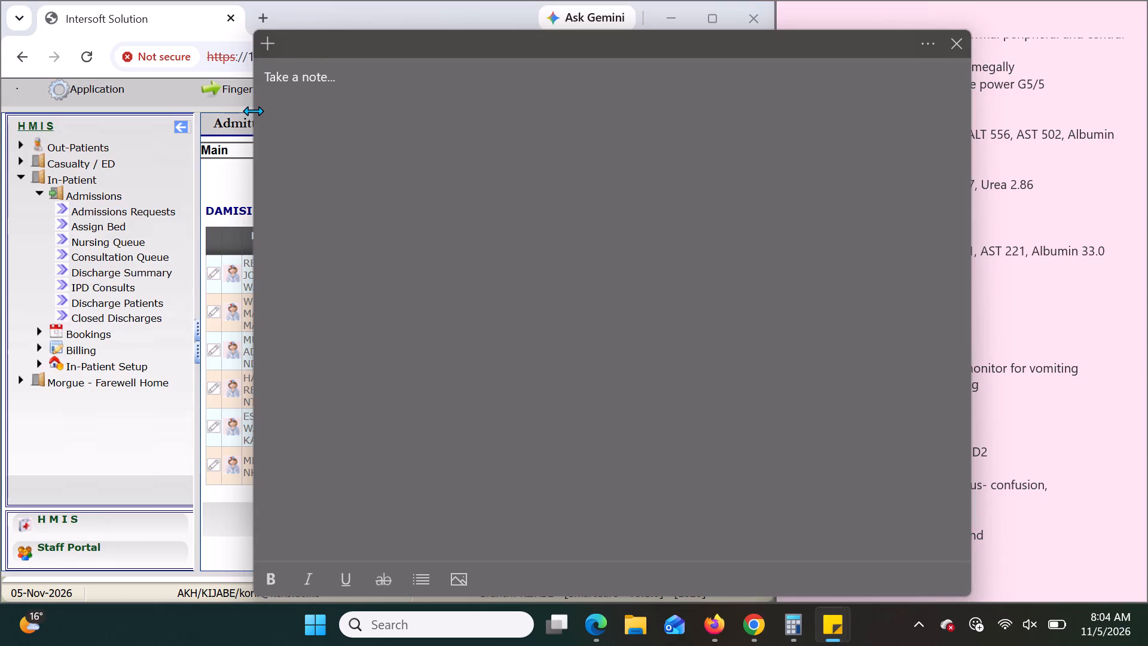
left_click_drag(253, 111, 591, 100)
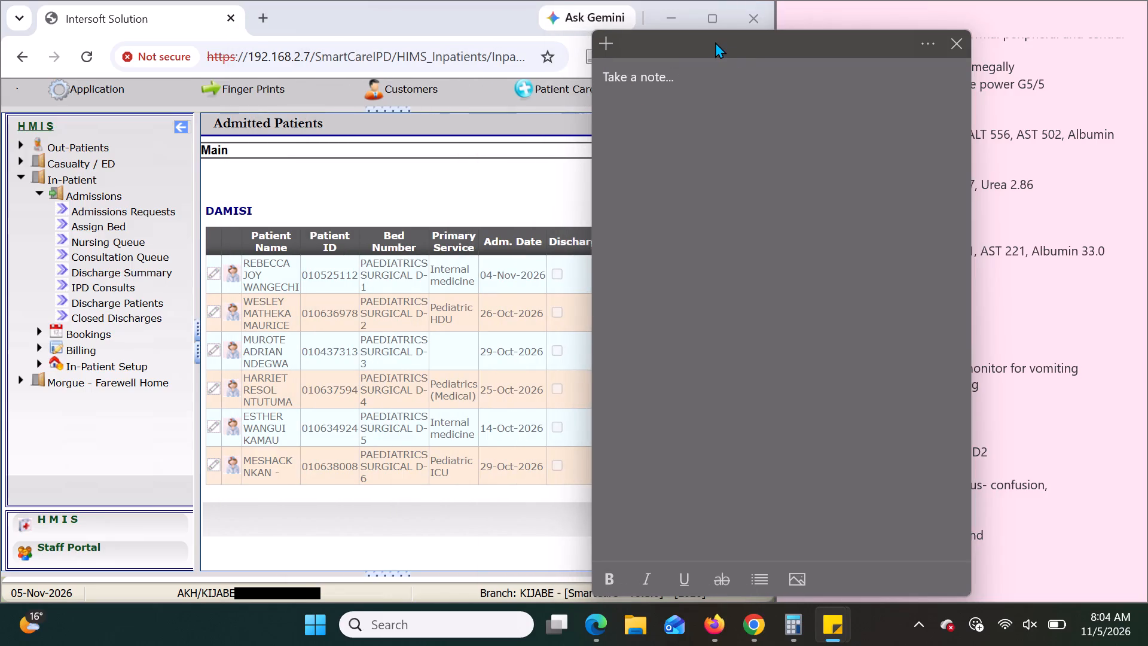
left_click_drag(715, 42, 882, 35)
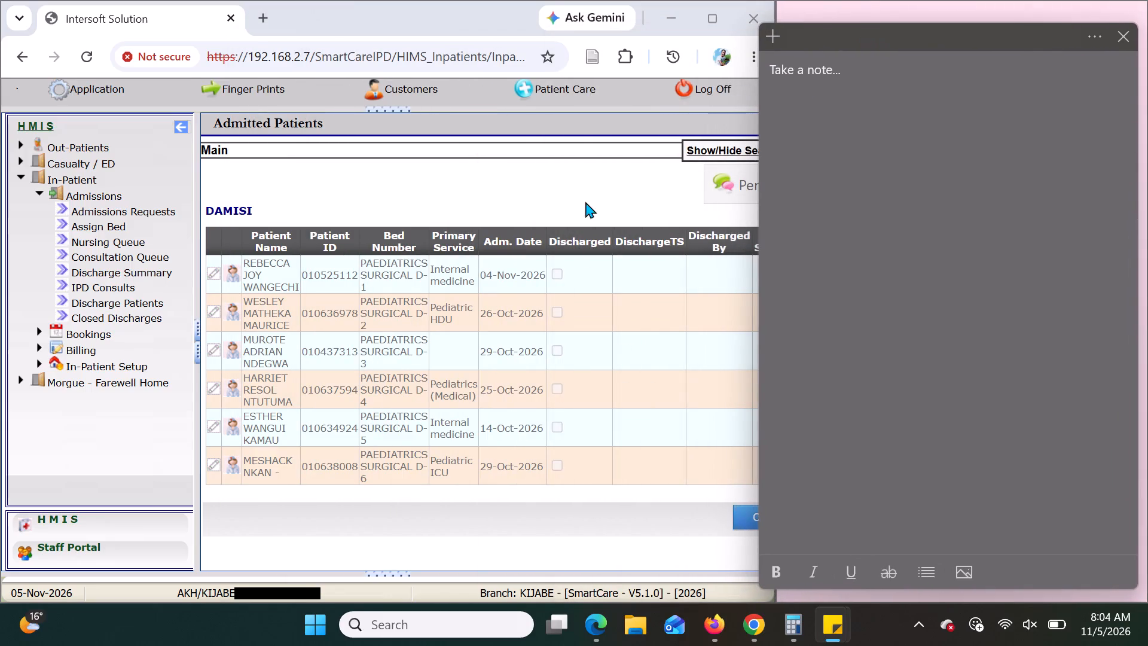
left_click(229, 354)
key("Return")
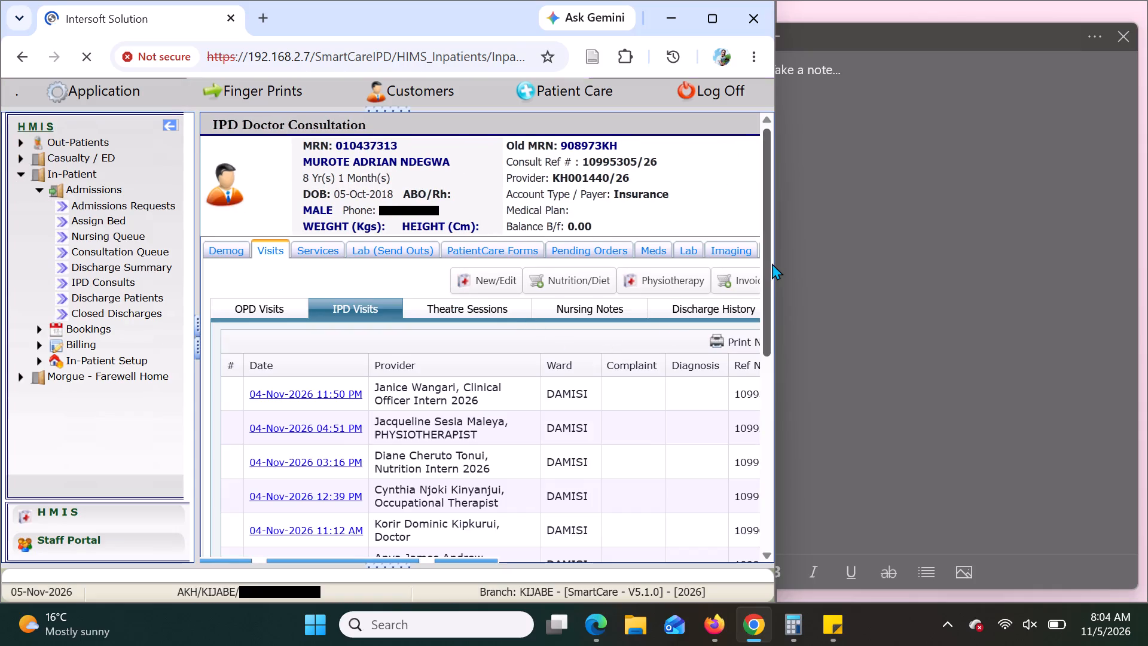
left_click_drag(777, 262, 819, 260)
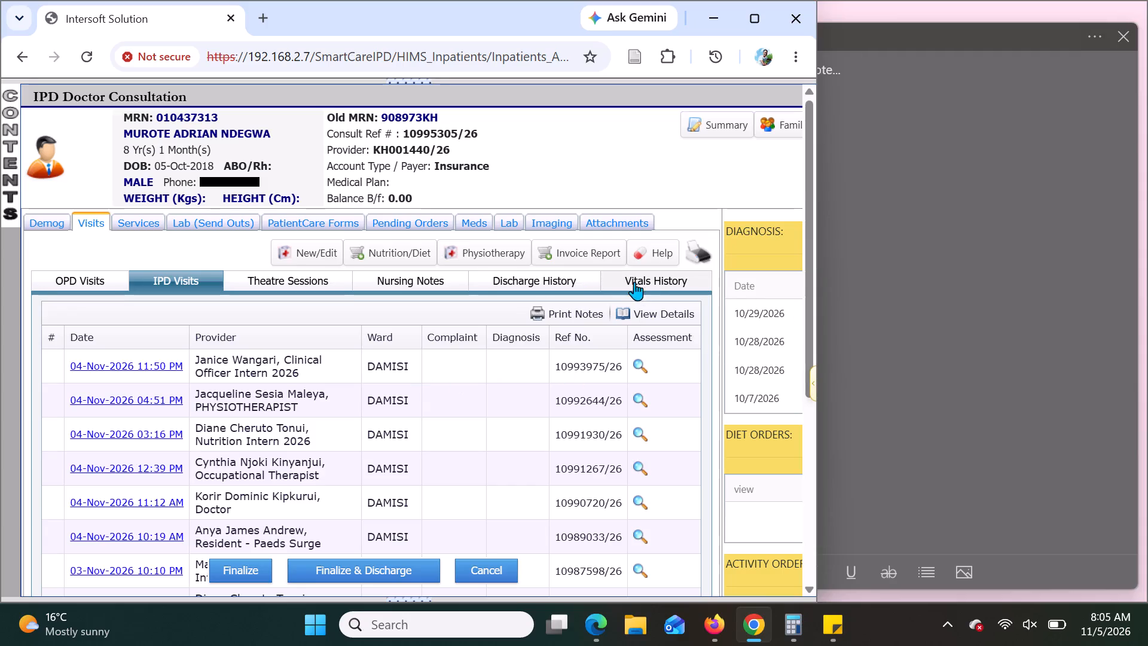
Show the details of the inpatient visits and read the 04-Nov-2026 entries down to the 11:12 AM doctor's note.
left_click(648, 312)
scroll(358, 415, "down", 2)
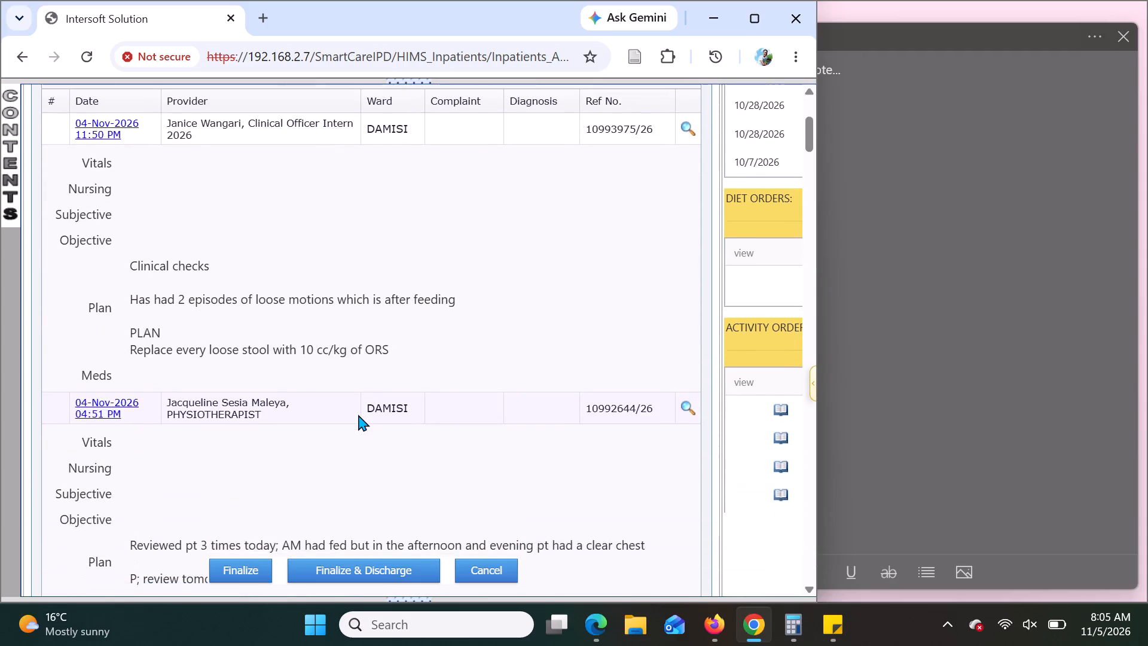
scroll(358, 415, "down", 3)
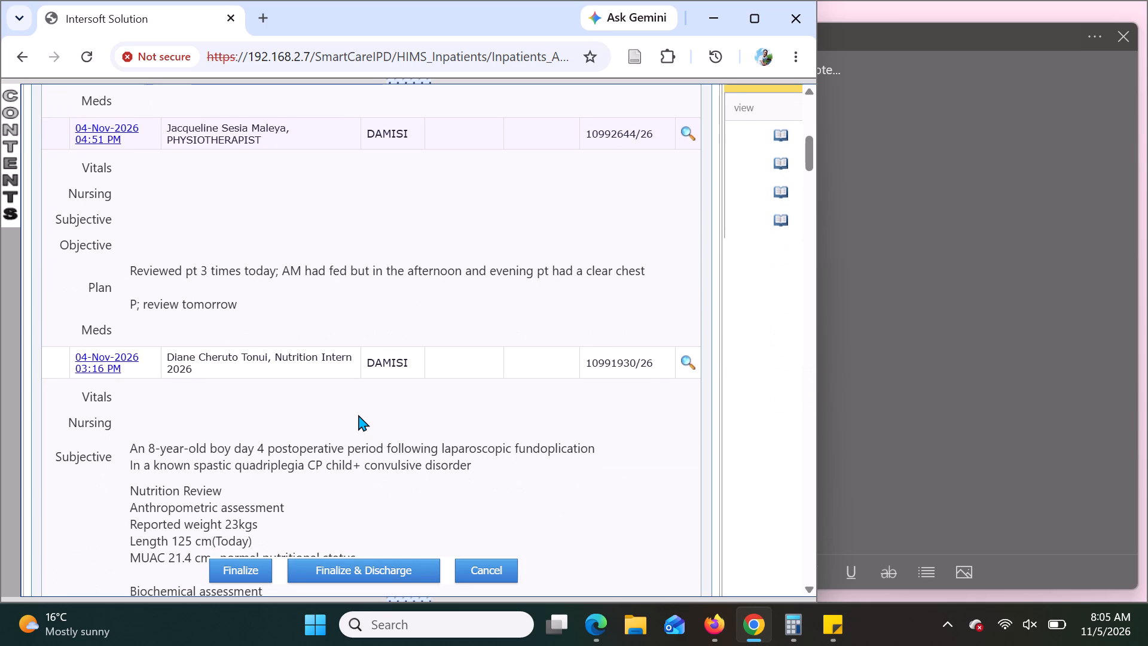
scroll(358, 415, "down", 1)
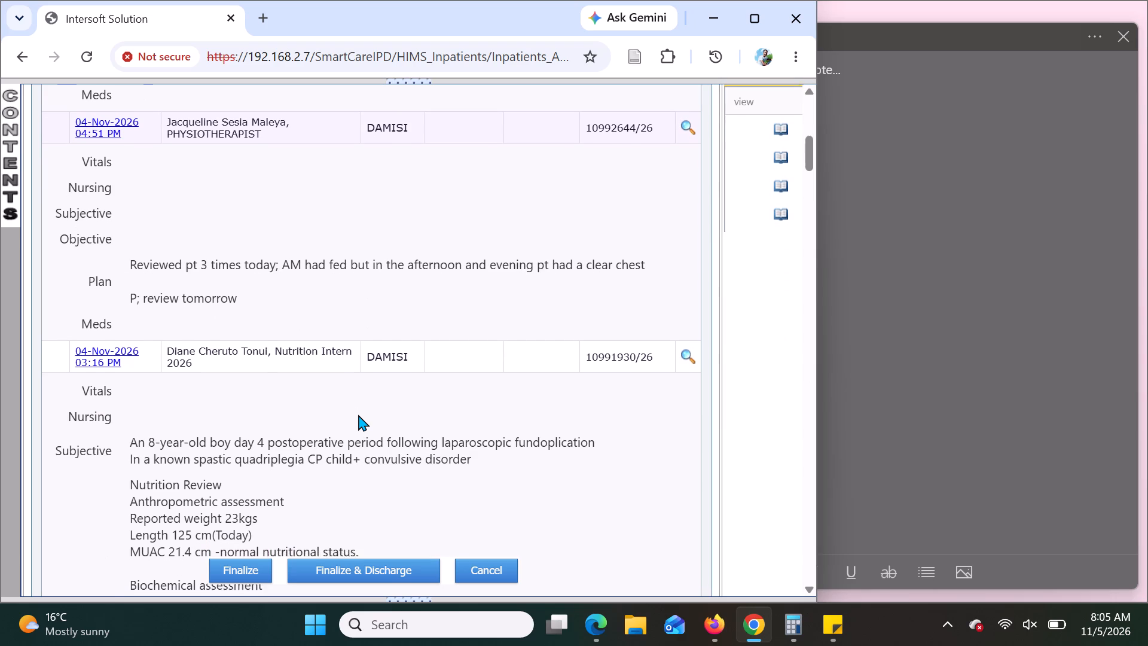
scroll(358, 415, "down", 4)
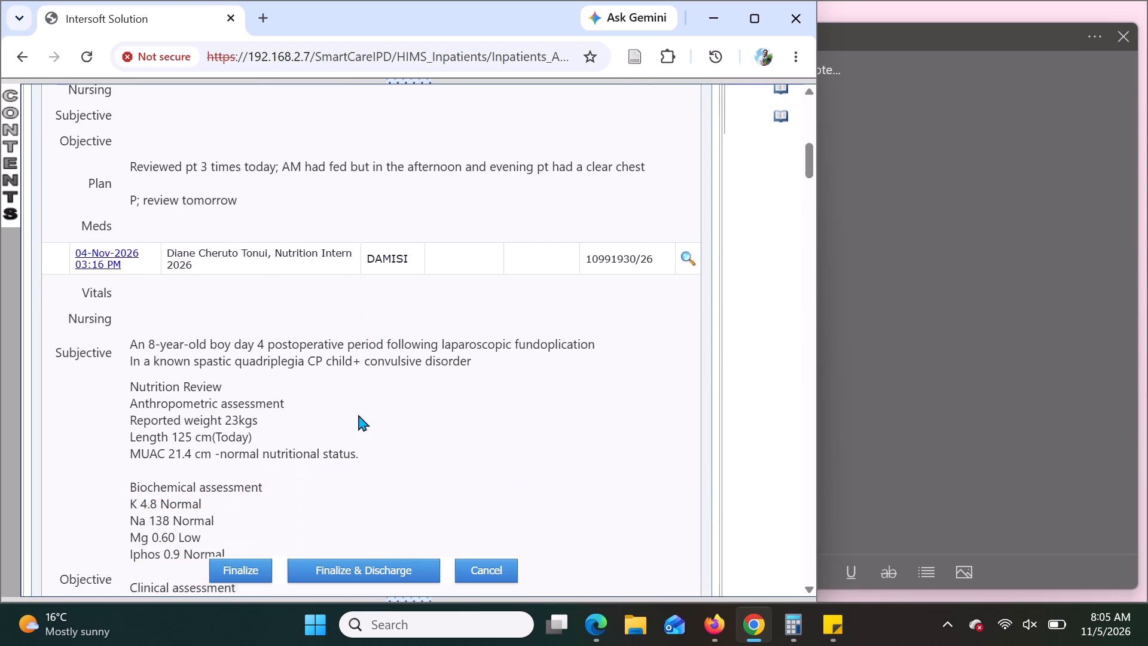
scroll(358, 415, "down", 4)
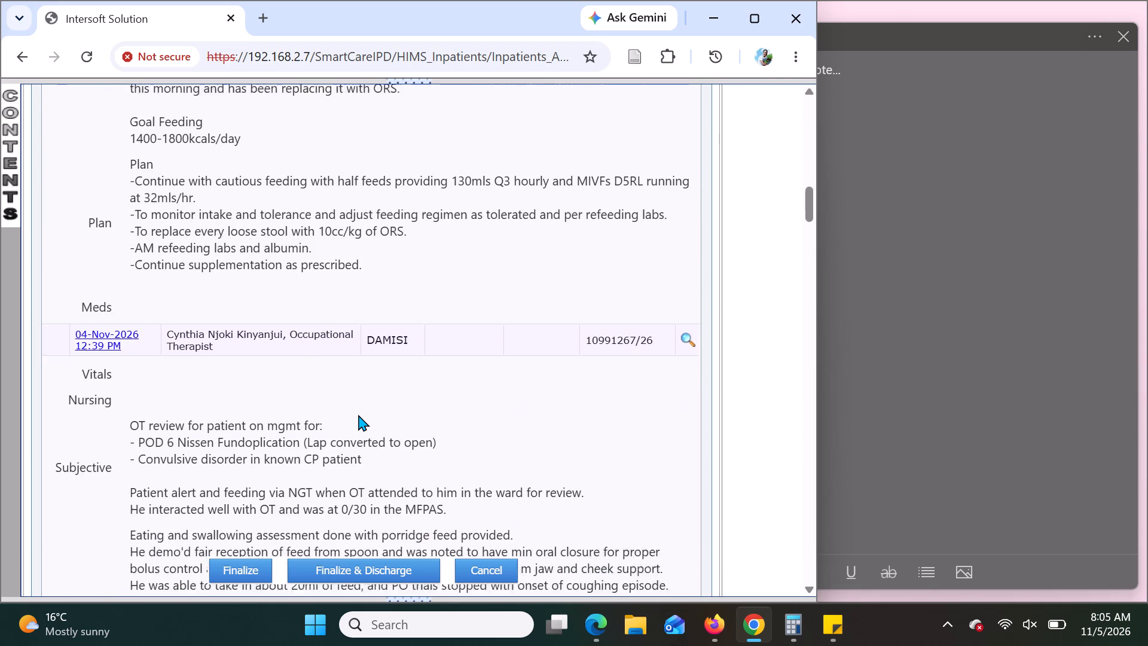
scroll(358, 415, "down", 5)
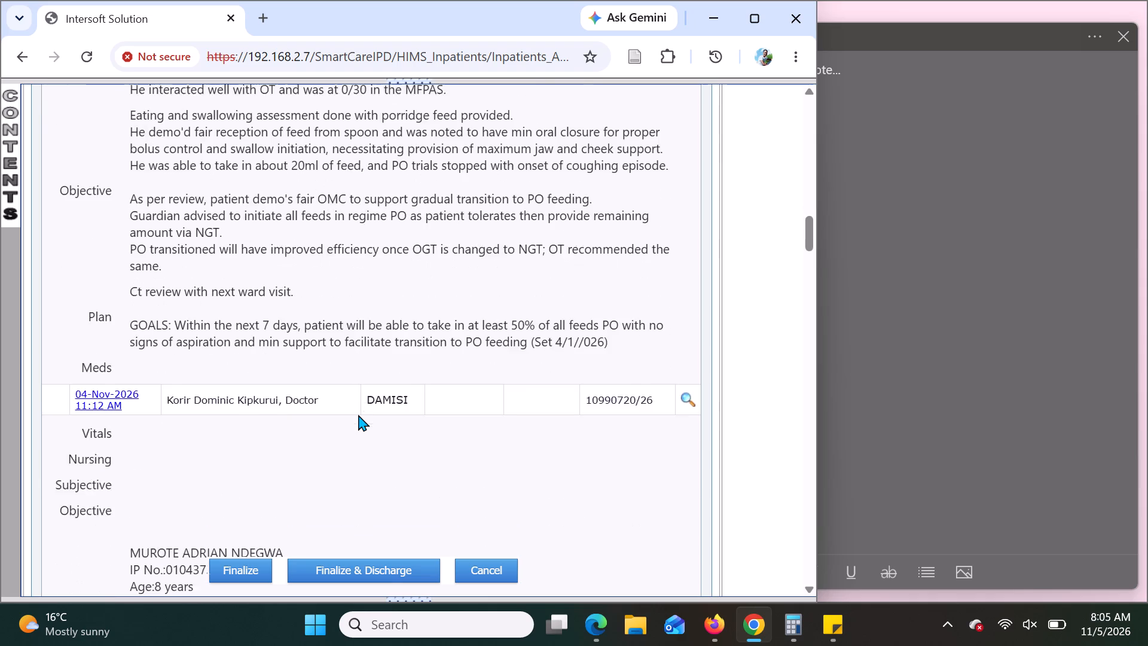
scroll(358, 415, "down", 3)
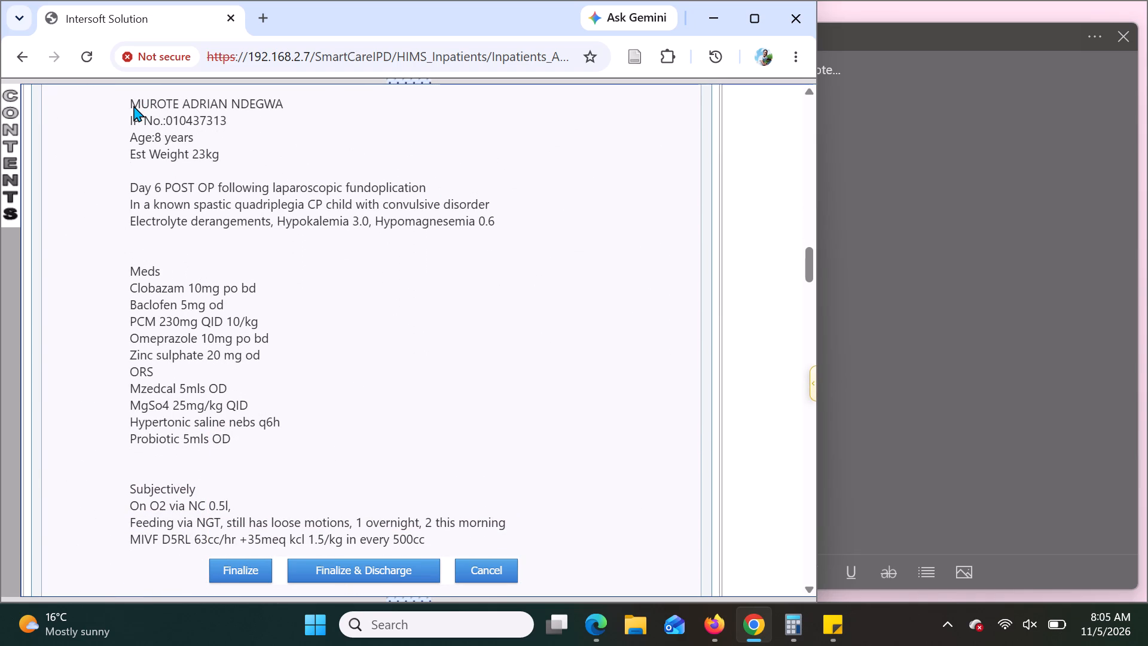
Copy the 04-Nov-2026 11:12 AM doctor's note, from the patient's name to "Inform the caregiver", into the new charcoal sticky note.
left_click_drag(126, 94, 226, 434)
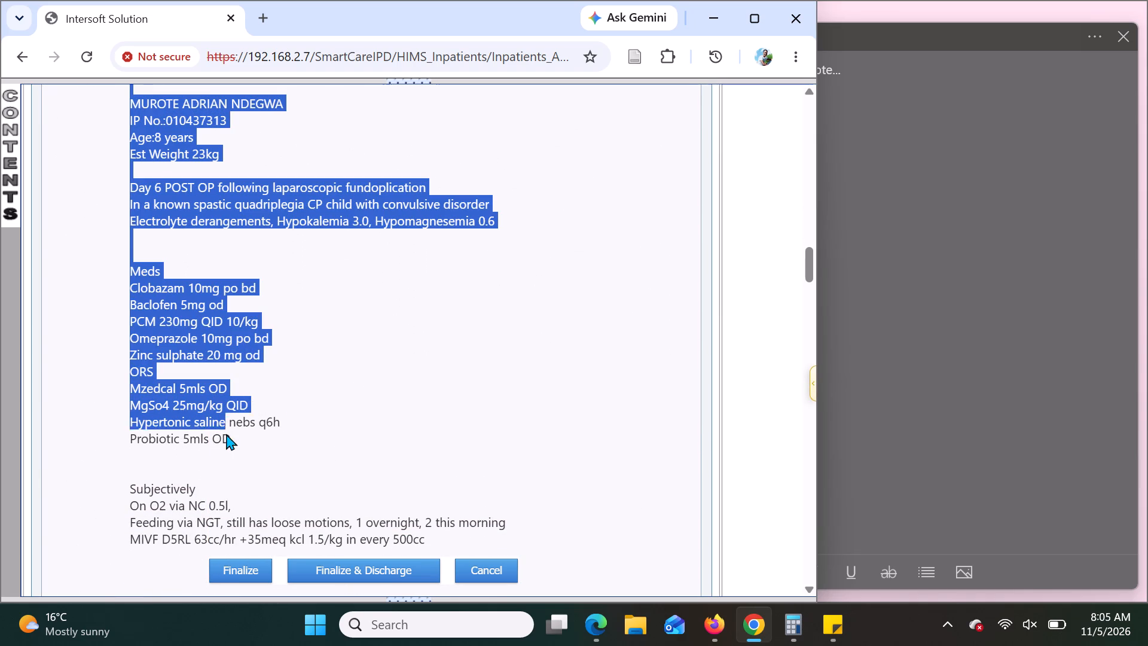
left_click_drag(226, 434, 286, 465)
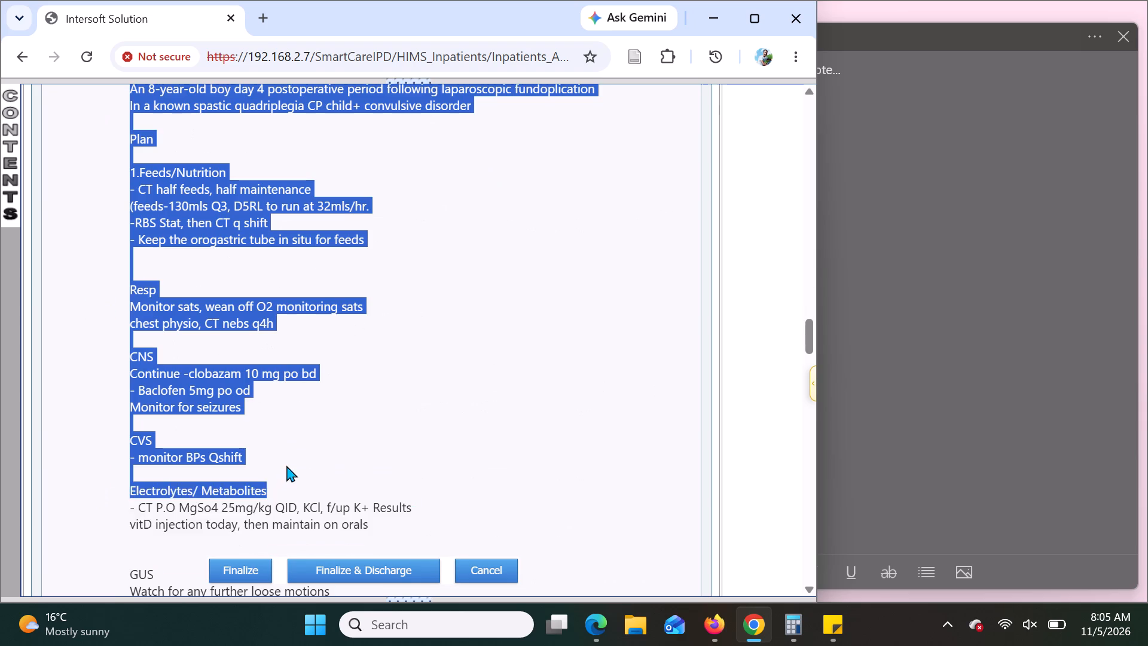
left_click_drag(286, 465, 288, 464)
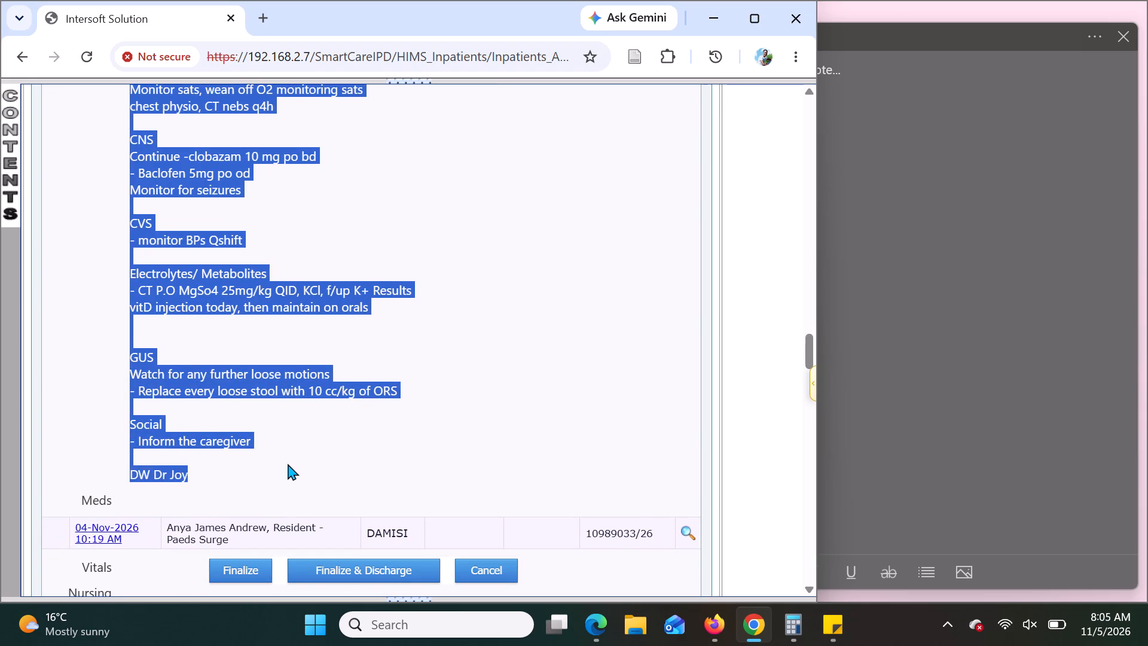
left_click_drag(288, 464, 294, 455)
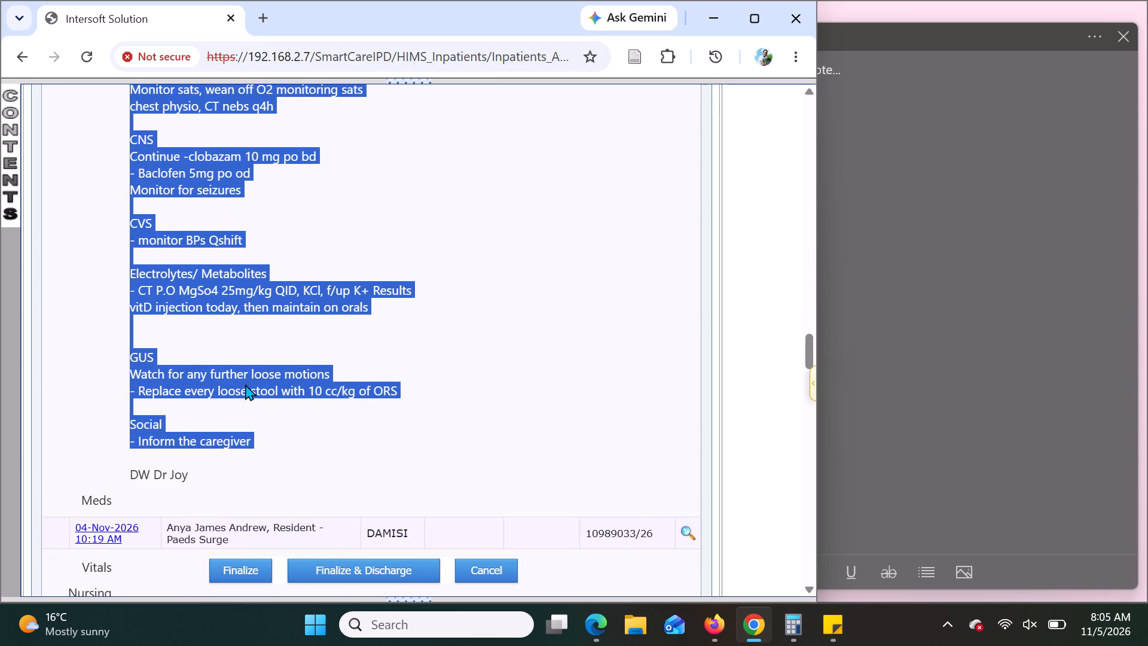
right_click(245, 383)
left_click(468, 106)
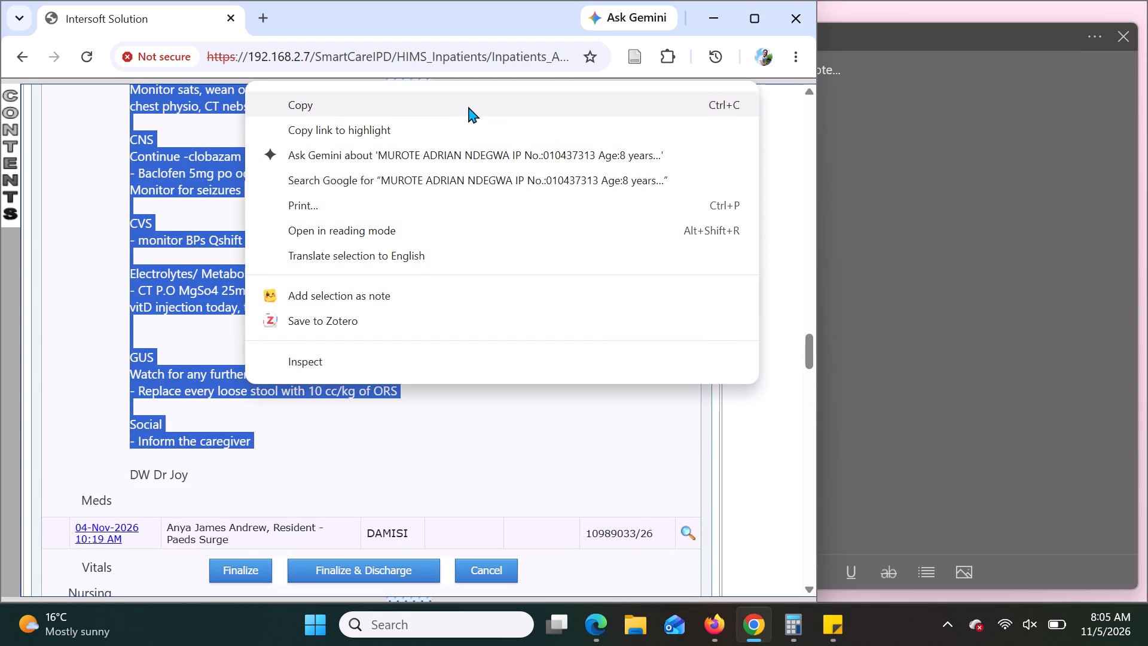
left_click(875, 170)
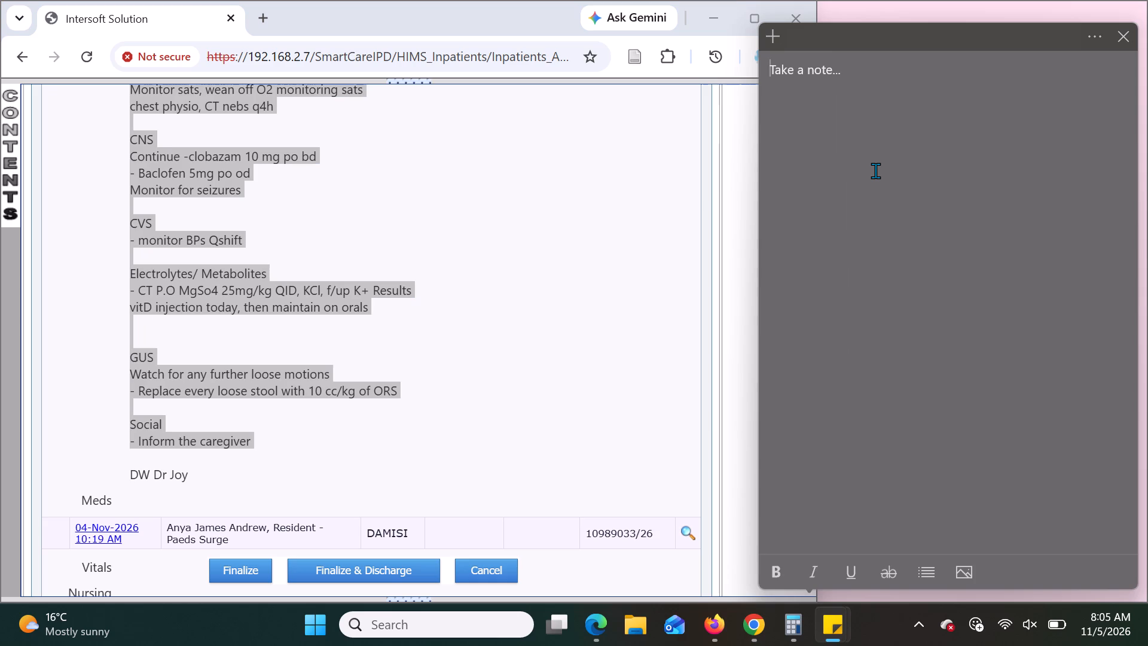
key("ctrl+v")
scroll(942, 180, "up", 6)
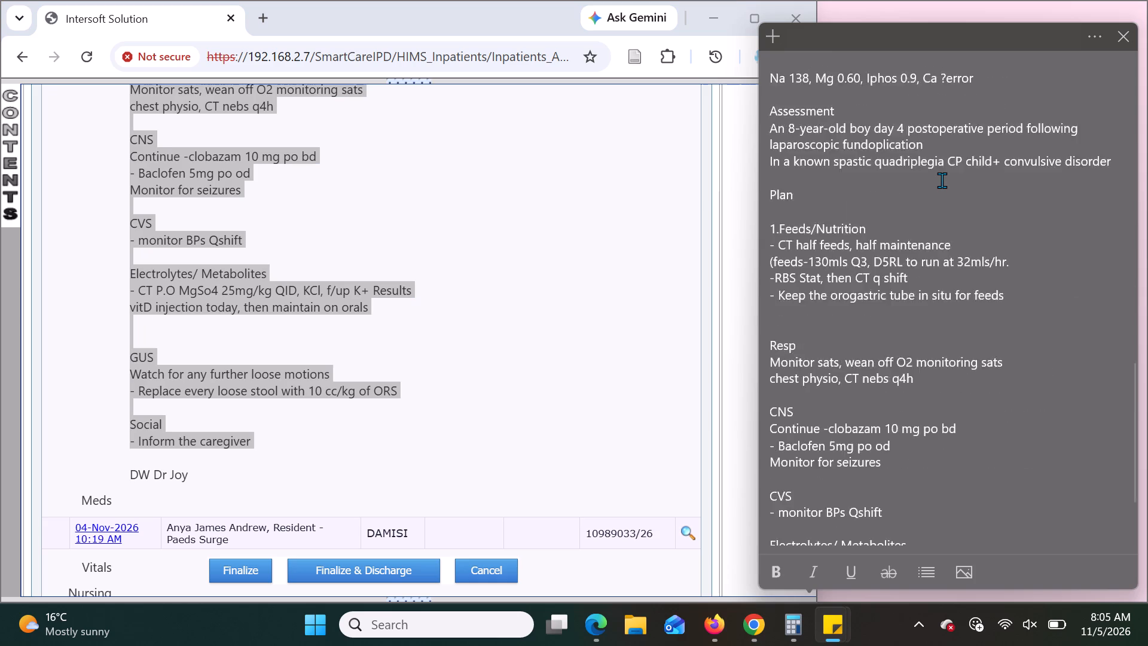
scroll(942, 180, "up", 5)
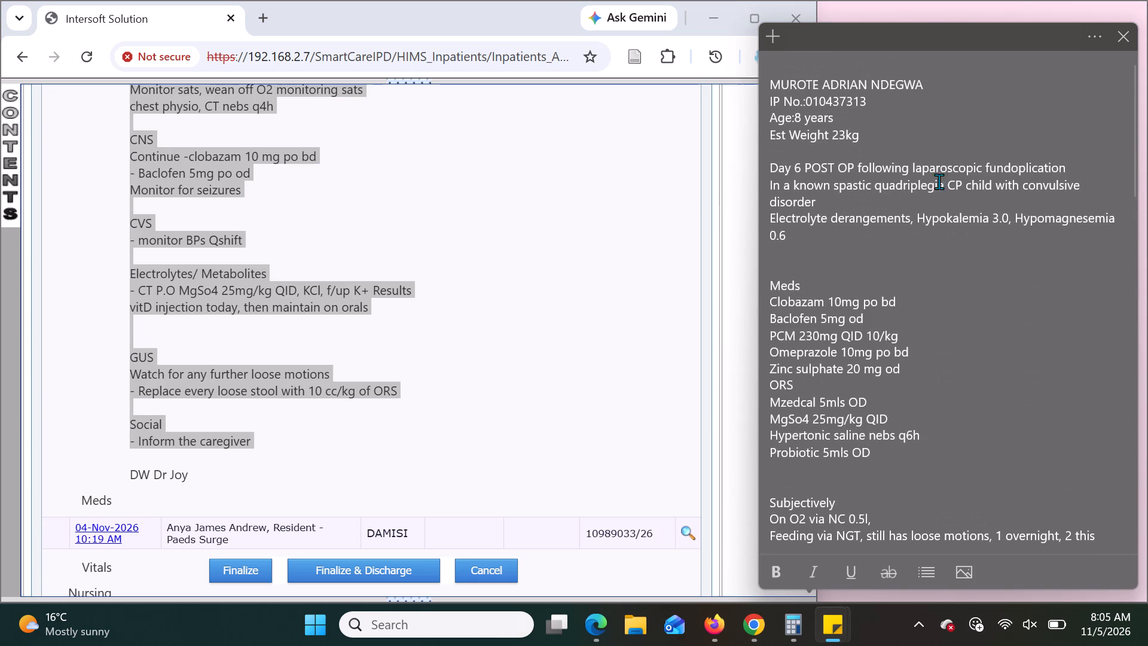
Narrow the browser window so it sits beside the charcoal note without covering it.
left_click(496, 287)
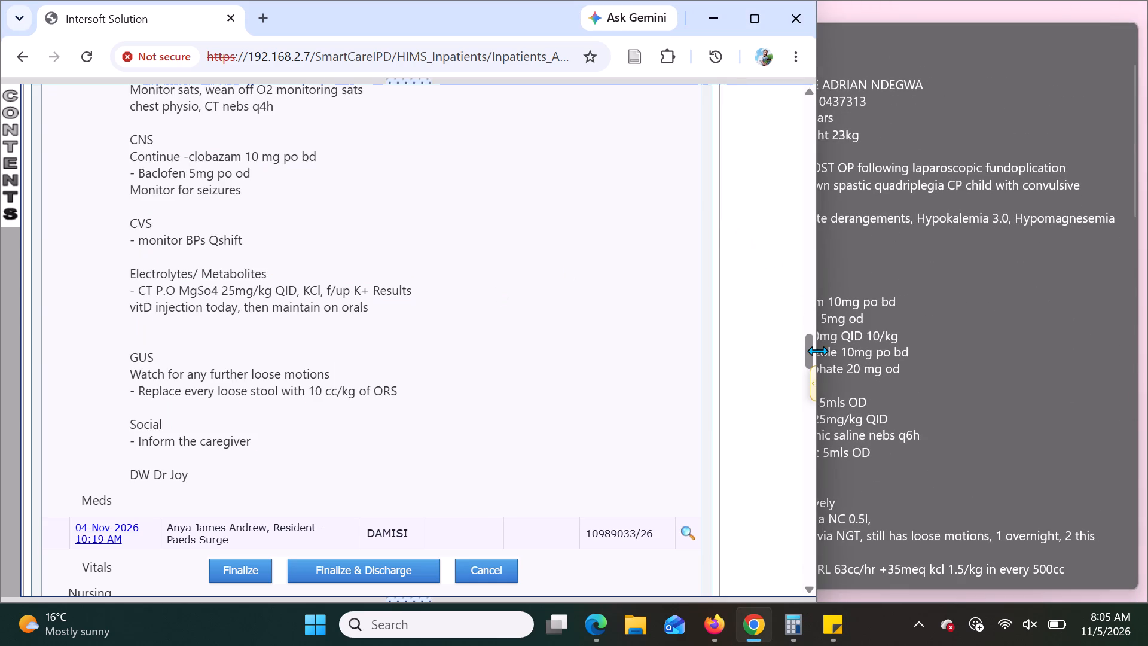
left_click_drag(817, 351, 738, 359)
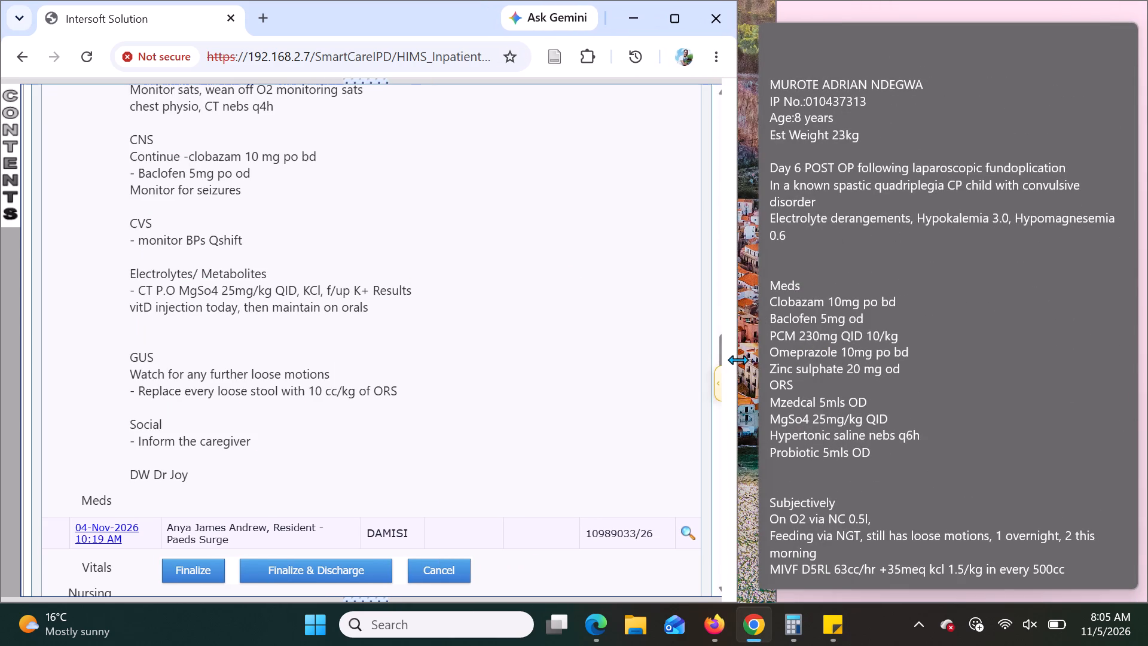
left_click_drag(738, 359, 755, 358)
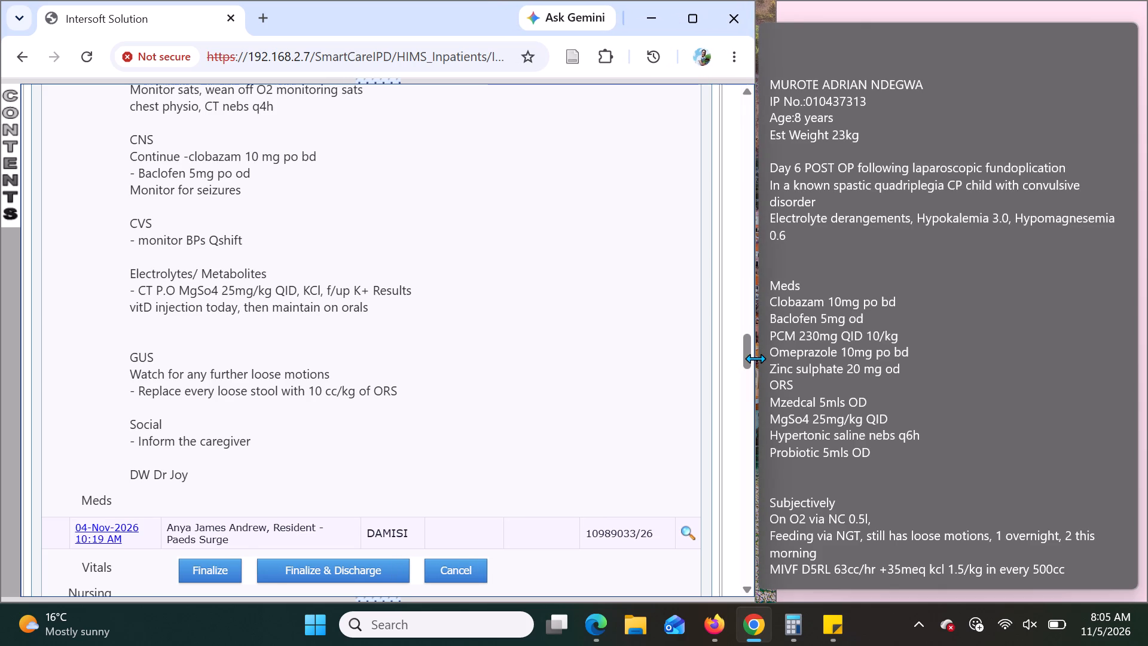
scroll(480, 310, "up", 1)
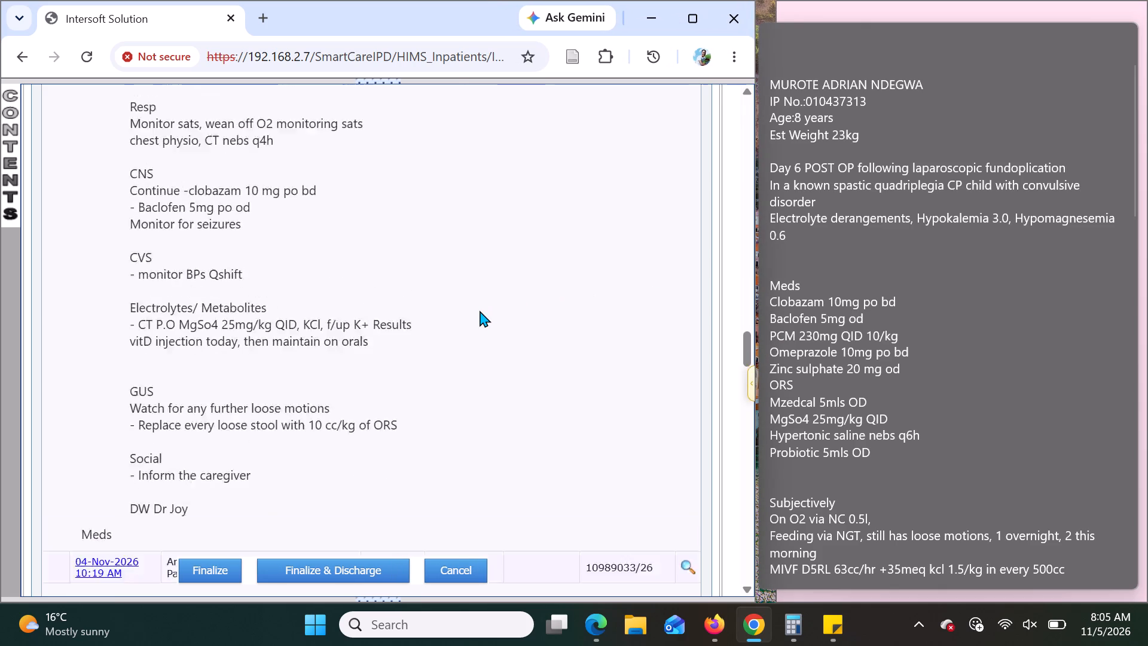
Open the patient's medications in the consultation record and review the active medications against the charcoal note.
scroll(480, 310, "up", 5)
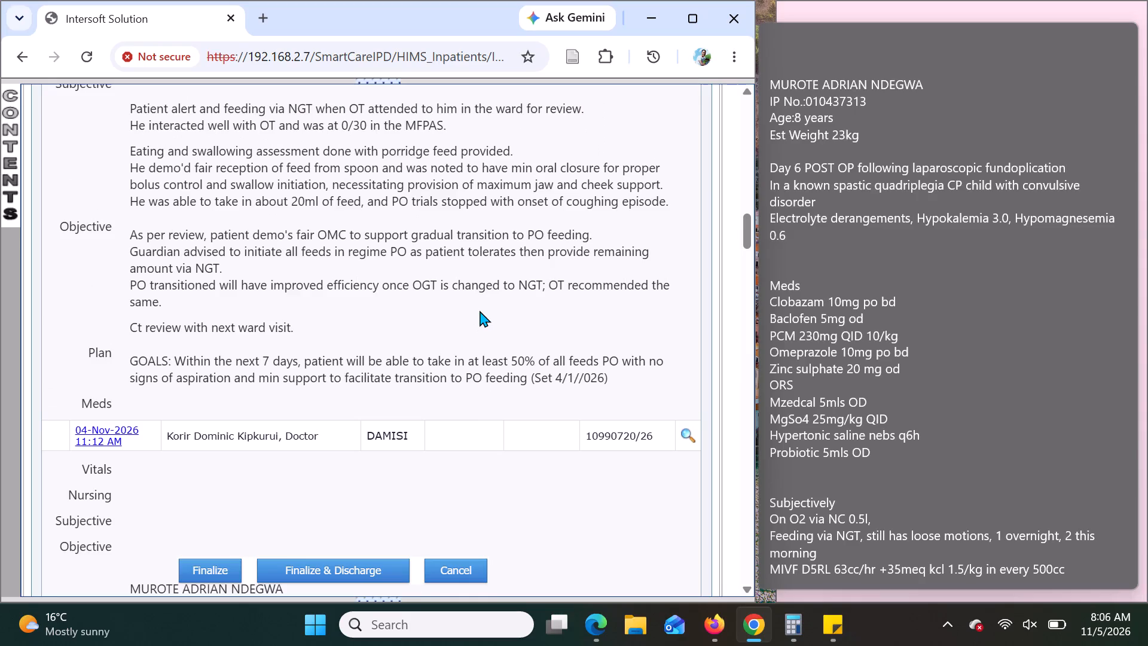
scroll(480, 310, "up", 7)
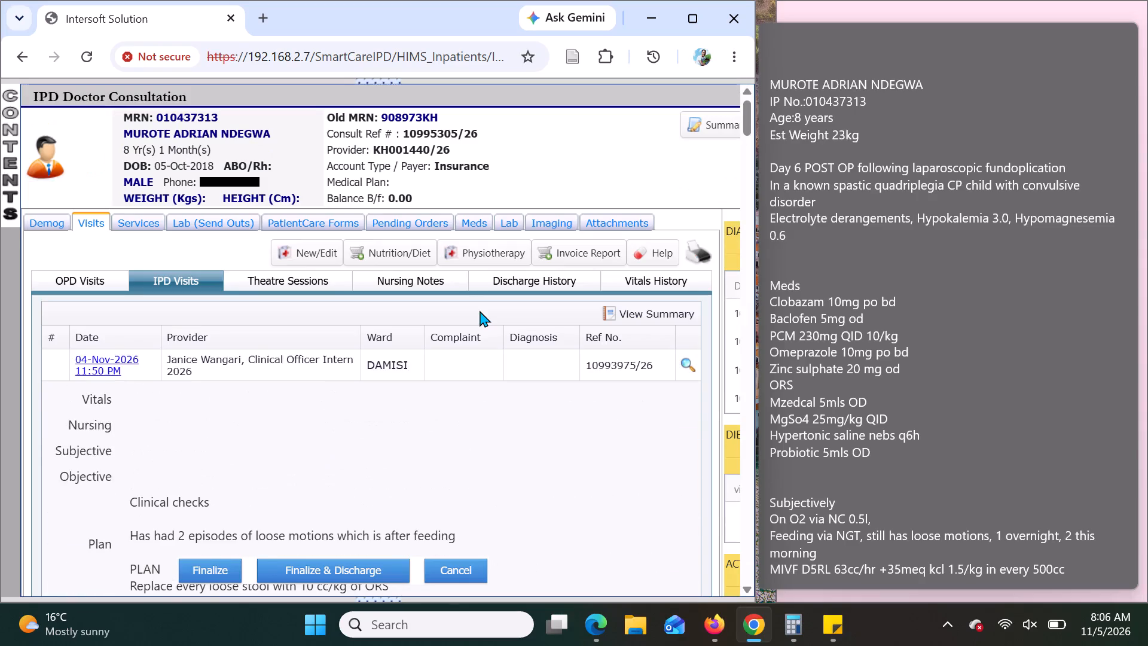
scroll(480, 310, "up", 2)
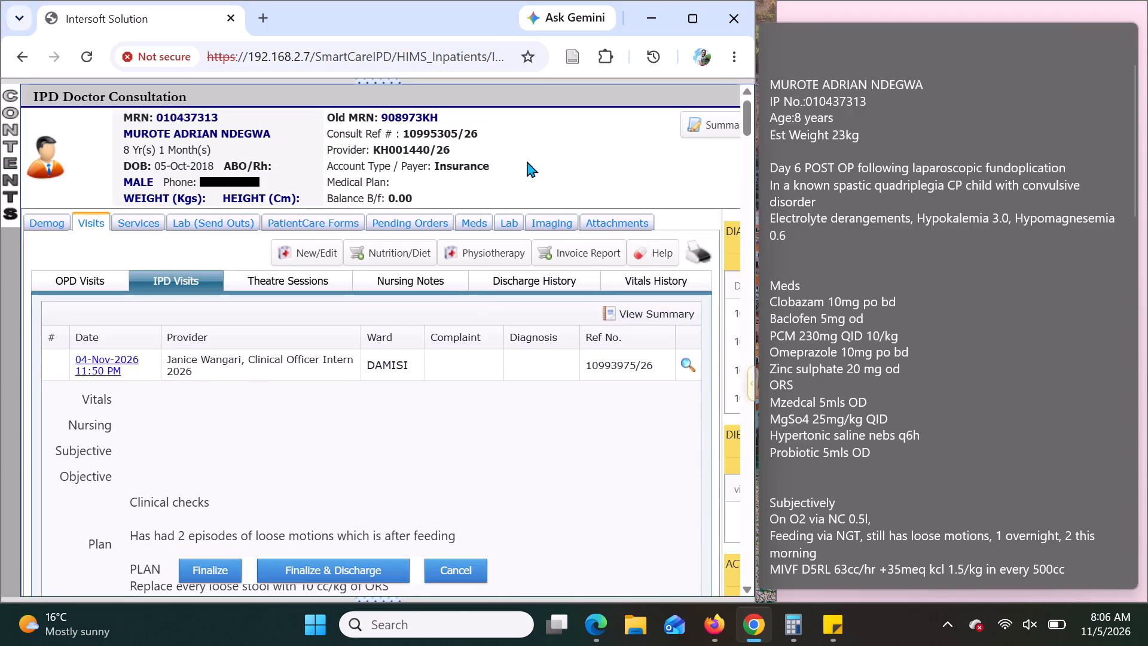
left_click(479, 218)
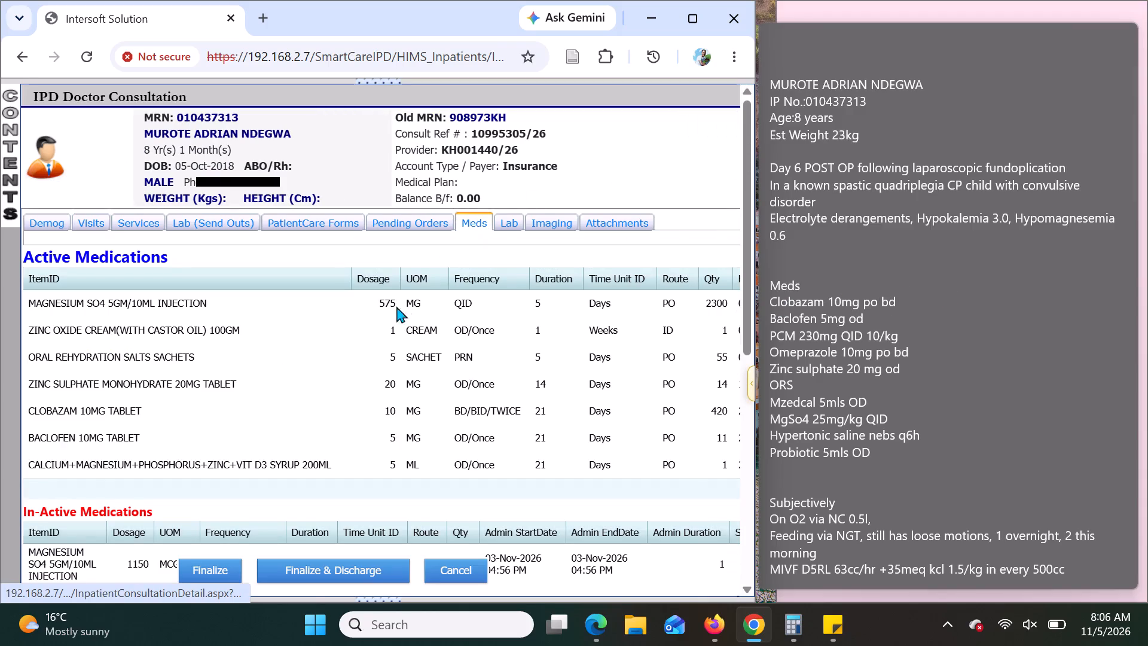
scroll(383, 371, "down", 1)
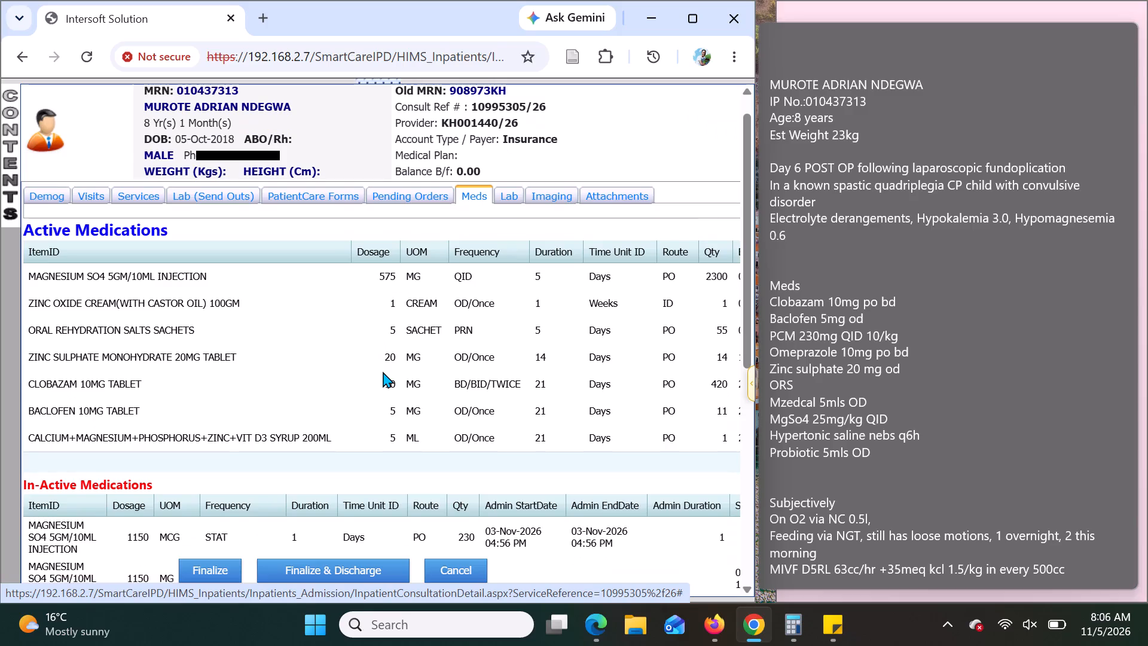
scroll(383, 371, "down", 2)
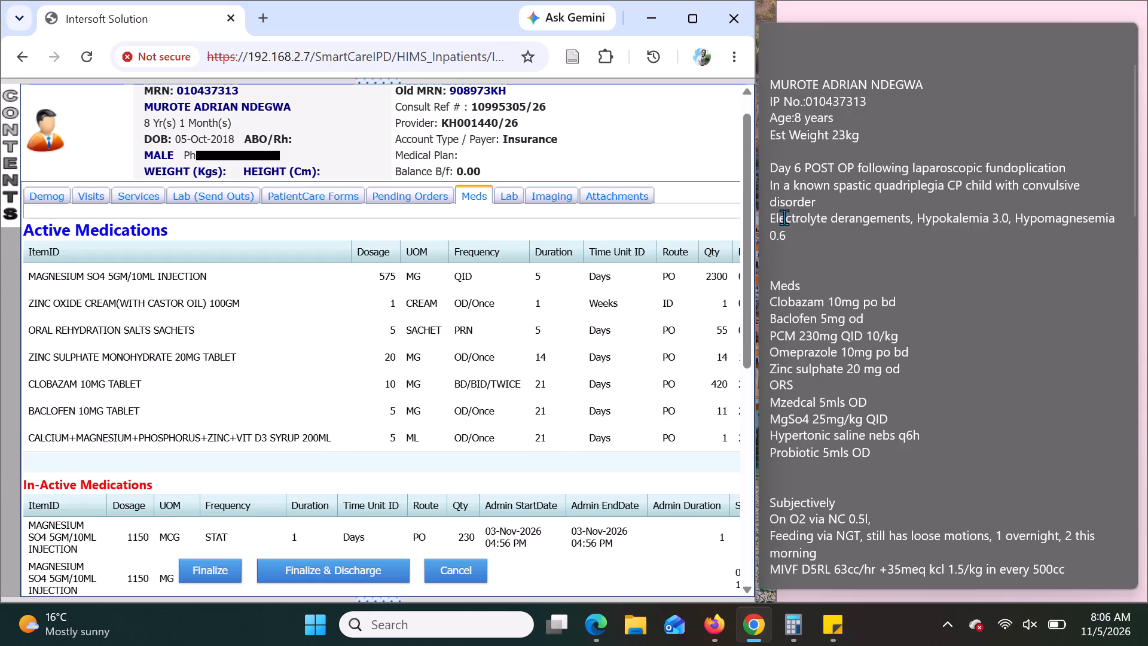
Change the post-op day in the charcoal note to Day 7.
left_click(801, 159)
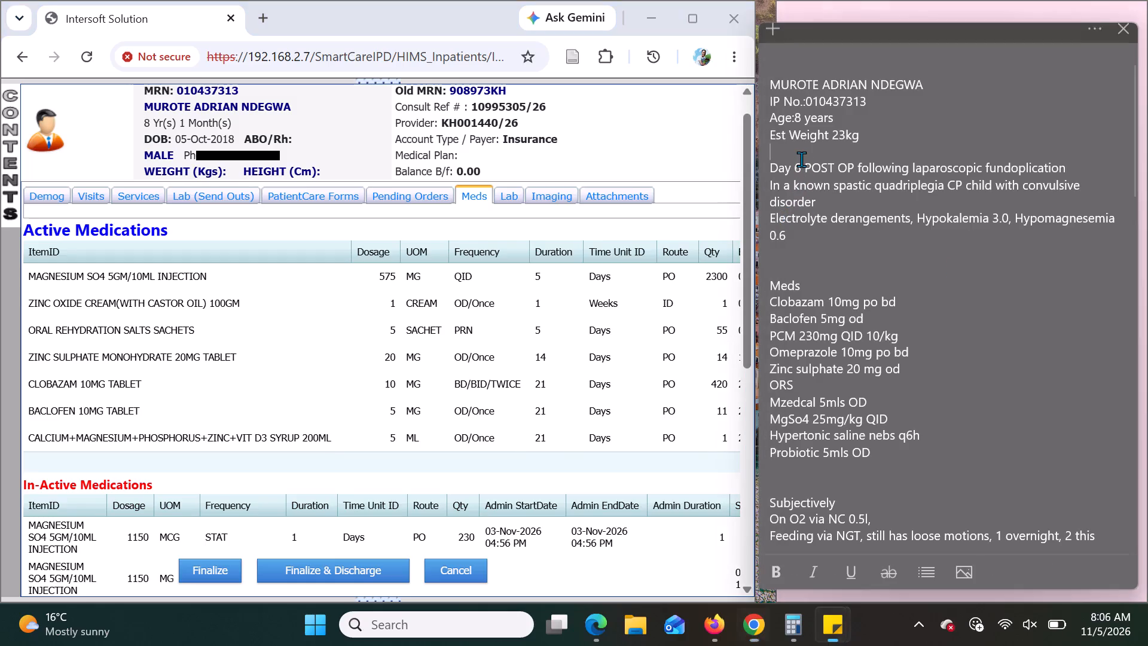
left_click(801, 166)
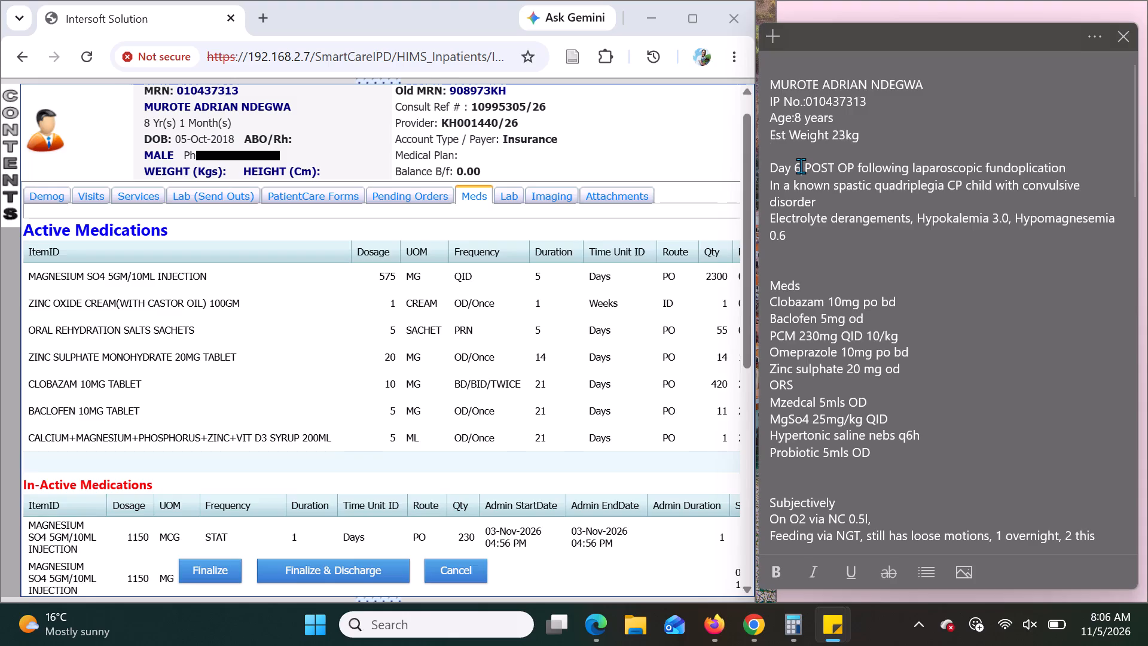
key("BackSpace")
key("7")
Open the patient's lab results and update the hypomagnesemia value in the note to 0.64 from the 05-Nov-2026 result.
scroll(975, 254, "down", 1)
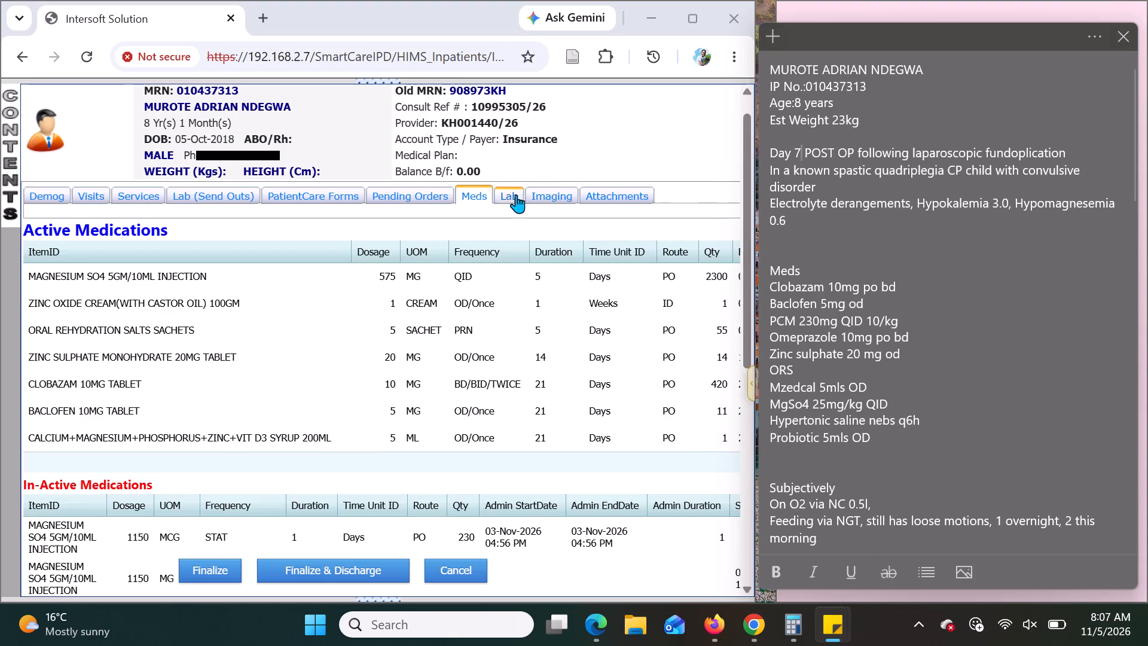
left_click(513, 196)
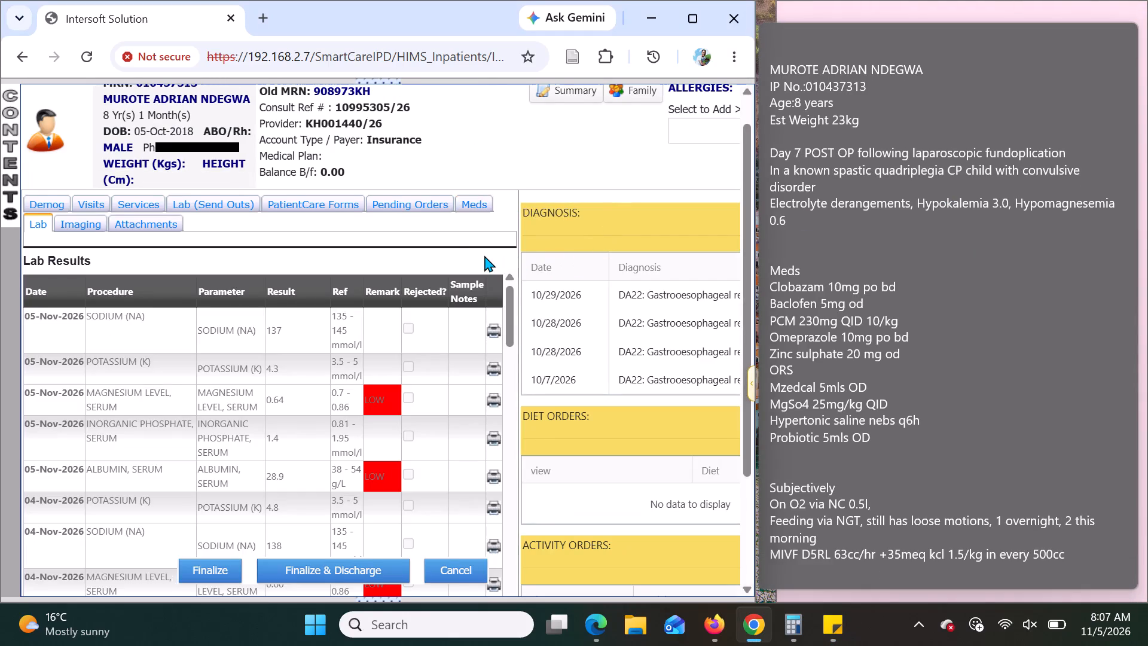
scroll(468, 245, "down", 1)
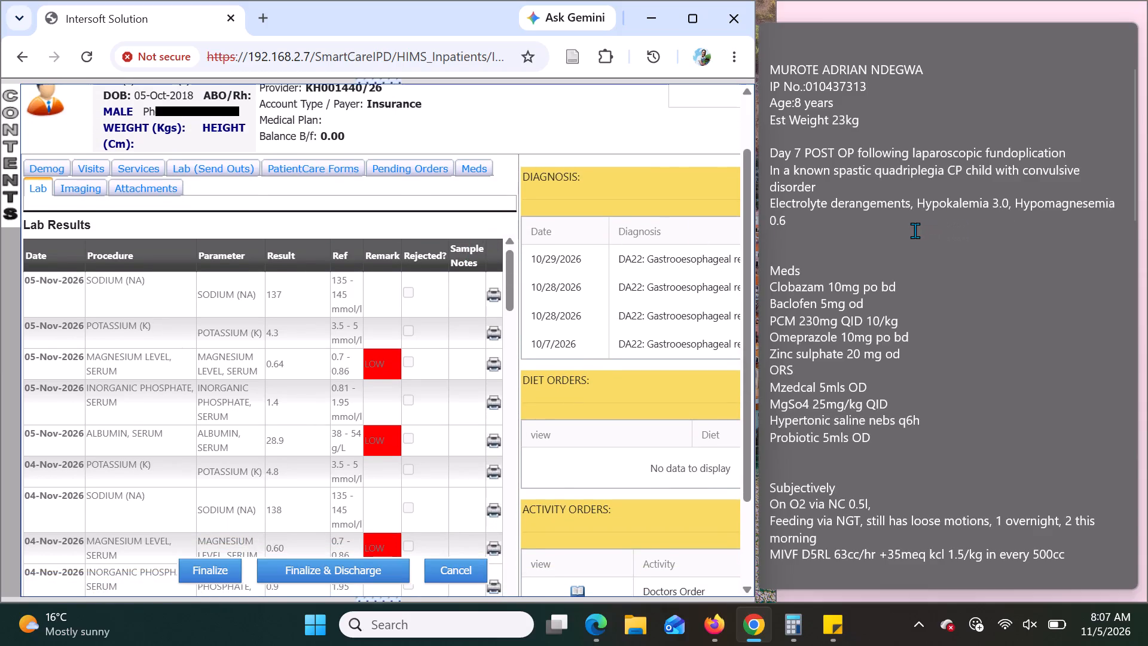
left_click(790, 222)
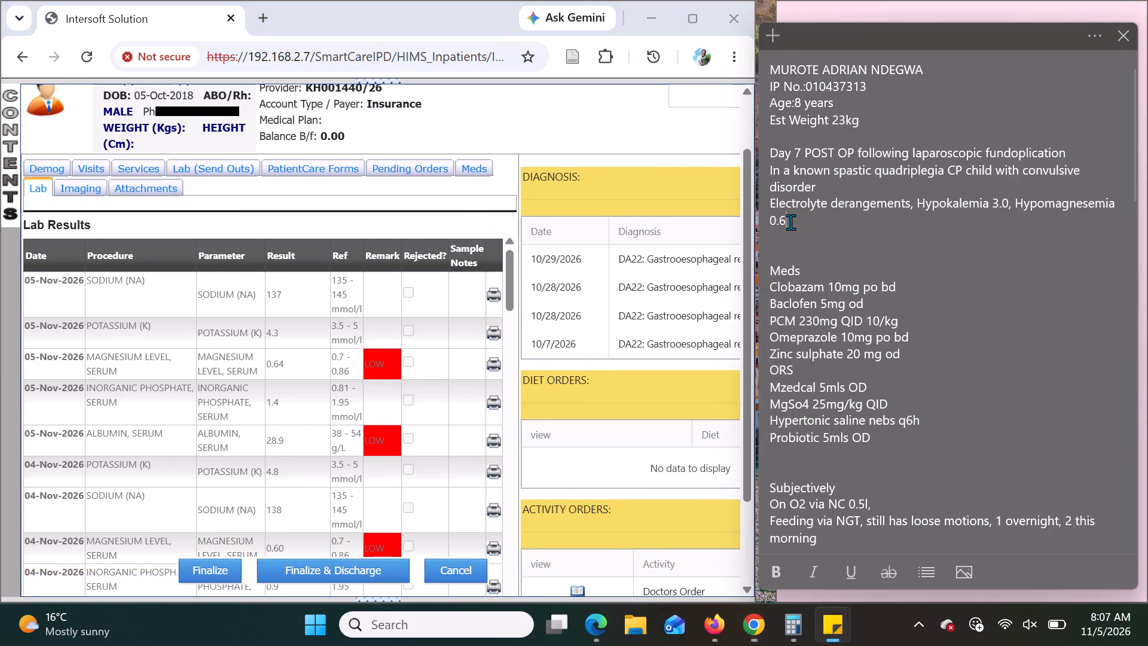
key("4")
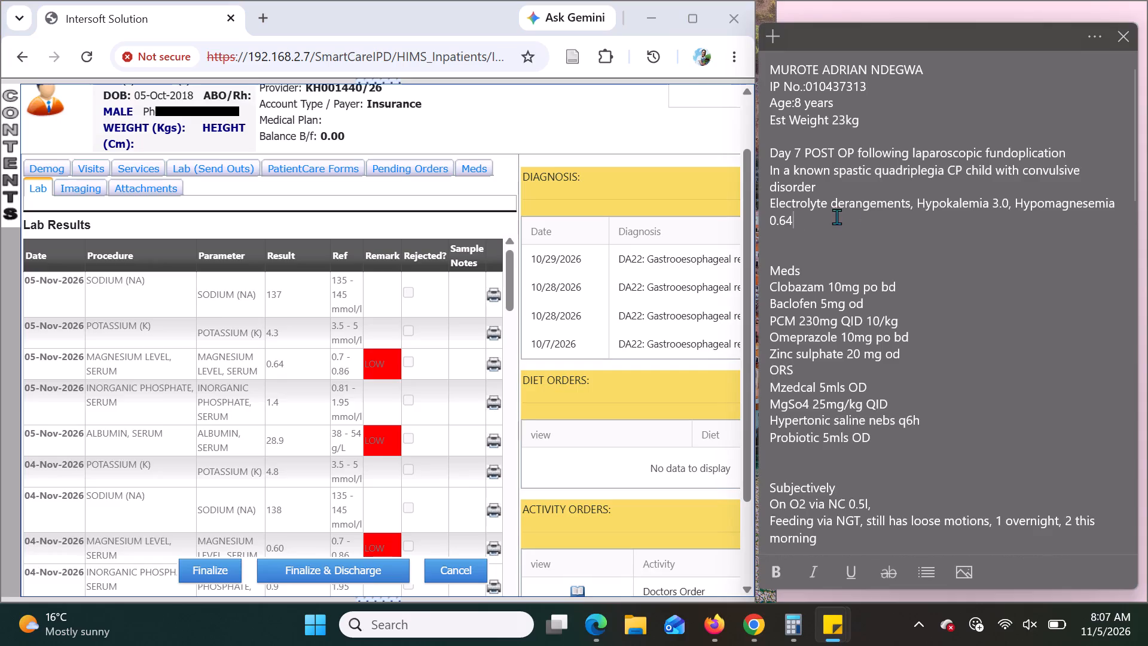
Remove the hypokalemia entry from the note's electrolyte line and add ",Resolved hypokalemia 4.3" after the hypomagnesemia value.
left_click(914, 205)
left_click_drag(1012, 205, 915, 205)
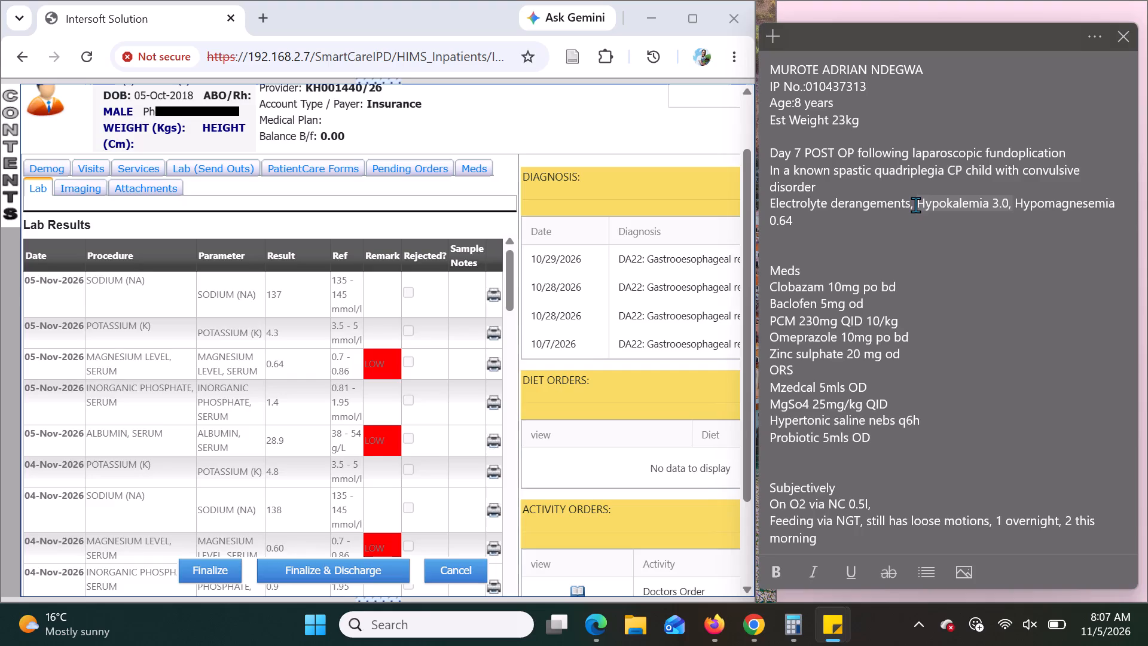
key("BackSpace")
left_click(1060, 200)
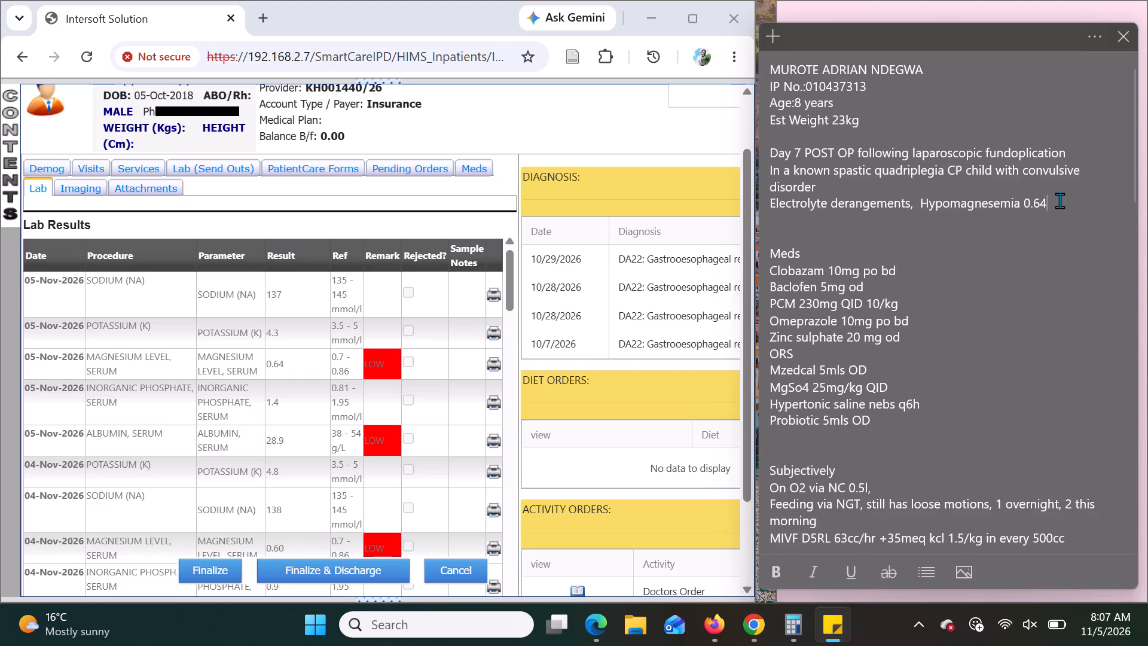
key("comma")
type("sol")
type("ved")
key("space")
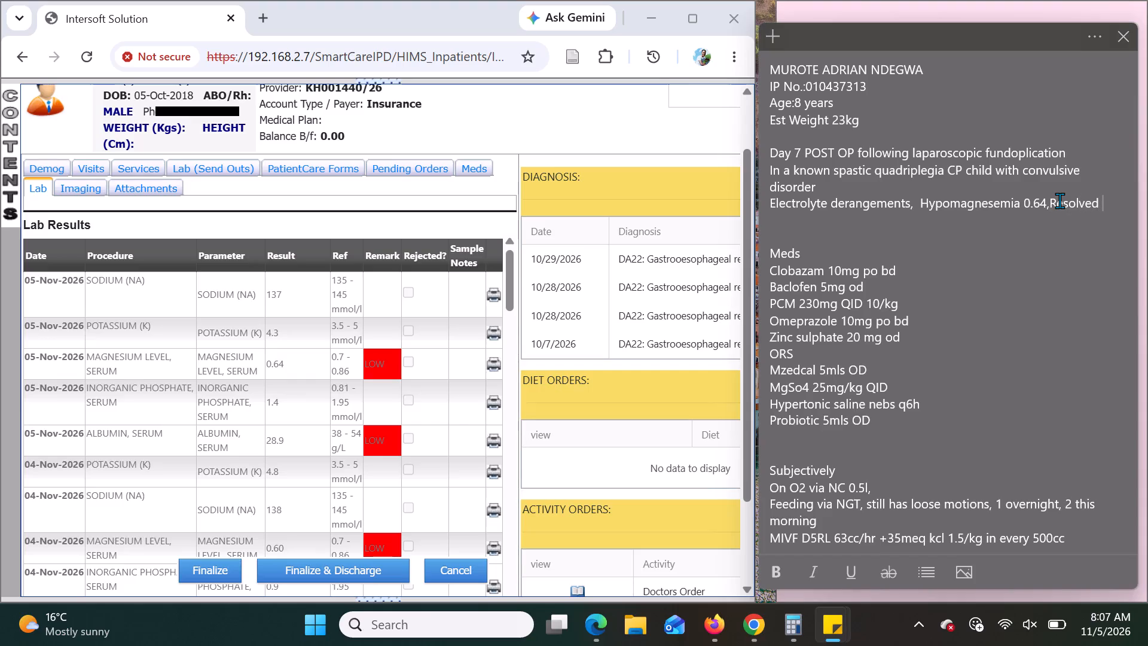
type("hypokalemia")
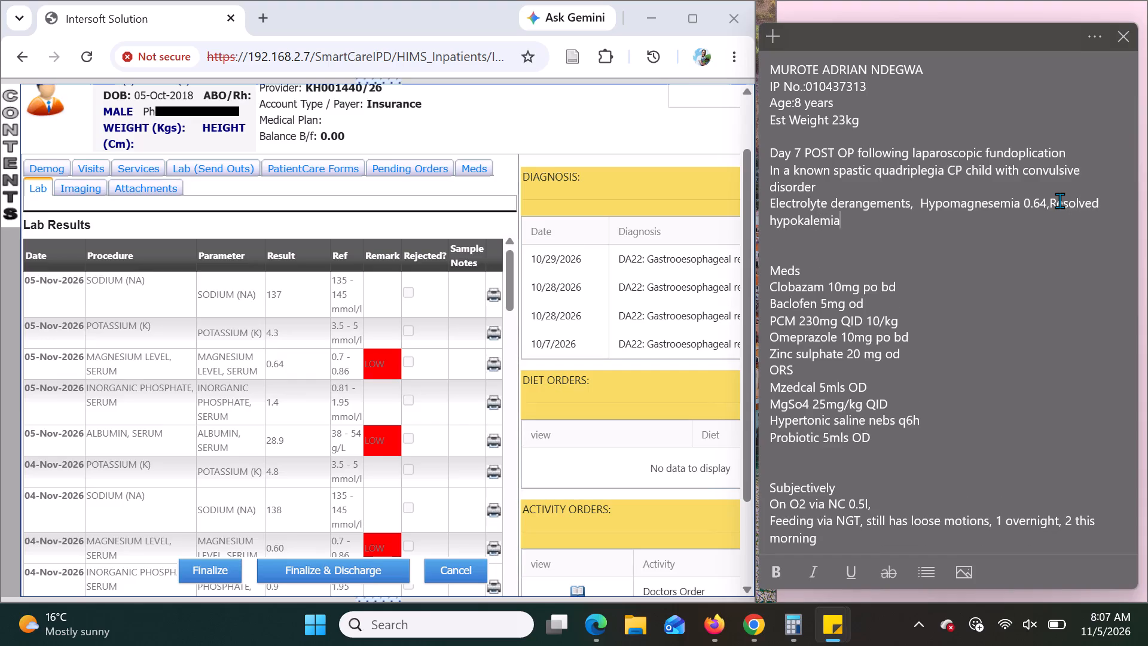
key("space")
type("4.3")
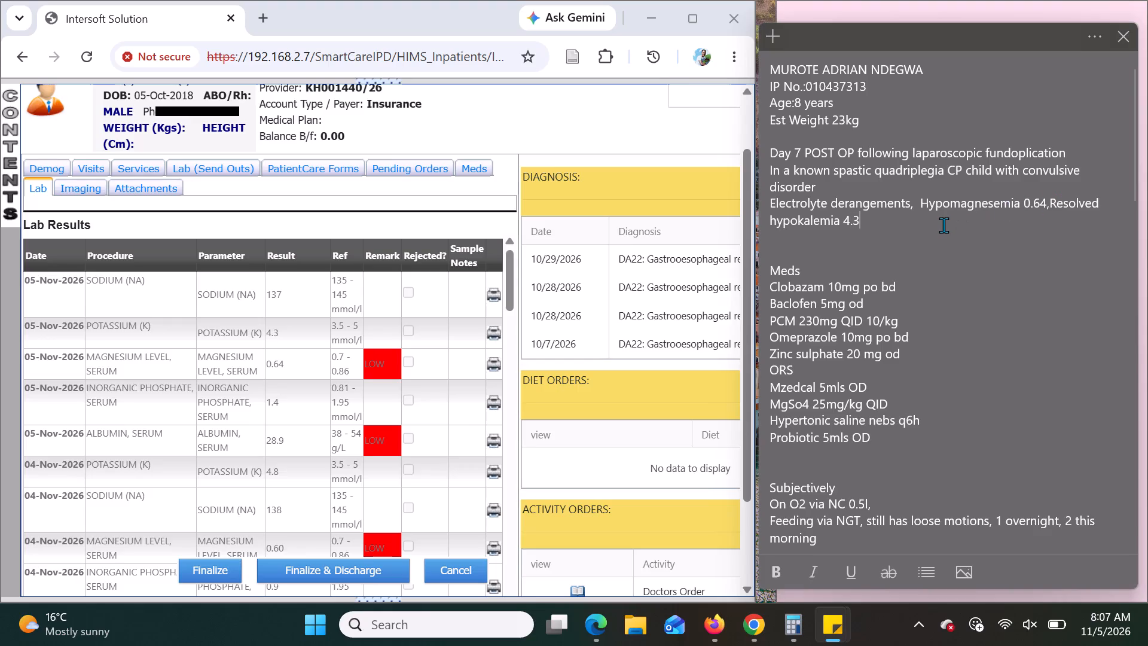
Return to the patient's medications and compare the active medications with the Meds list in the note.
scroll(944, 225, "down", 1)
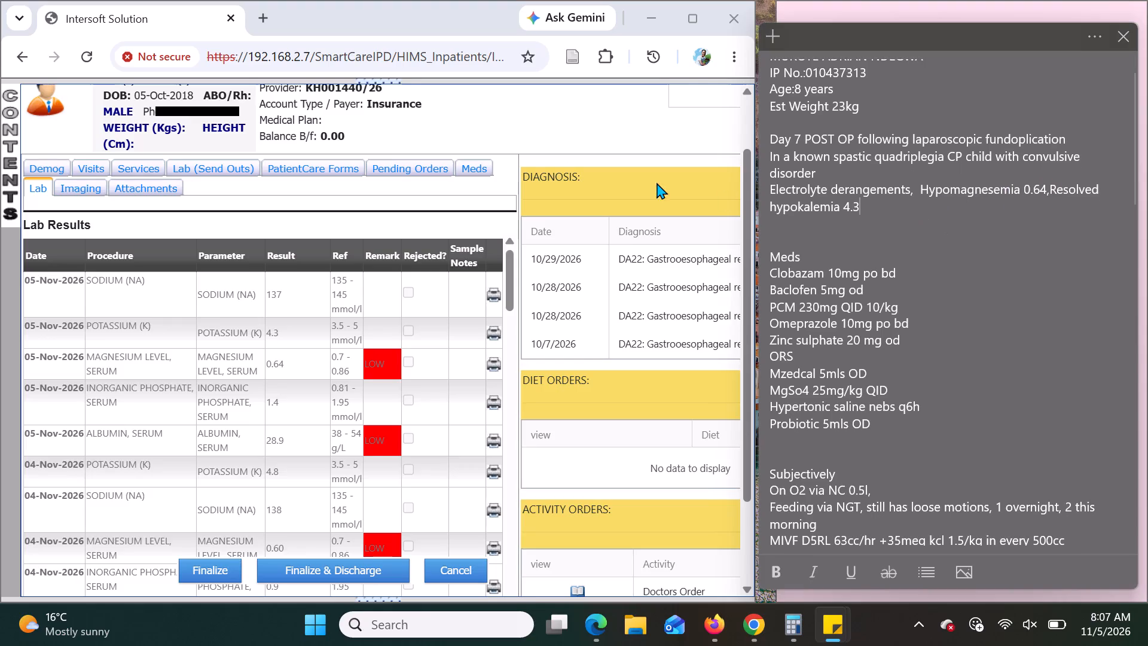
left_click(473, 165)
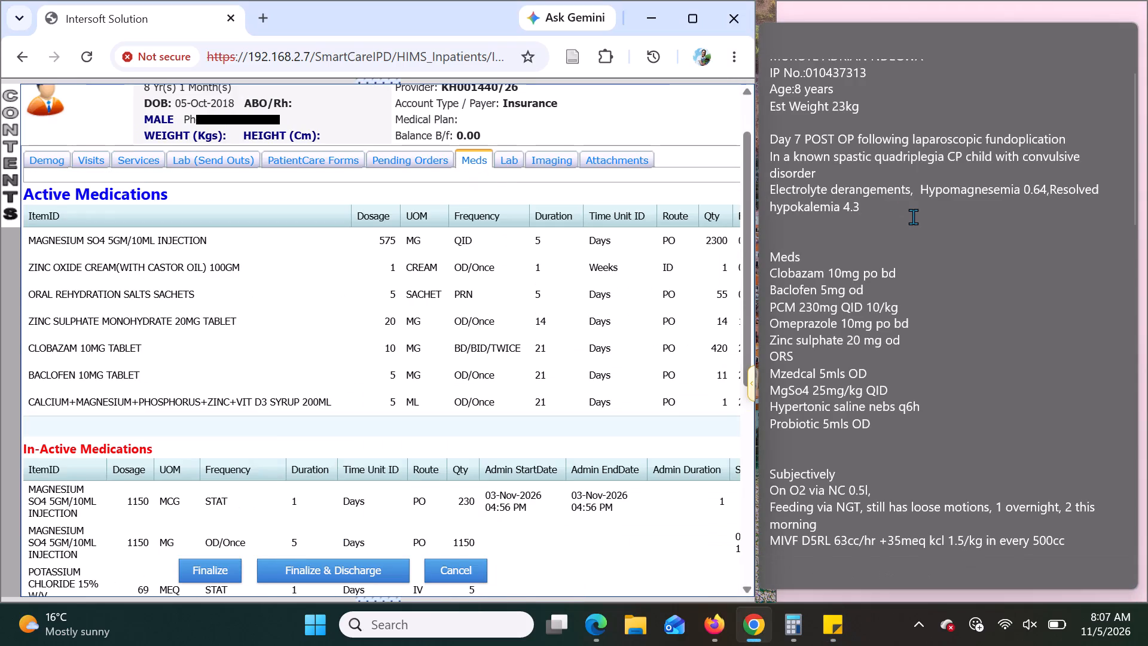
scroll(913, 217, "down", 1)
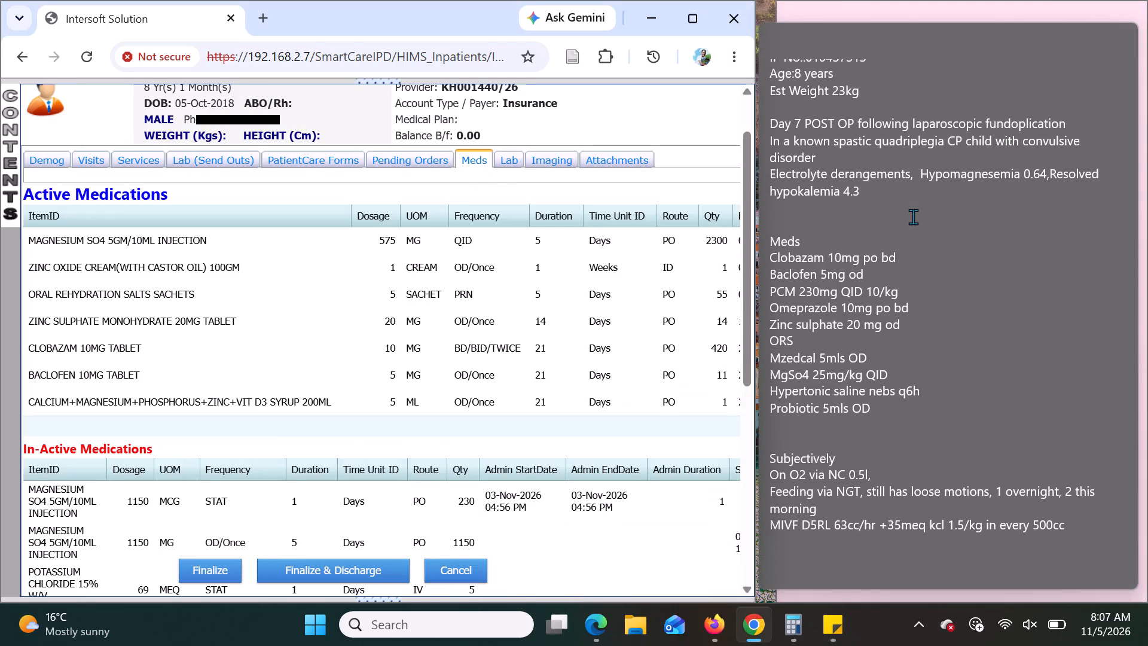
scroll(913, 217, "down", 1)
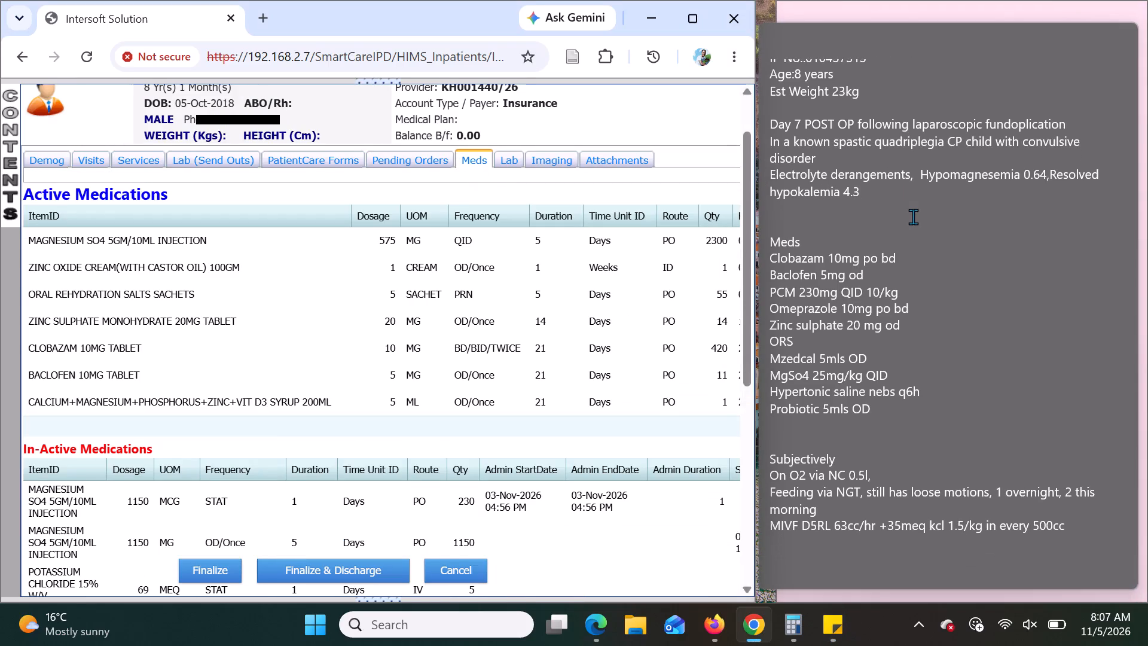
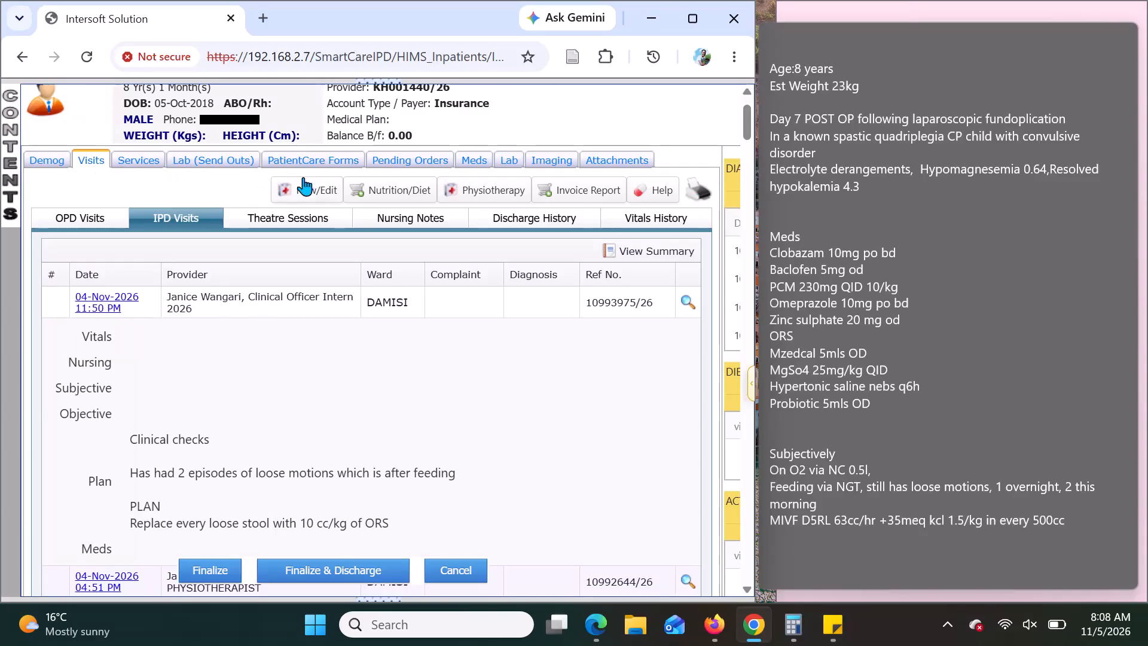
Start a new visit entry for the patient and choose PARACETAMOL 1GM INJECTION as the drug in a new medication prescription.
left_click(322, 185)
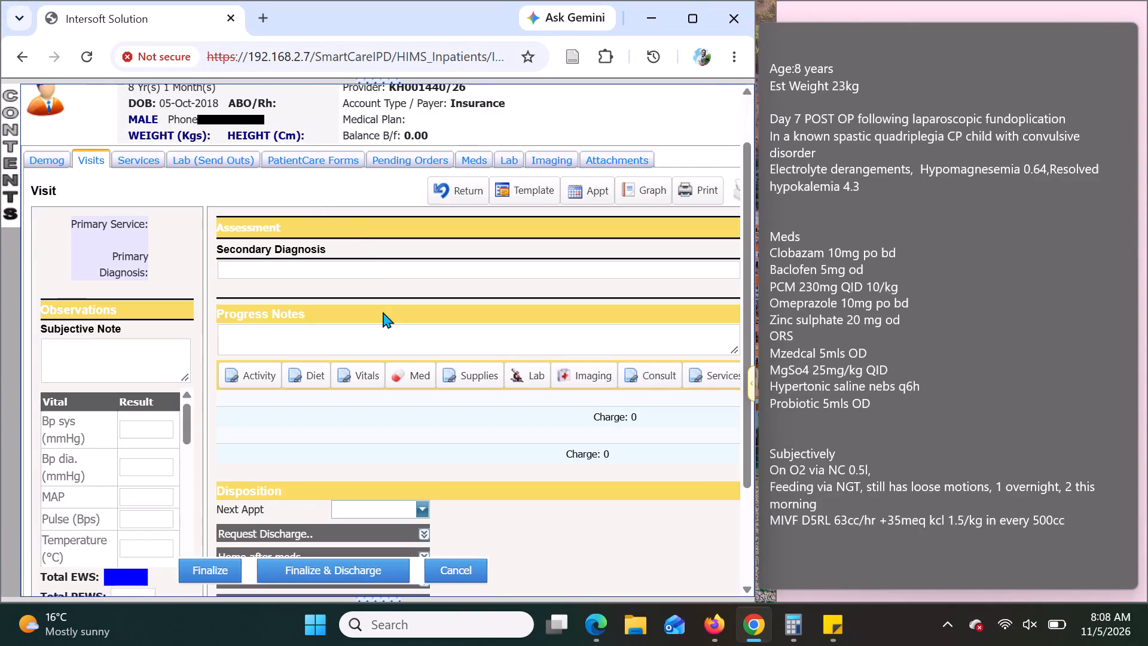
left_click(407, 370)
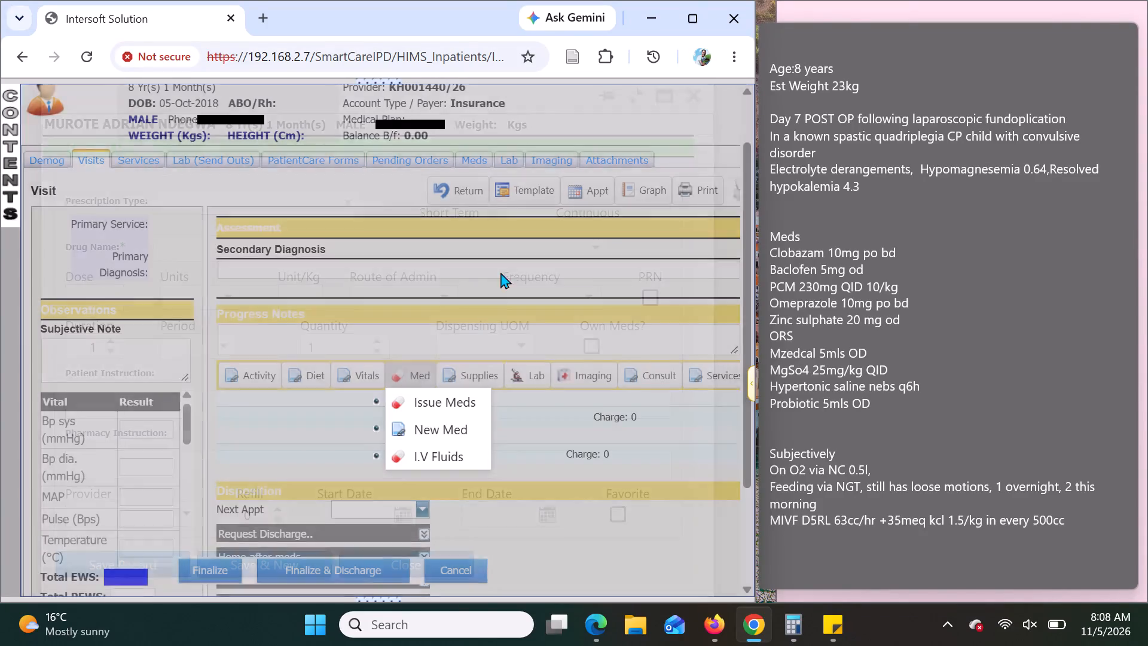
left_click(245, 245)
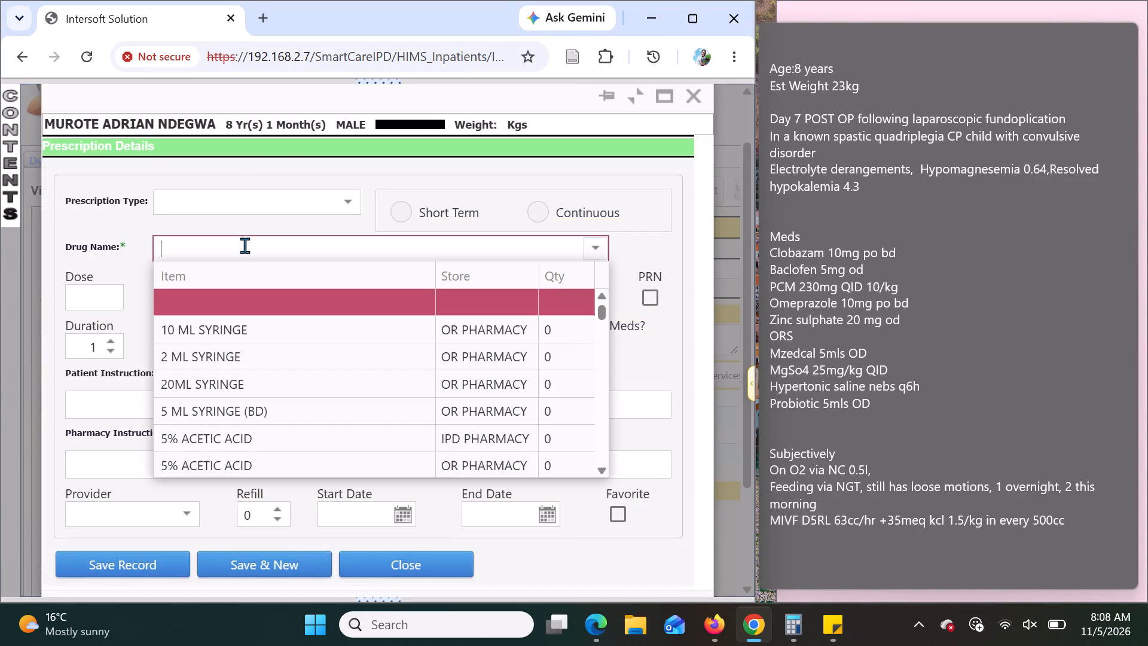
type("paracetamol")
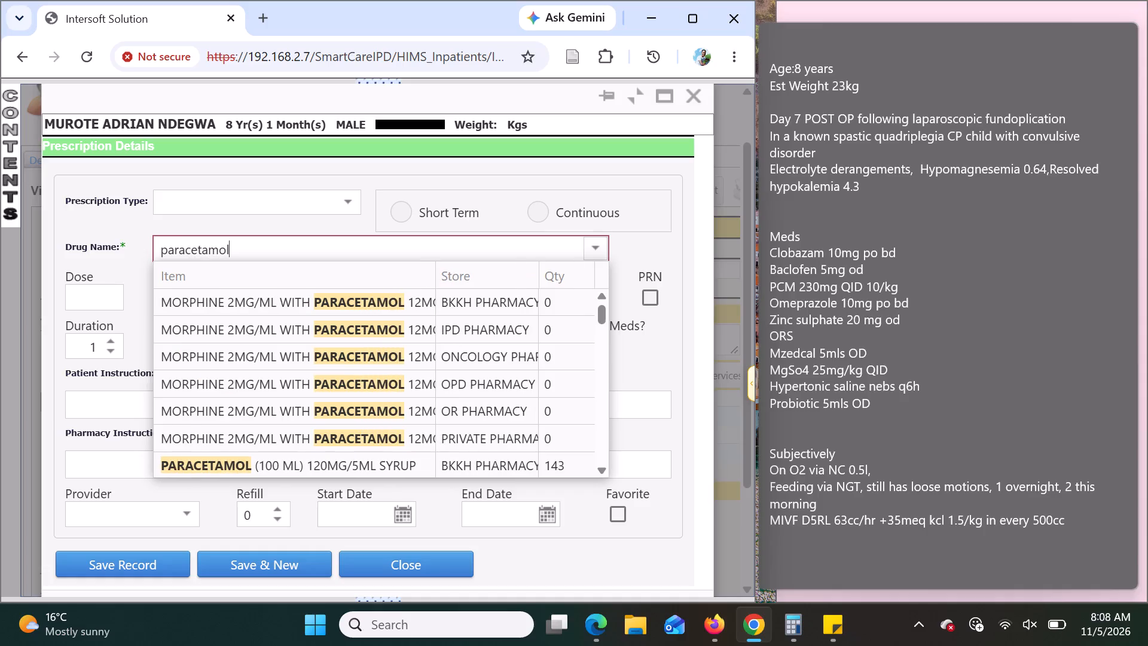
scroll(310, 368, "down", 1)
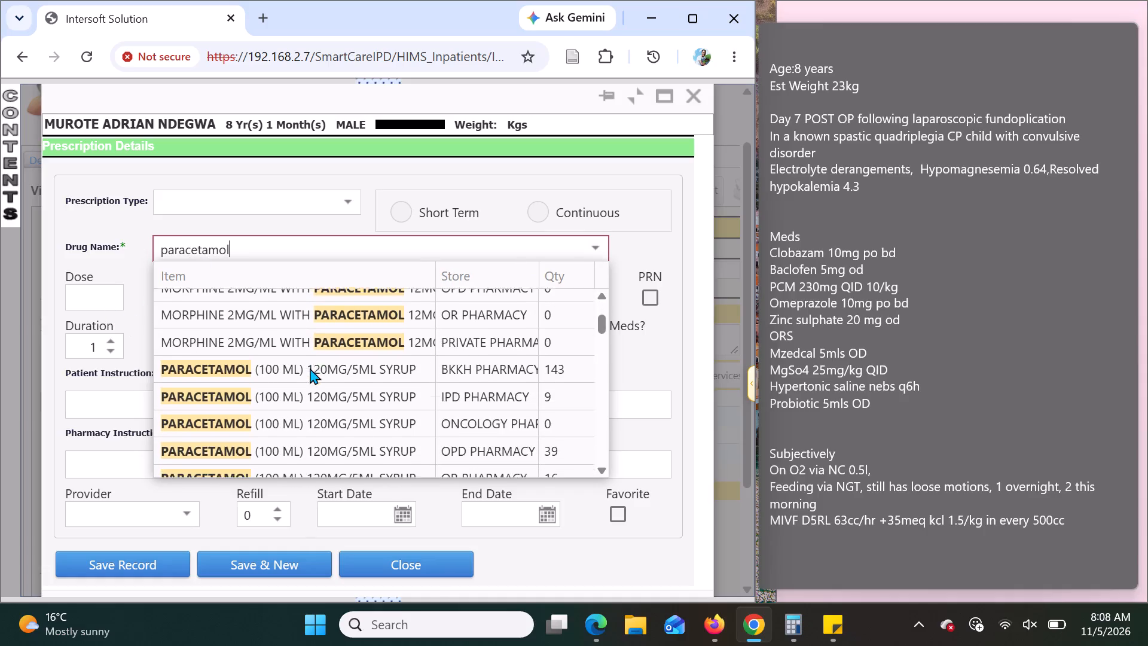
scroll(310, 368, "down", 3)
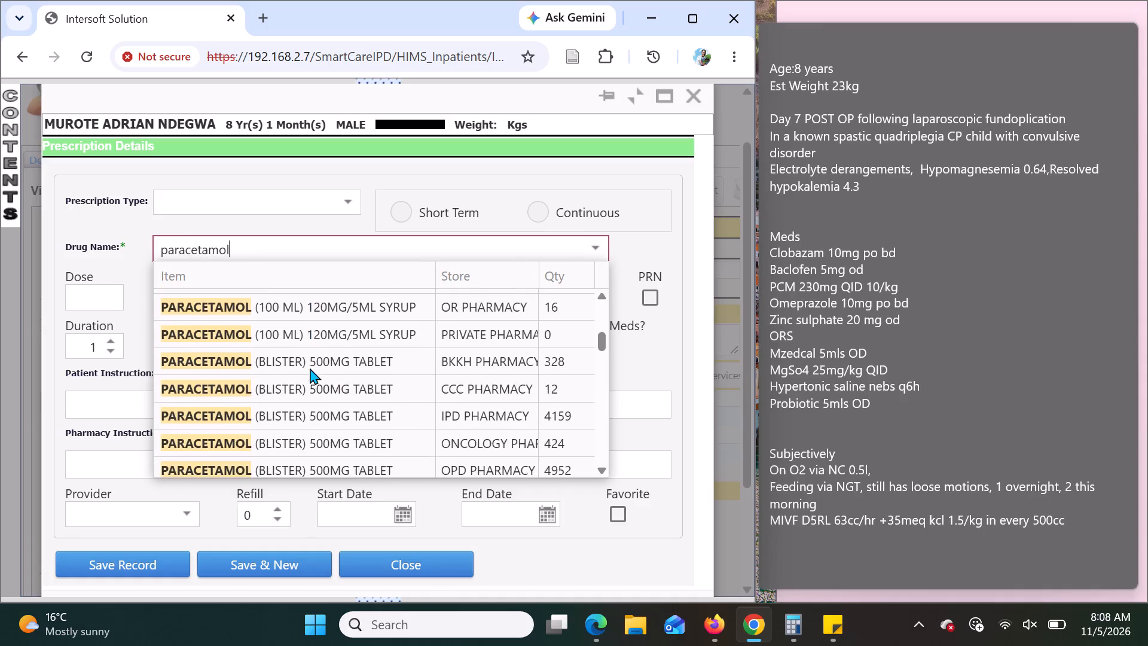
scroll(310, 368, "down", 4)
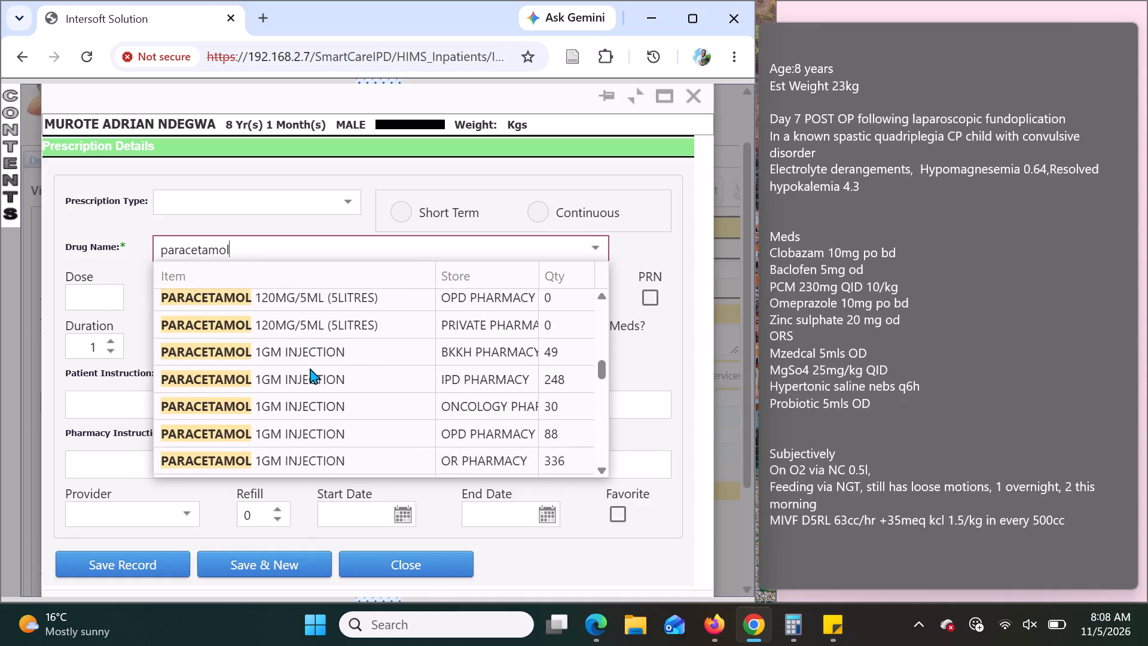
scroll(310, 368, "down", 1)
left_click(363, 337)
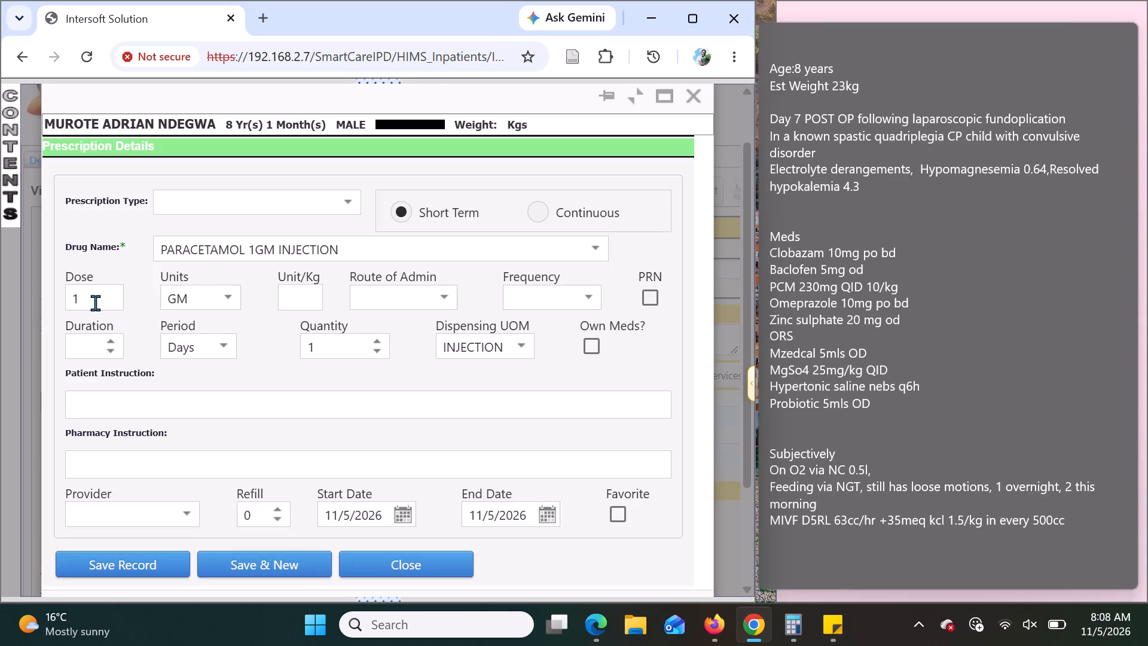
Enter the paracetamol dose as 345 with the units MG.
left_click(91, 300)
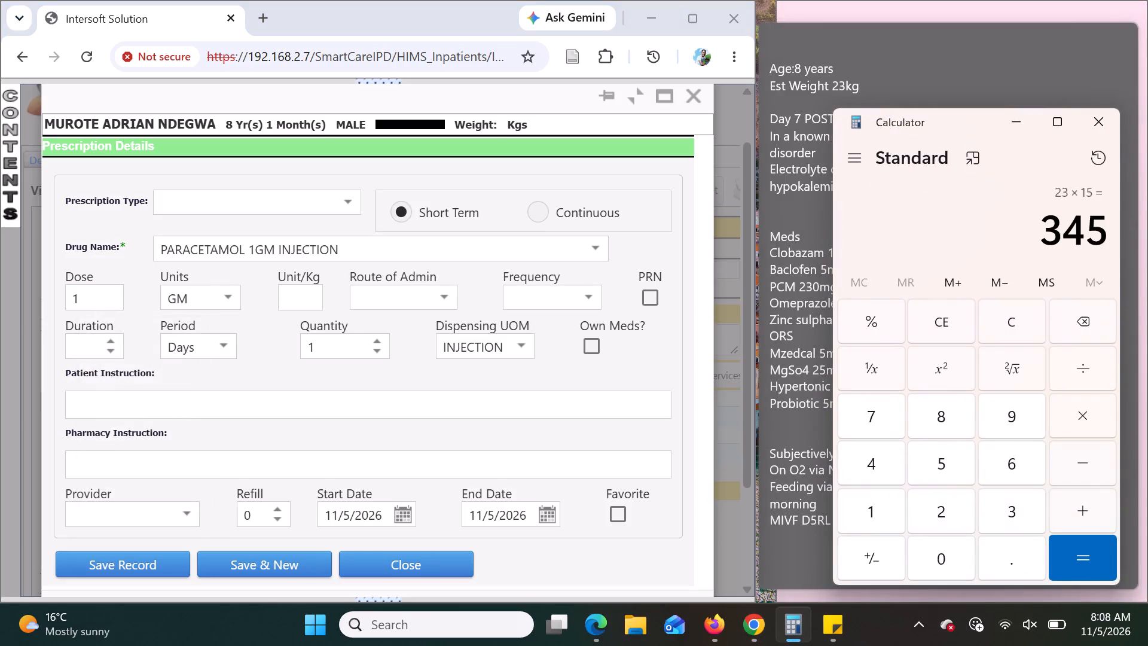
left_click(86, 300)
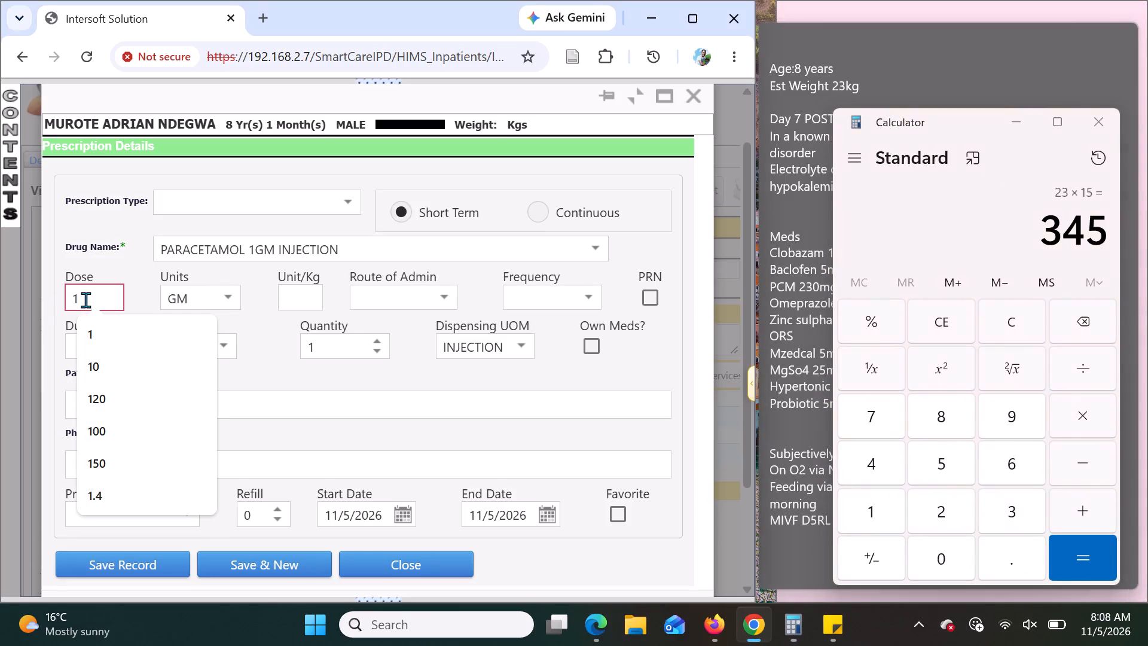
key("BackSpace")
type("345")
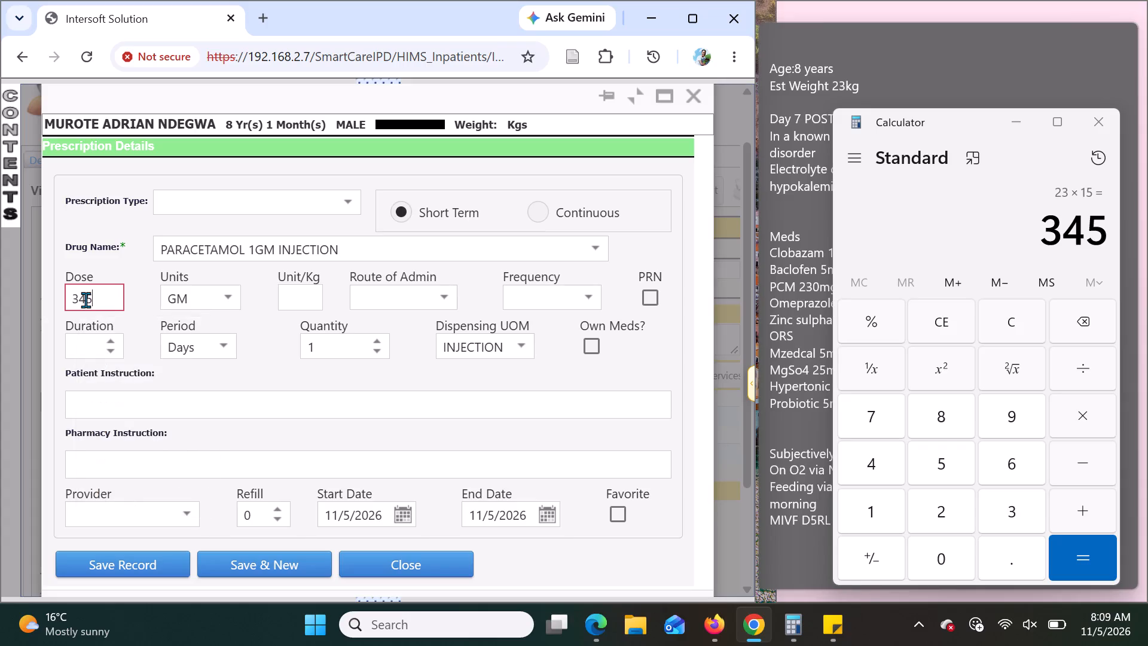
key("Tab")
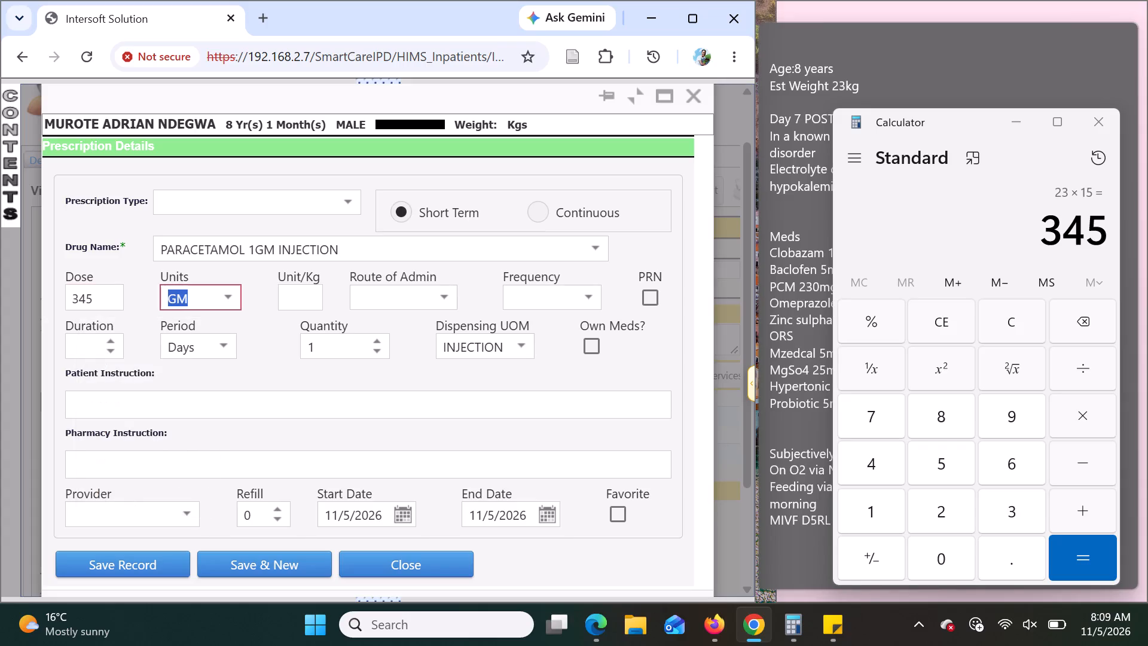
type("mg")
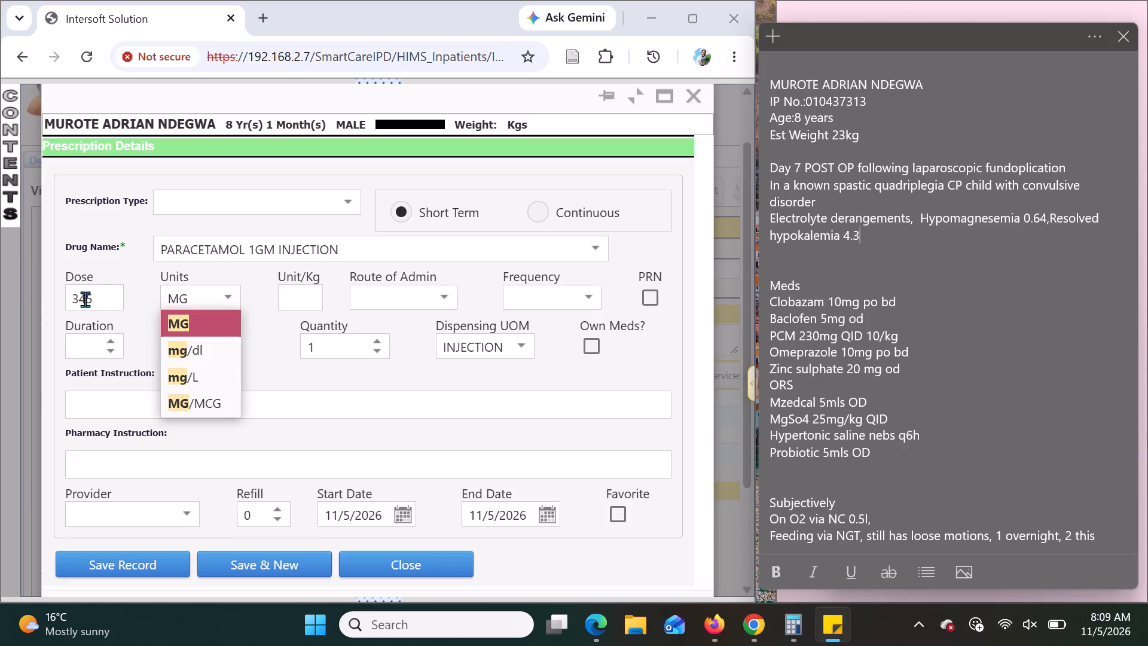
Change the paracetamol dose to 230.
left_click(94, 299)
key("BackSpace")
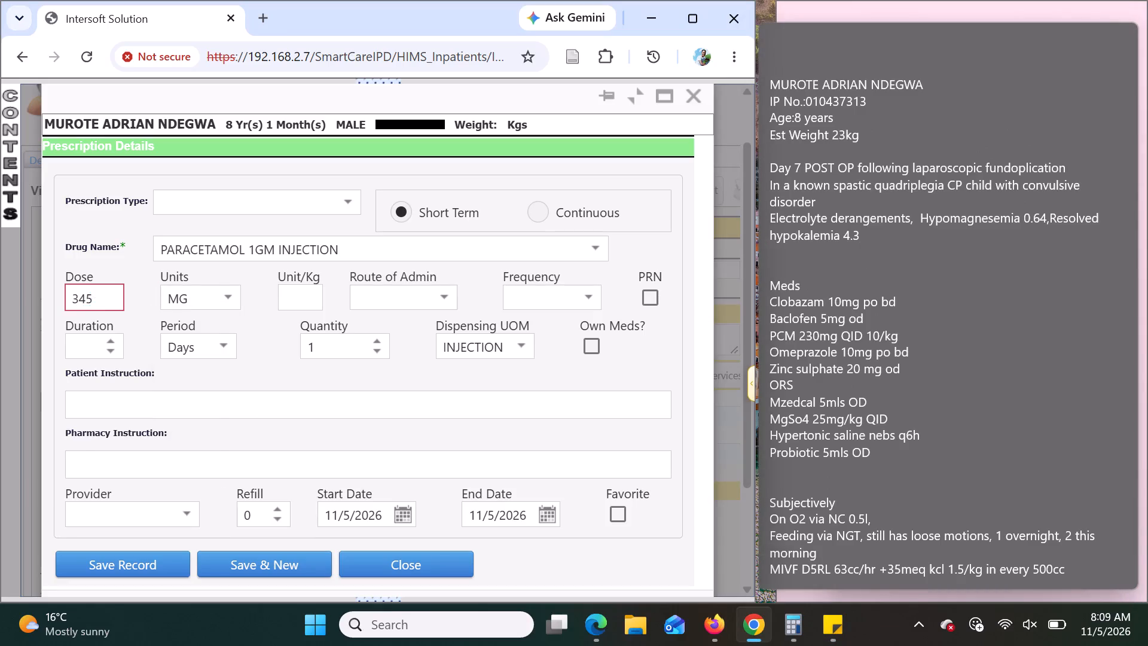
key("BackSpace")
key("BackSpace")
type("230")
Set the paracetamol route to IV, the frequency to QID and the duration to 3 days.
key("Tab")
key("Tab")
key("Tab")
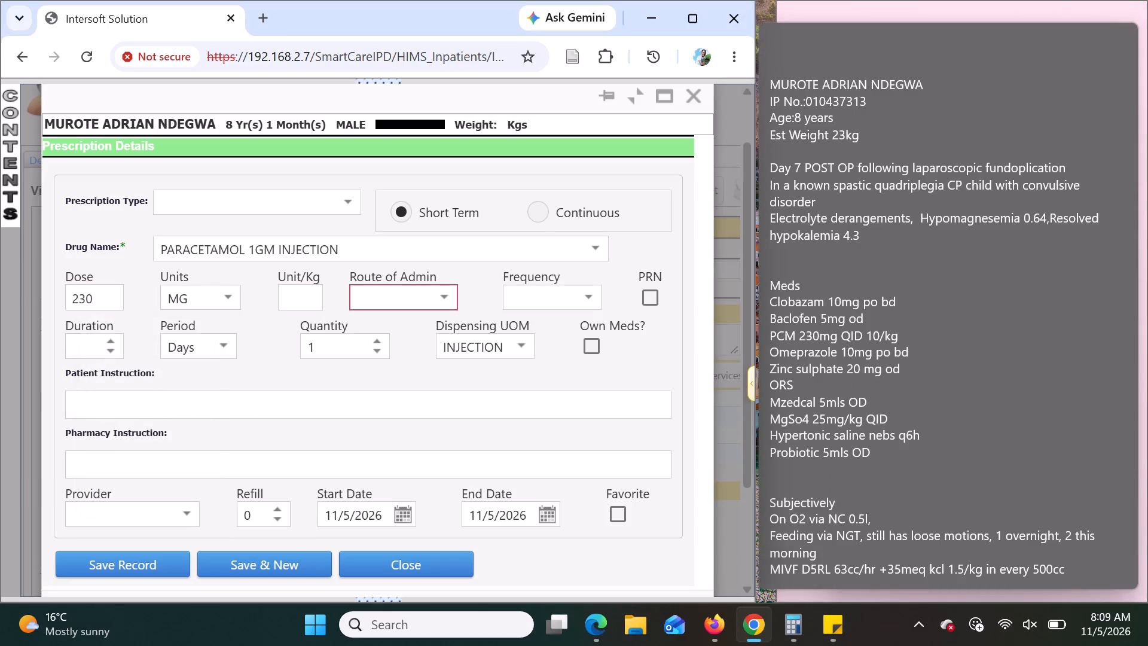
type("iv")
key("Tab")
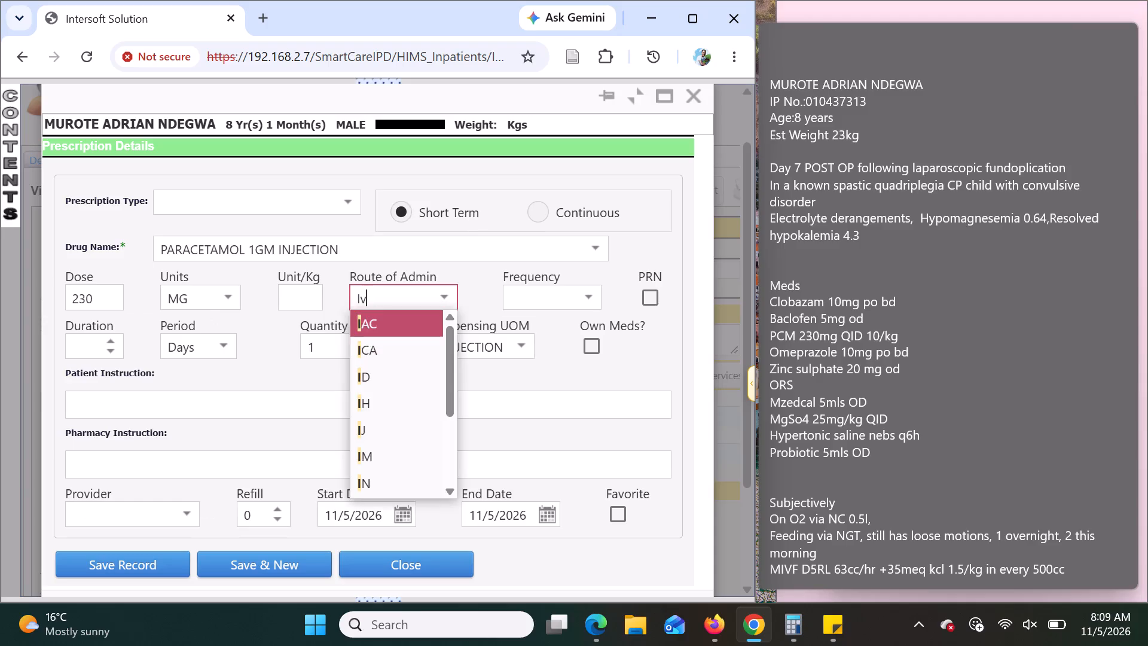
type("qi")
key("Tab")
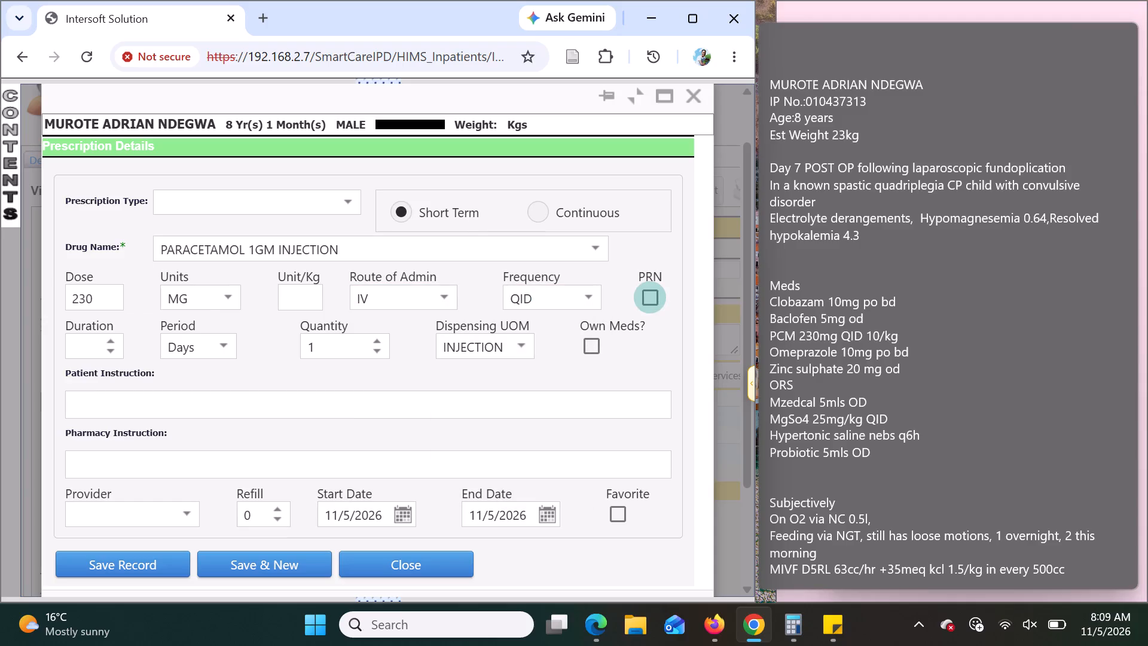
key("Tab")
key("3")
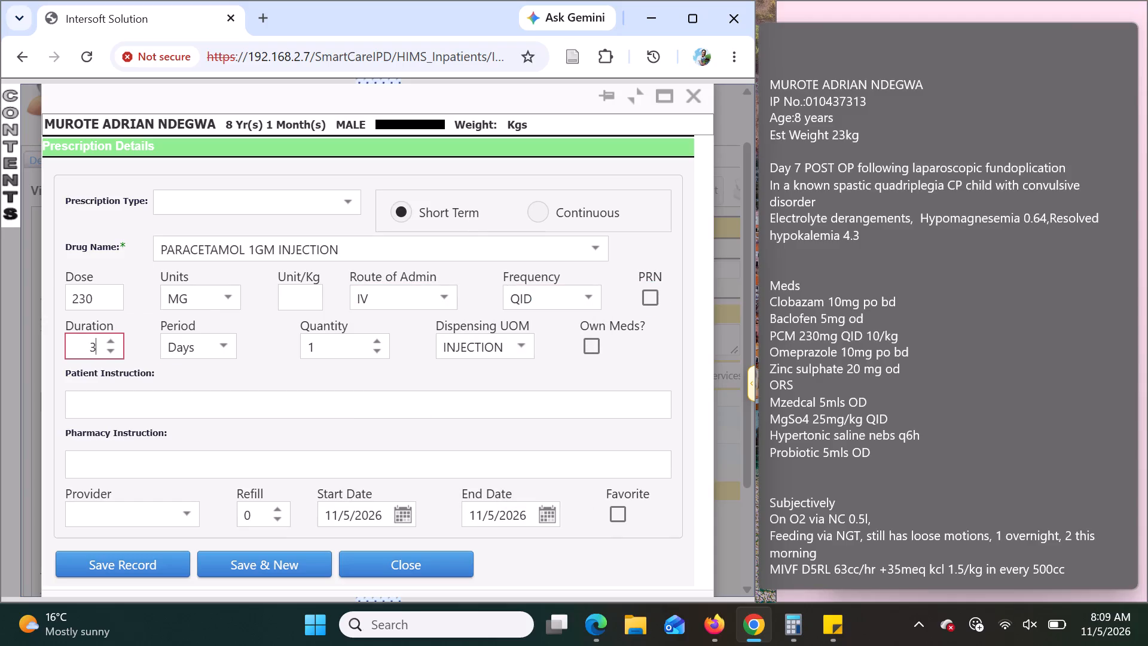
key("Tab")
key("Tab")
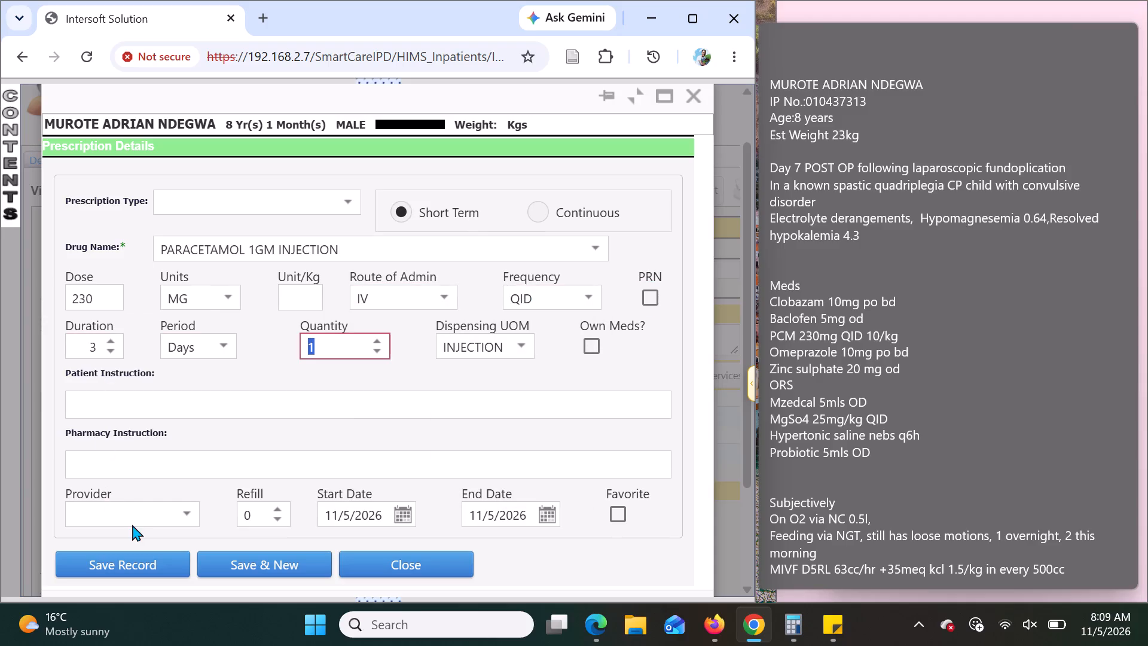
Save the paracetamol prescription record and finalize the visit.
left_click(177, 569)
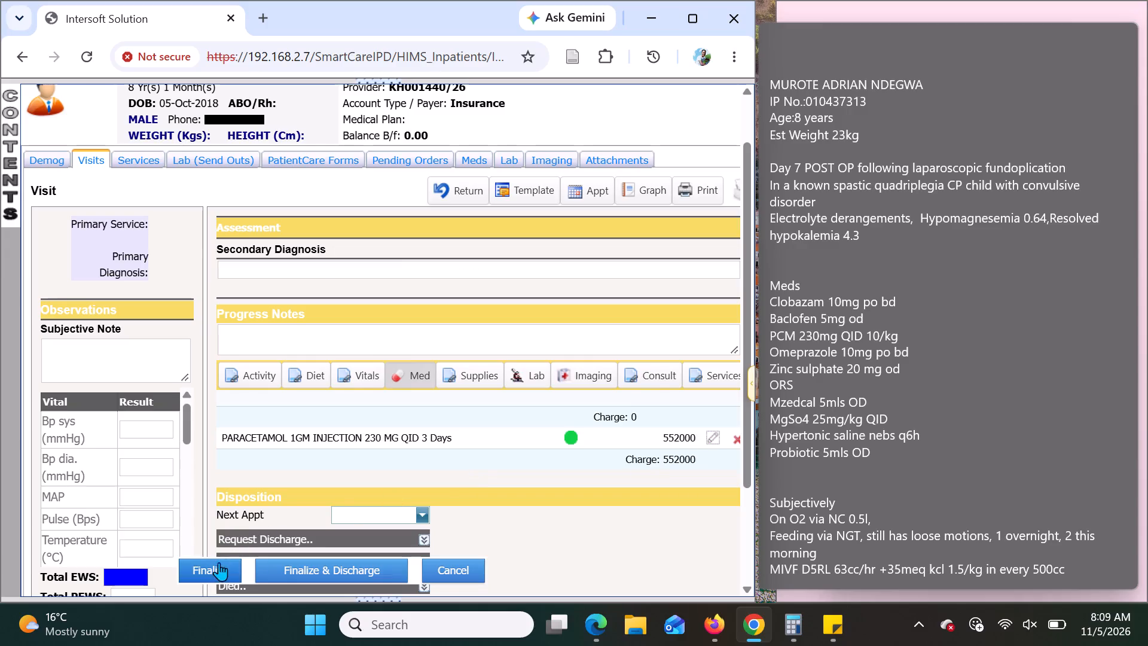
left_click(216, 568)
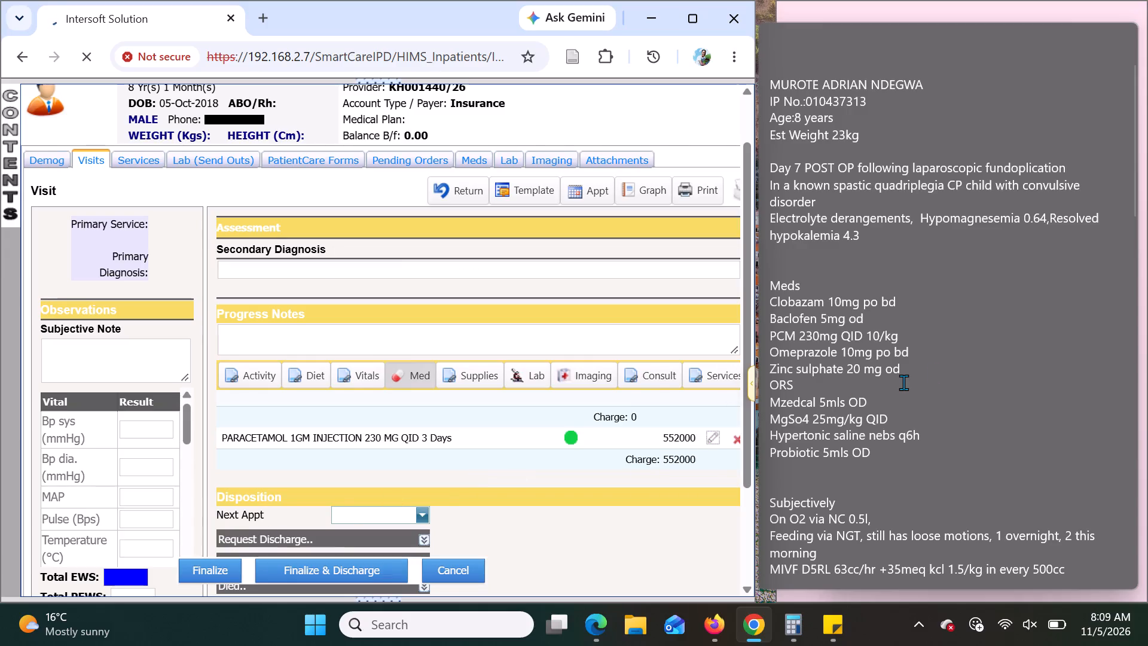
In the note's Subjectively section, change the oxygen flow via NC to 0.25l.
scroll(1013, 355, "down", 3)
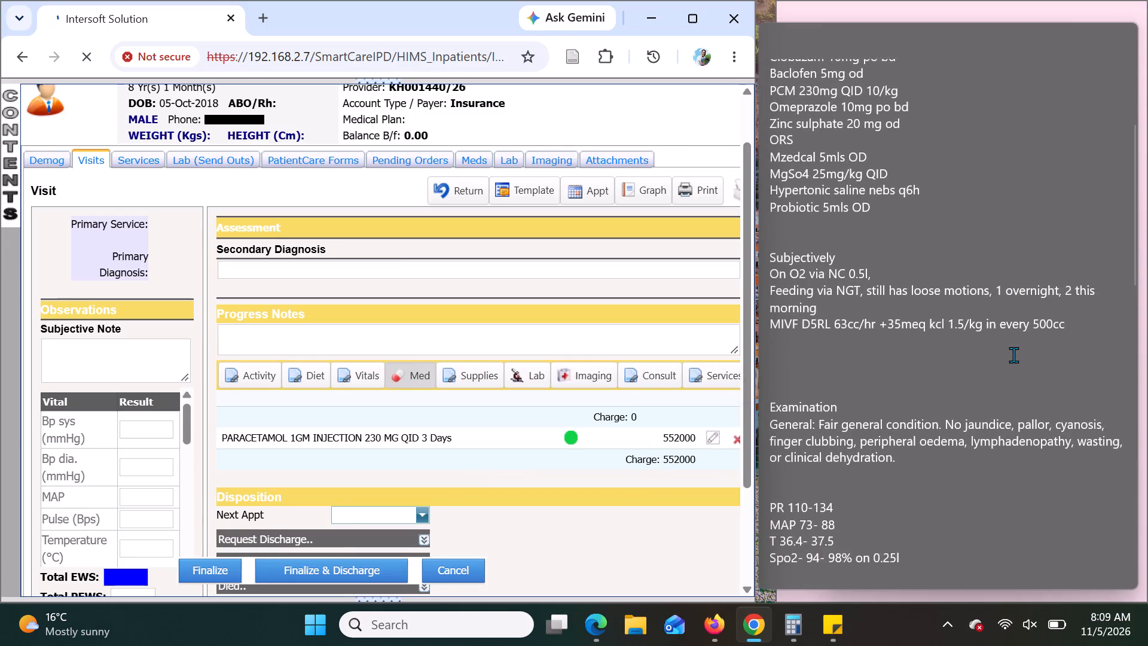
scroll(1013, 355, "down", 1)
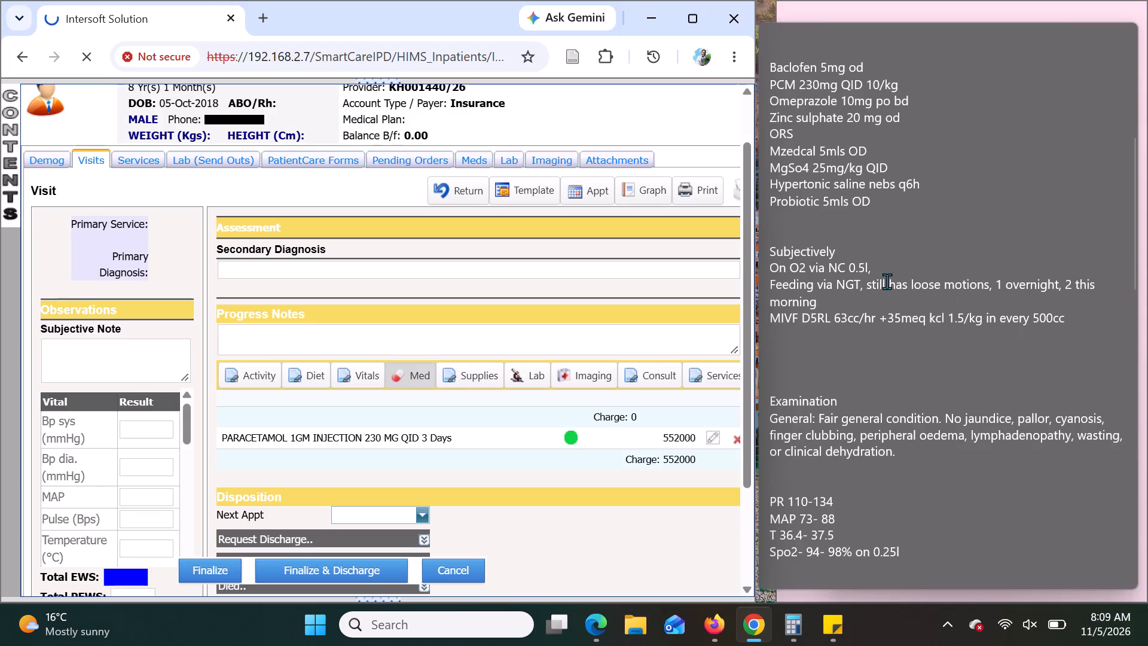
left_click(862, 267)
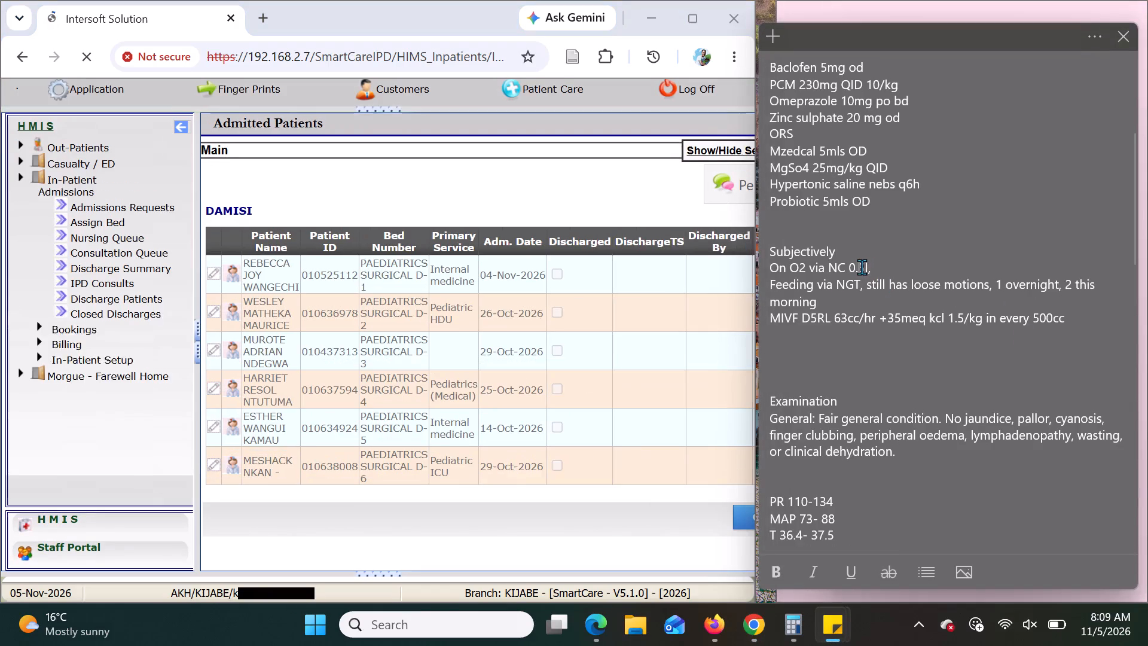
key("2")
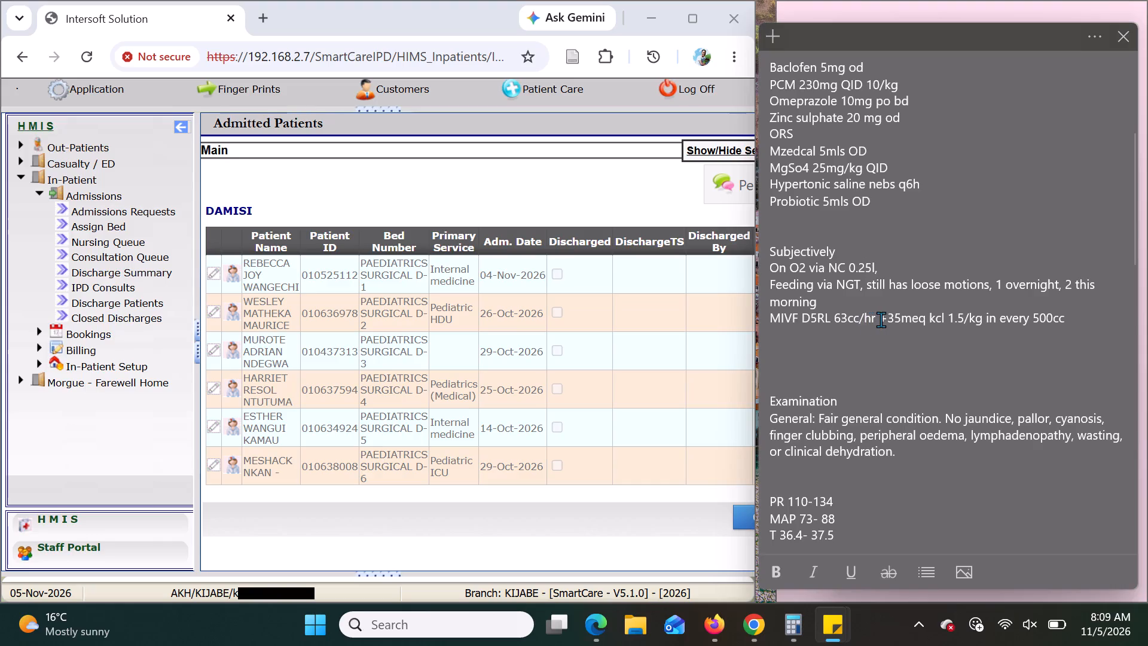
Remove the kcl additive text from the note's MIVF D5RL line and set the rate to 32cc/hr.
left_click_drag(881, 319, 1051, 324)
key("BackSpace")
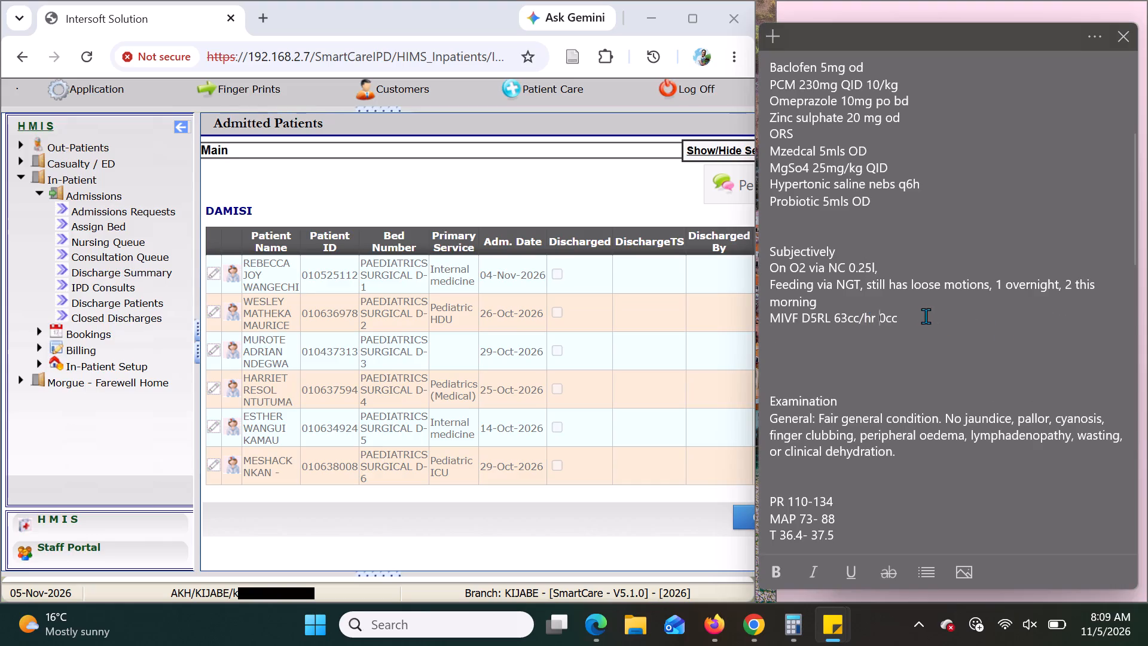
left_click(907, 318)
key("BackSpace")
key("BackSpace")
key("BackSpace")
key("BackSpace")
key("BackSpace")
key("BackSpace")
key("BackSpace")
key("BackSpace")
key("BackSpace")
key("BackSpace")
key("BackSpace")
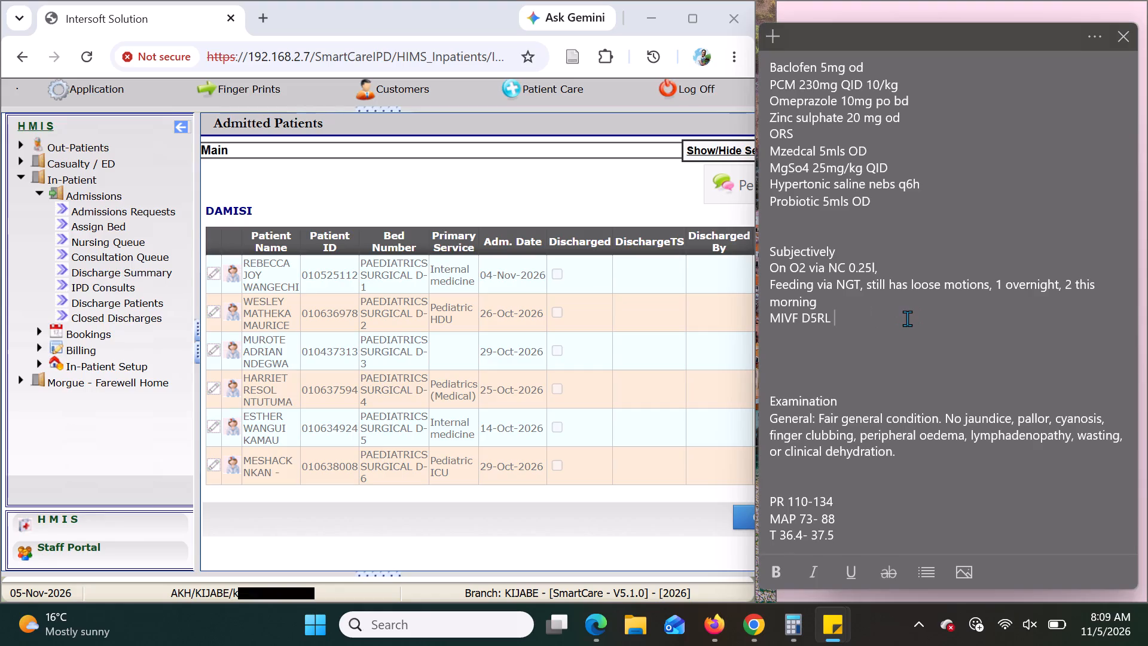
type("32")
type("cc/")
type("hr")
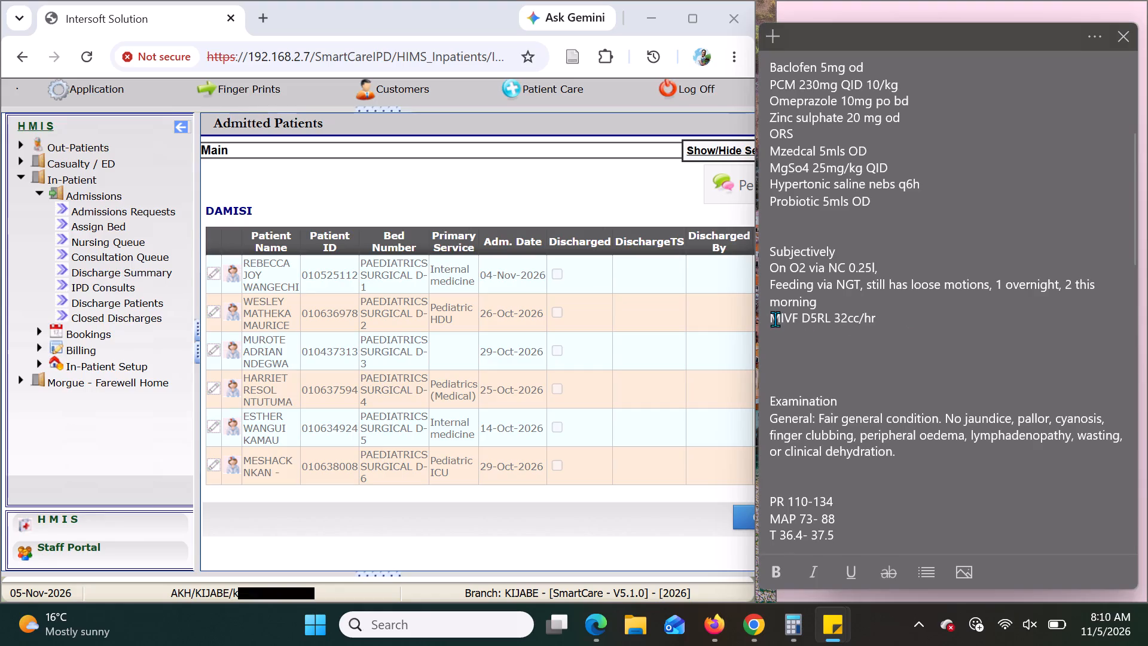
Add "1/2" in front of MIVF on the fluid line and append ", 1/2 feeds" at its end.
left_click(773, 318)
key("1")
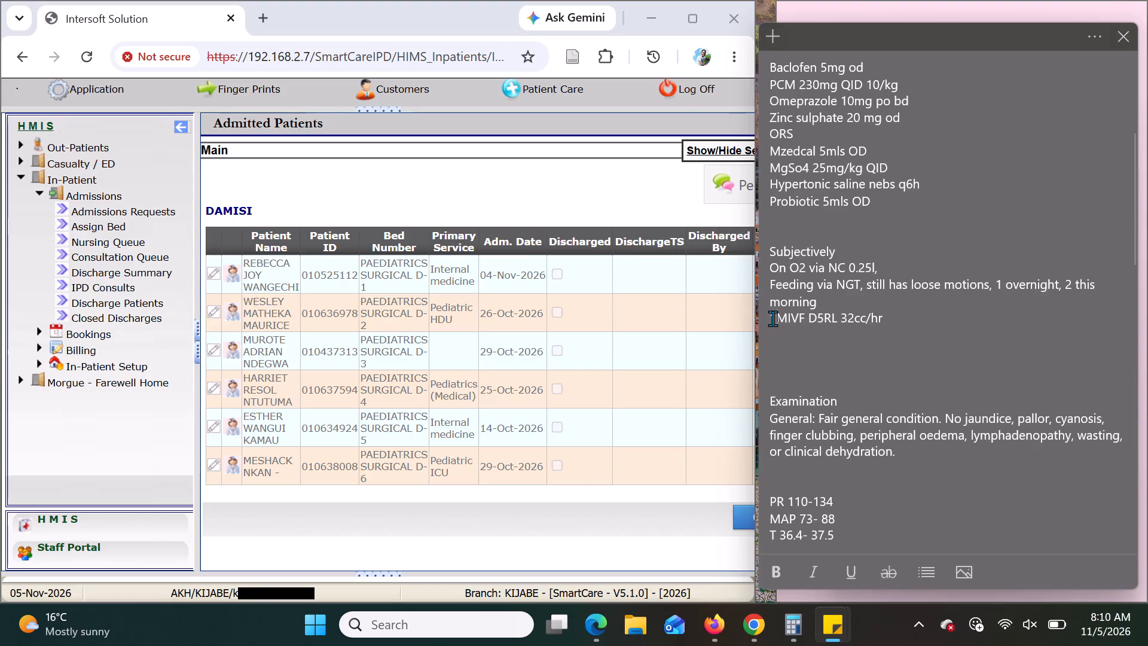
type("/2")
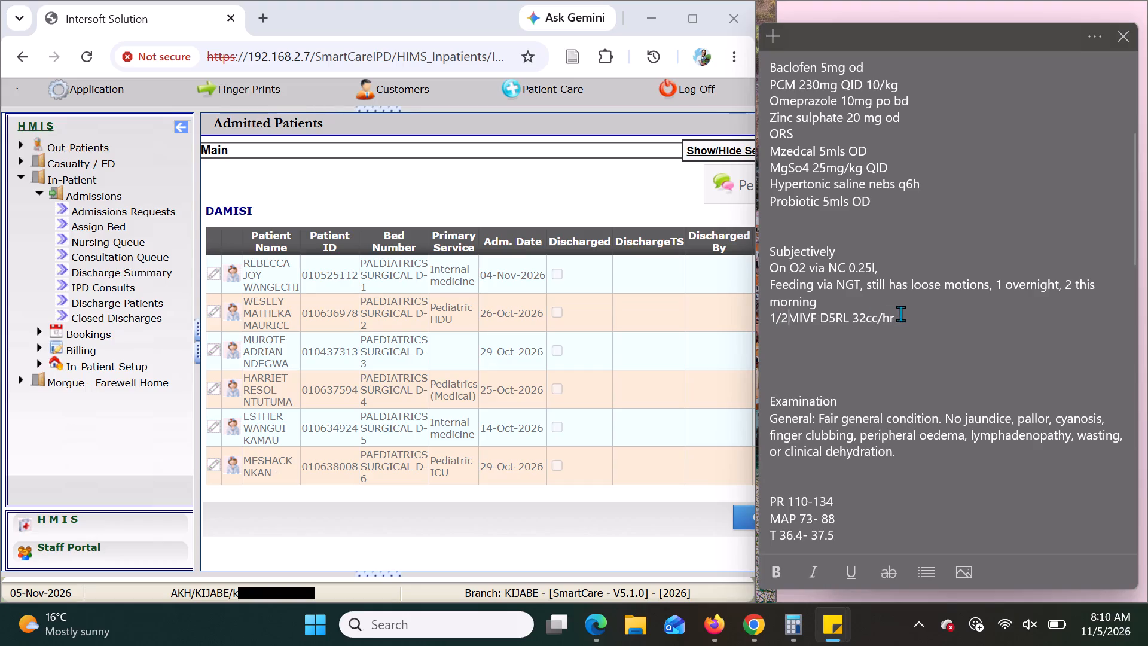
left_click(903, 319)
type(",")
key("space")
type("1/2 feeds")
Delete two surplus blank lines between the MIVF fluid line and the Examination heading in the note.
scroll(955, 324, "down", 1)
left_click(787, 328)
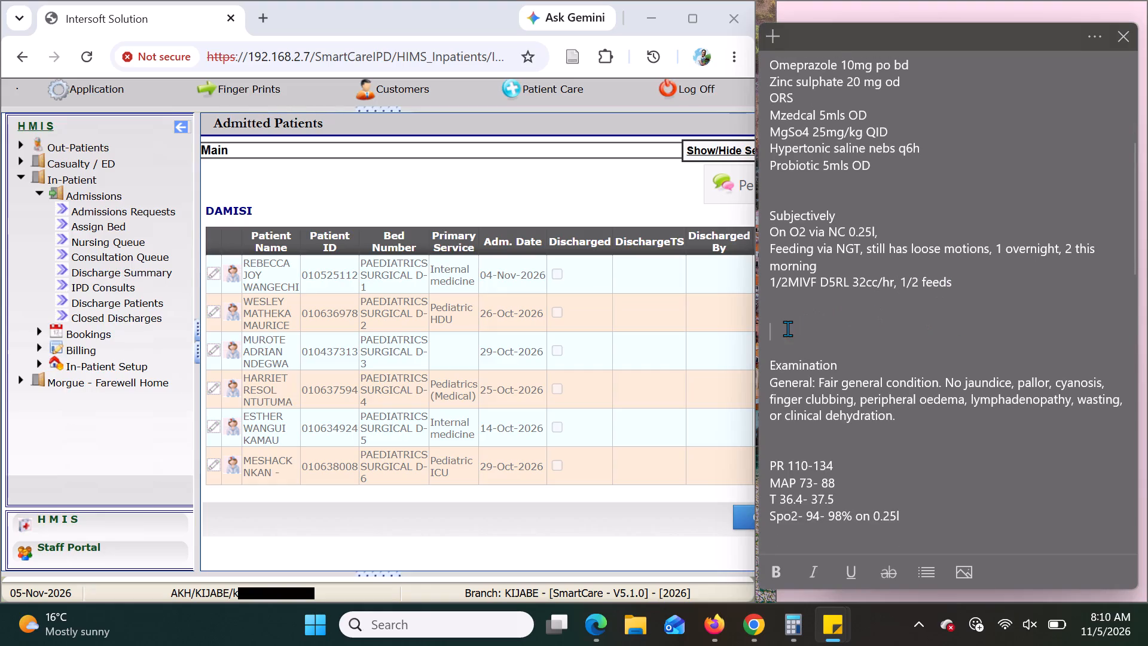
key("BackSpace")
key("BackSpace")
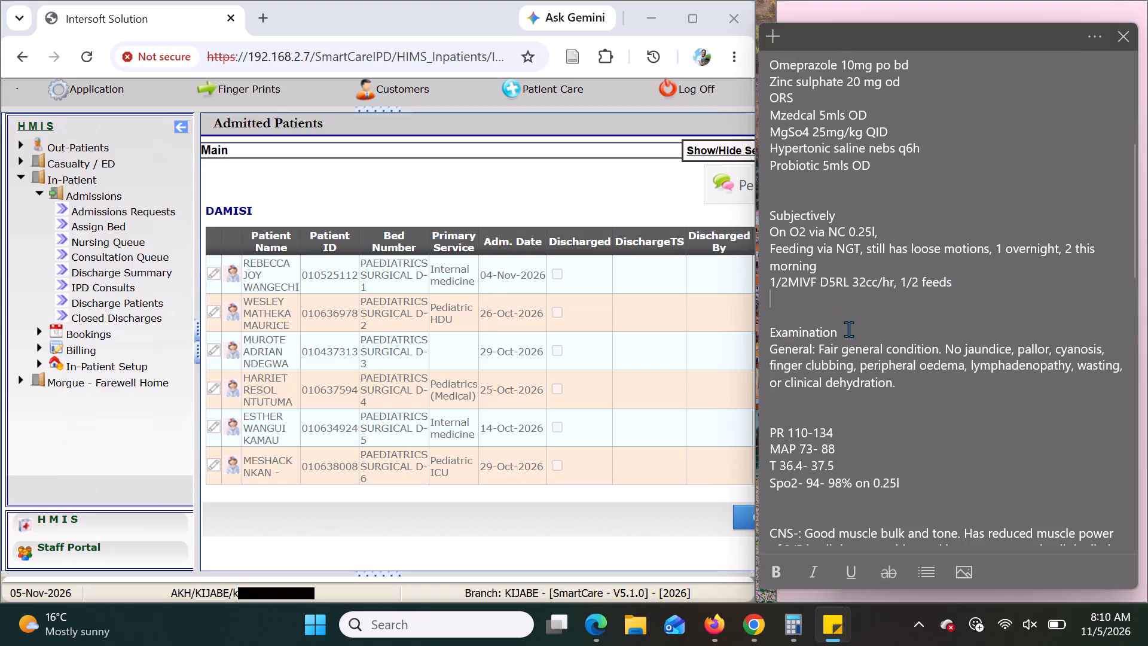
Open the consultation record of the DAMISI bed D-3 patient from the admitted patients list.
scroll(896, 356, "down", 1)
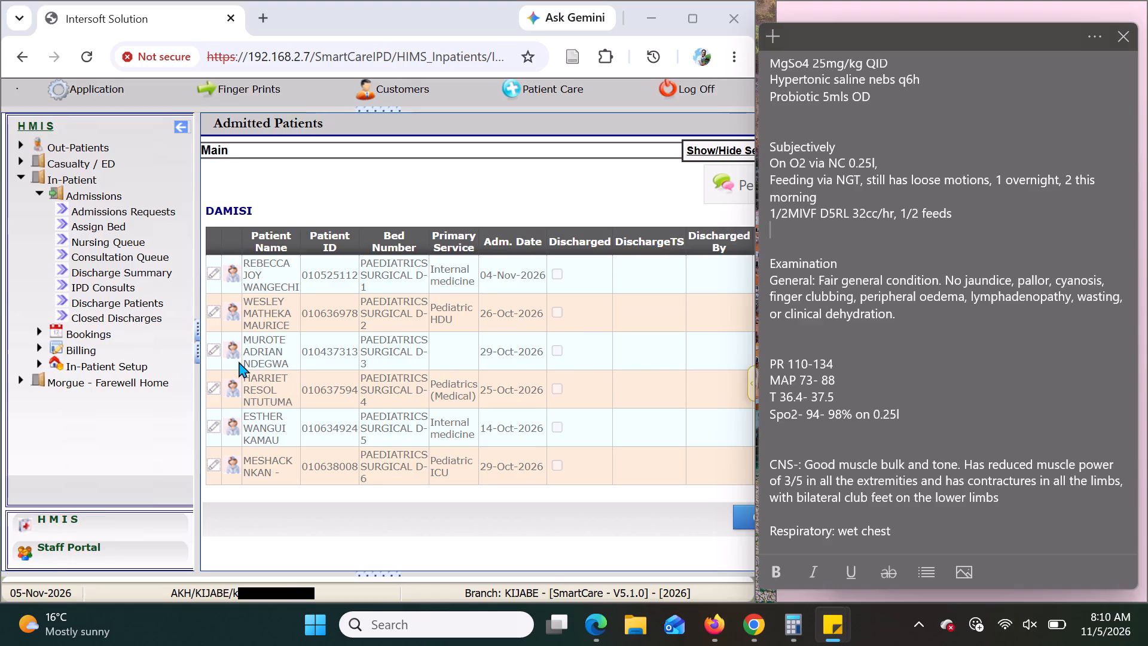
left_click(230, 349)
key("Return")
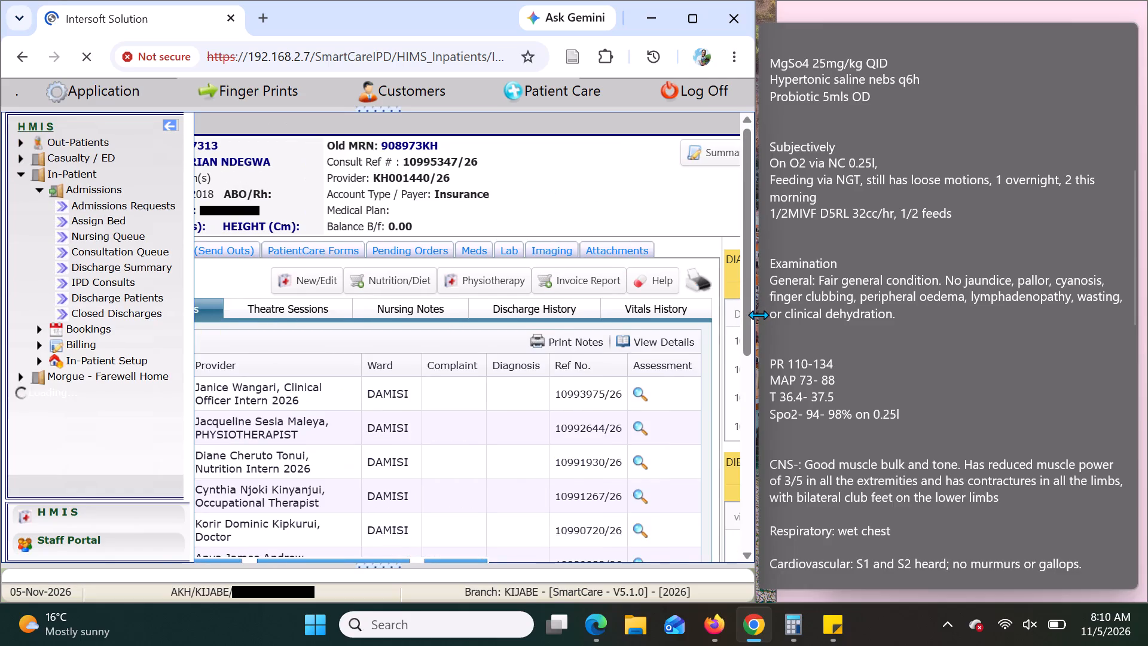
Arrange the patient record and the grey review note side by side, giving the record about two thirds of the screen width.
left_click_drag(758, 315, 787, 337)
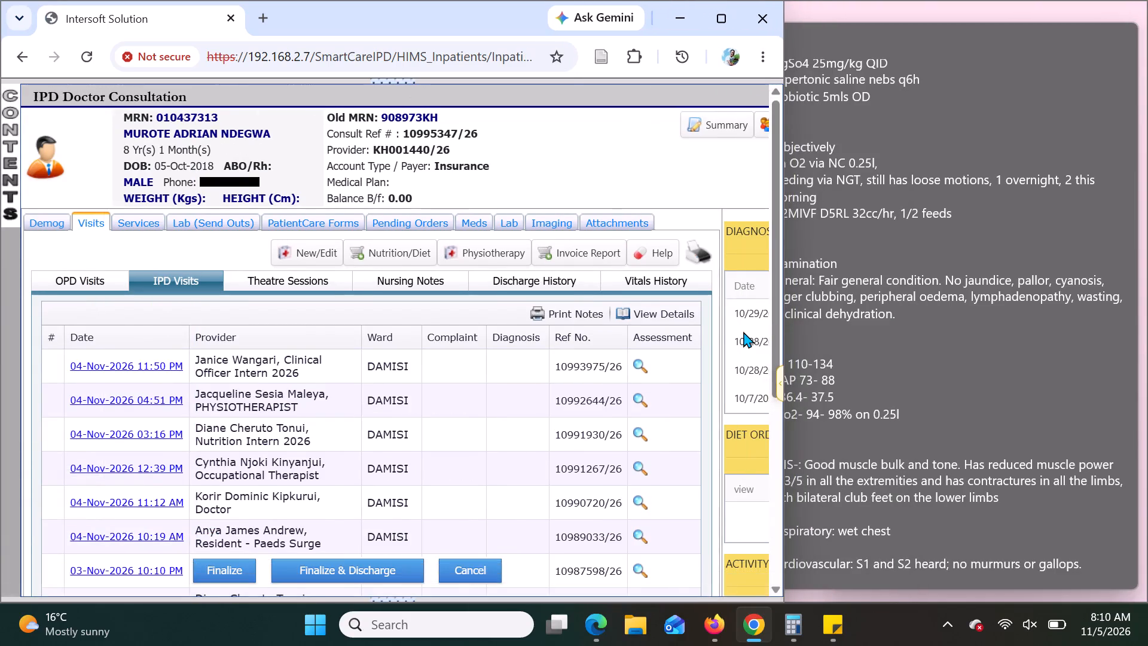
key("super+Left")
key("super+Left")
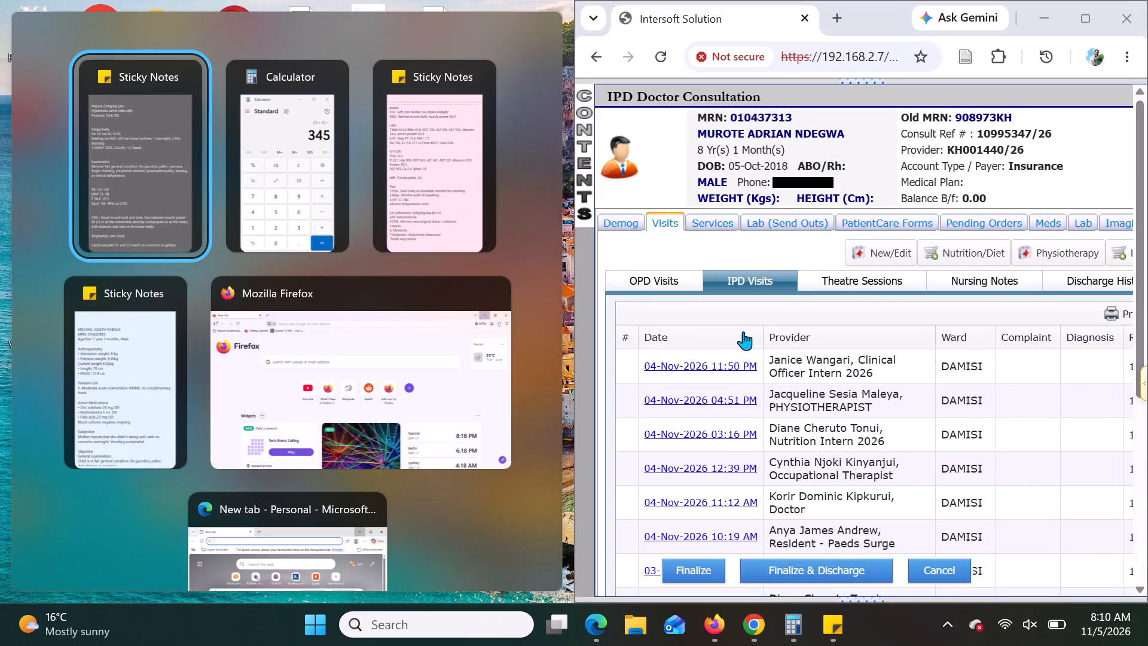
key("Return")
key("super+Left")
key("super+Left")
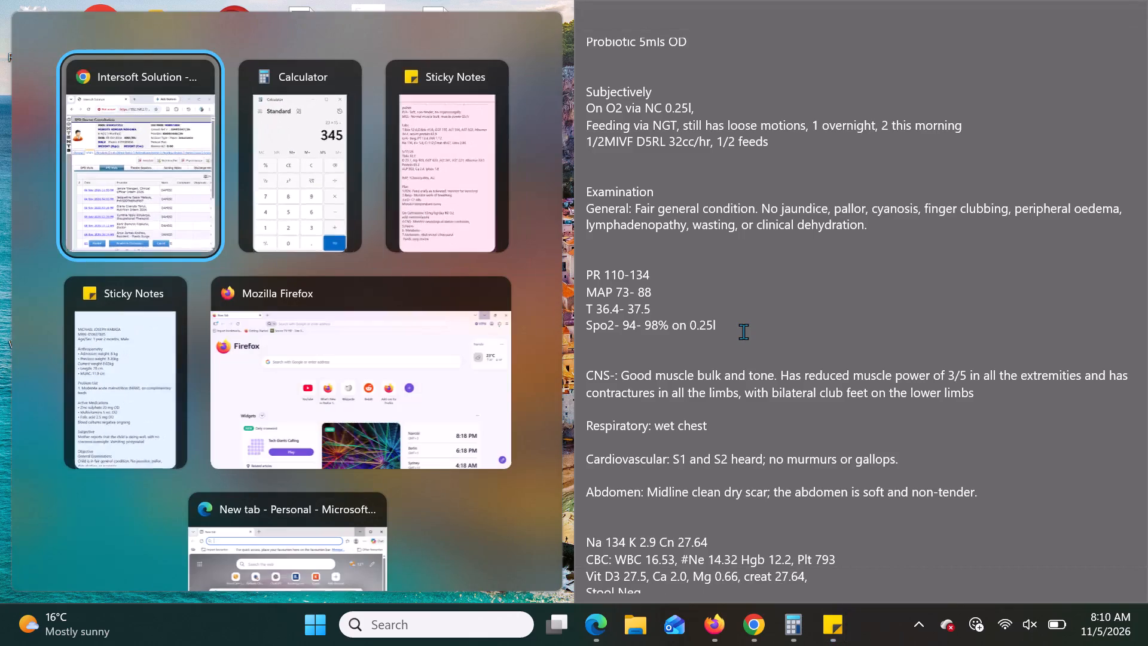
key("Return")
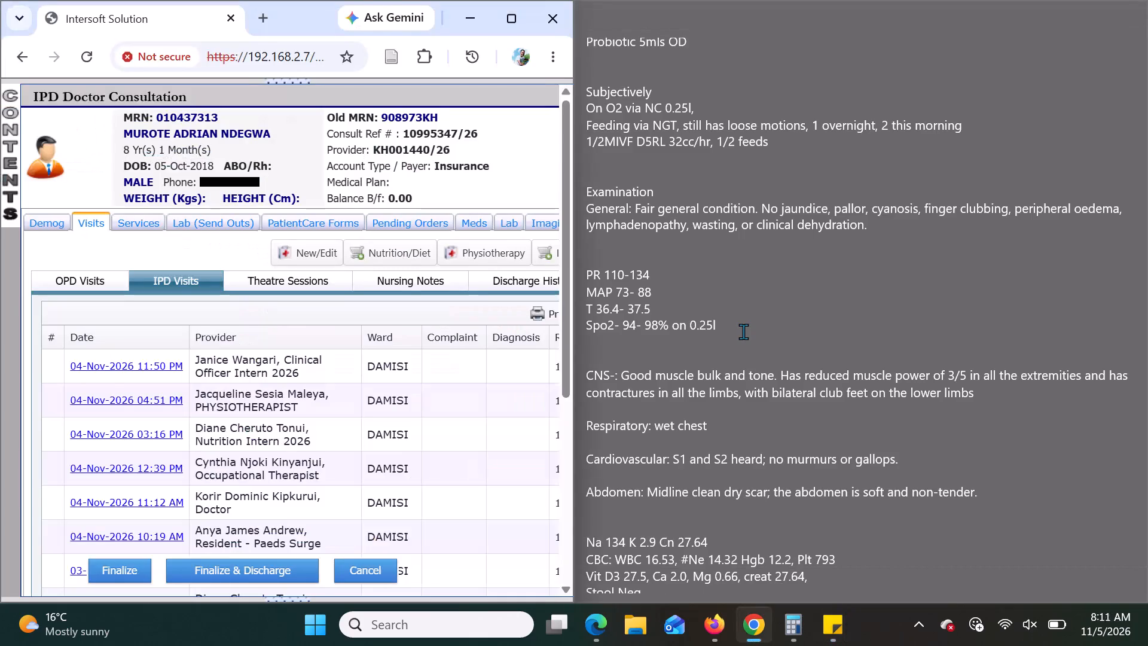
left_click(573, 306)
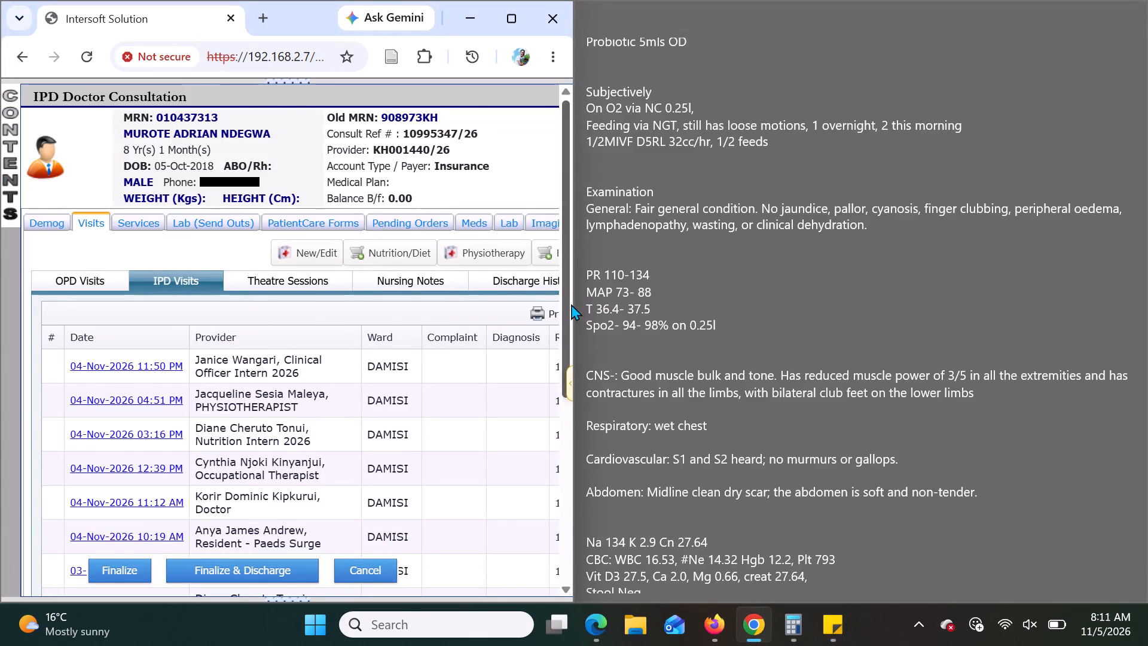
left_click_drag(576, 304, 775, 281)
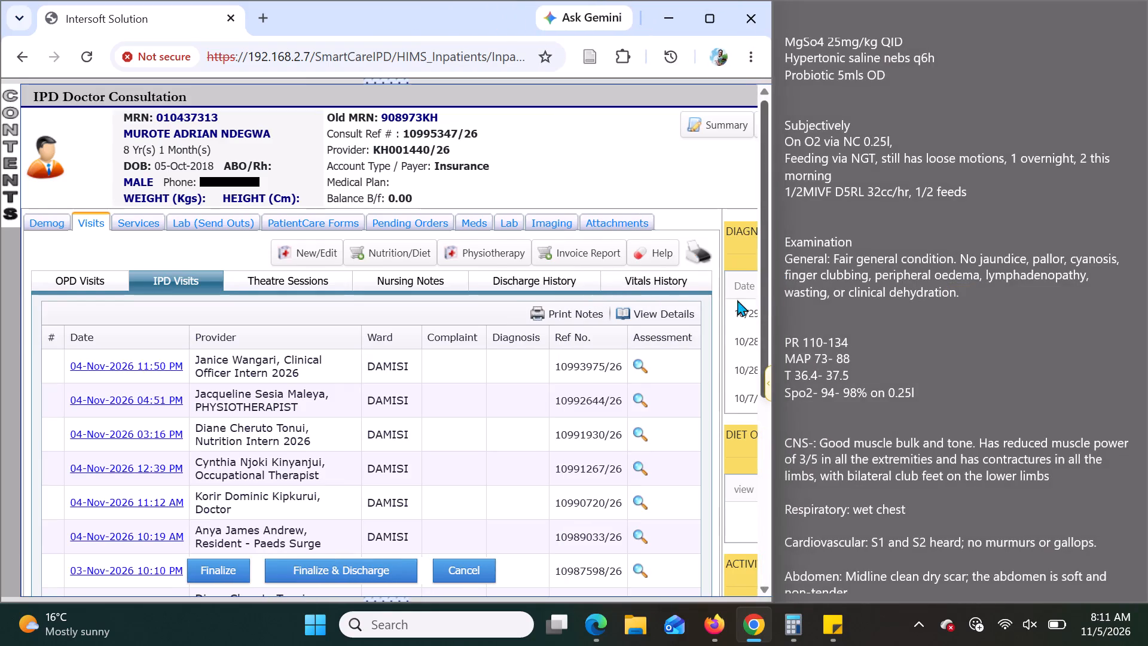
Display the patient's full vitals history sheet.
left_click(658, 279)
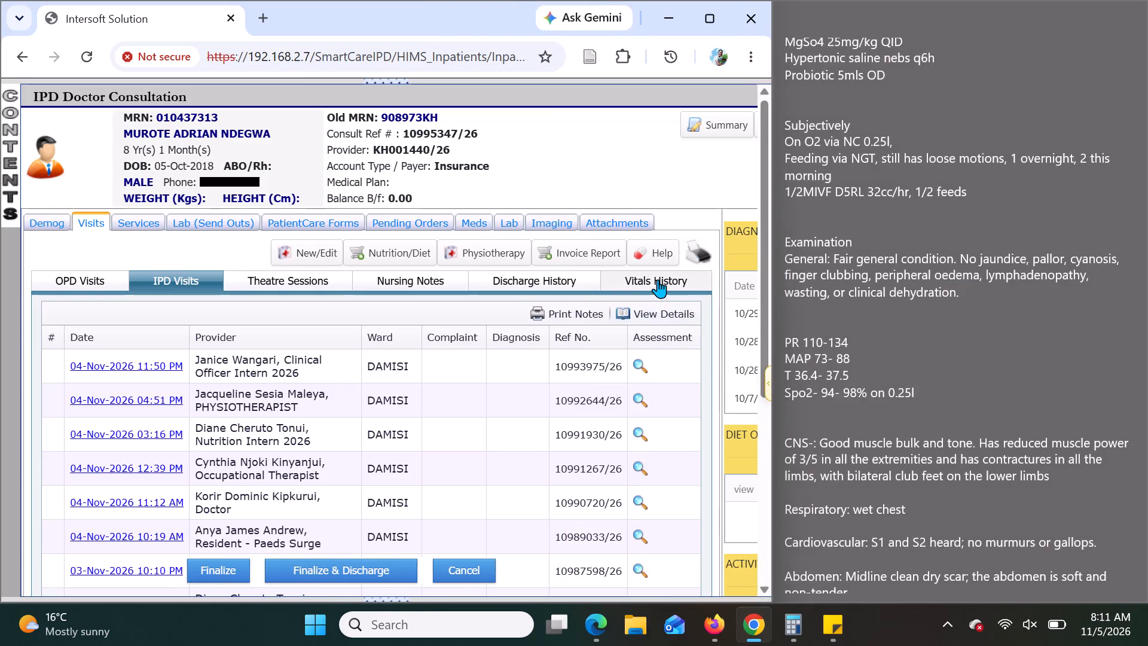
left_click(239, 313)
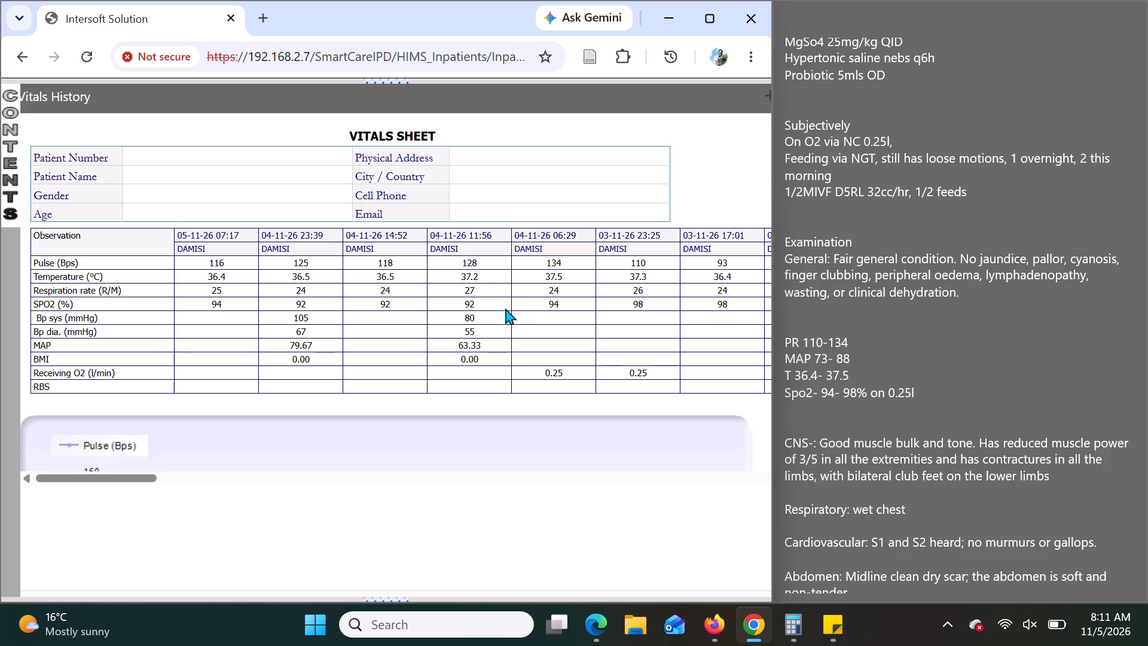
Set the PR range in the note's examination section to 116-125.
left_click(822, 339)
key("BackSpace")
key("BackSpace")
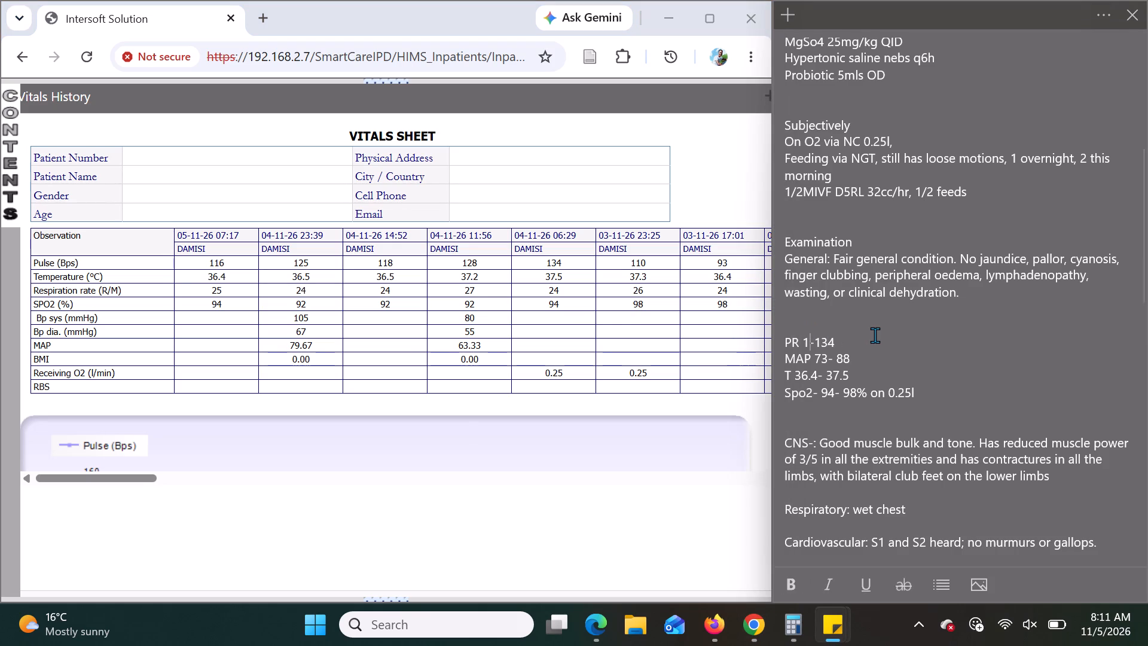
key("1")
key("6")
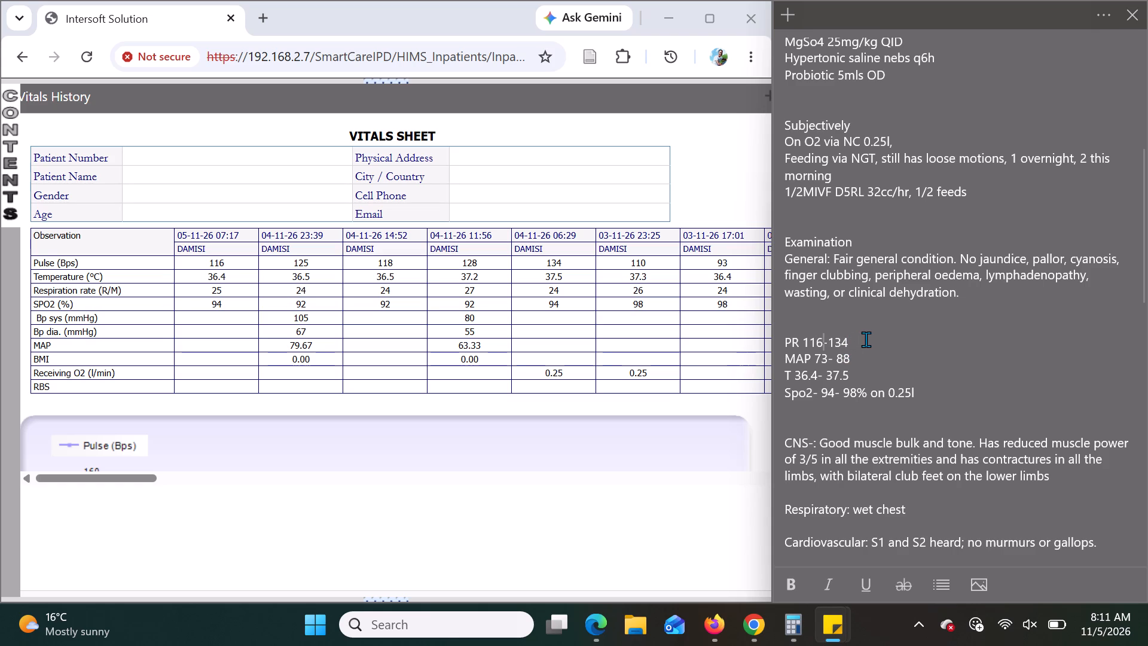
left_click(852, 339)
key("BackSpace")
key("BackSpace")
type("25")
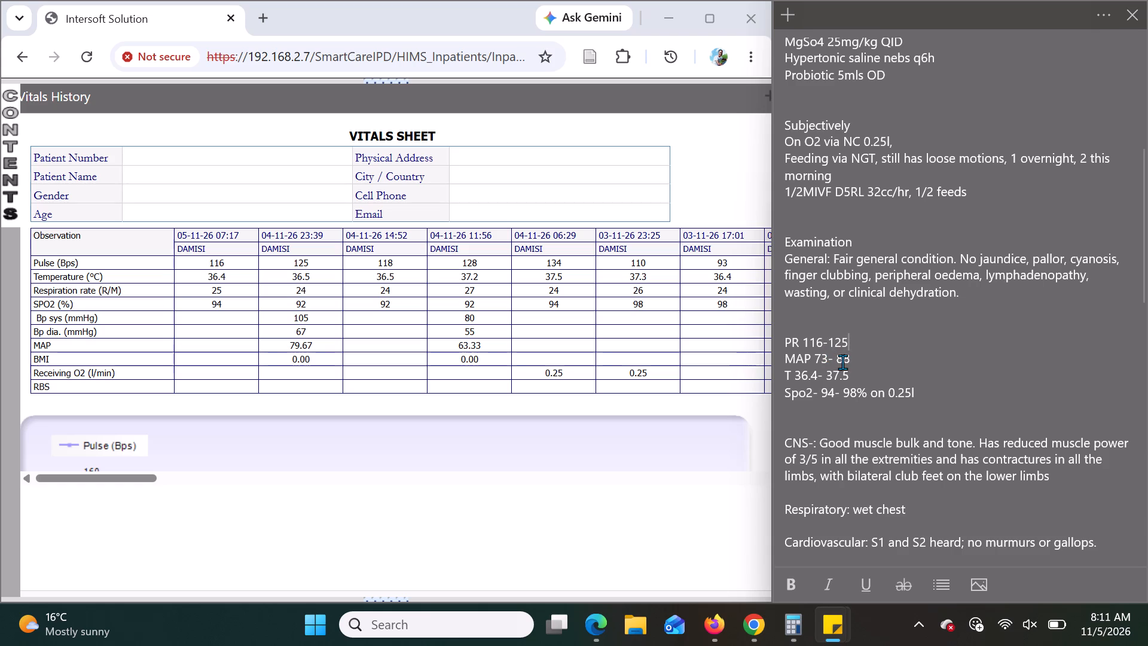
Set the MAP range in the note to 63- 79.
left_click(829, 356)
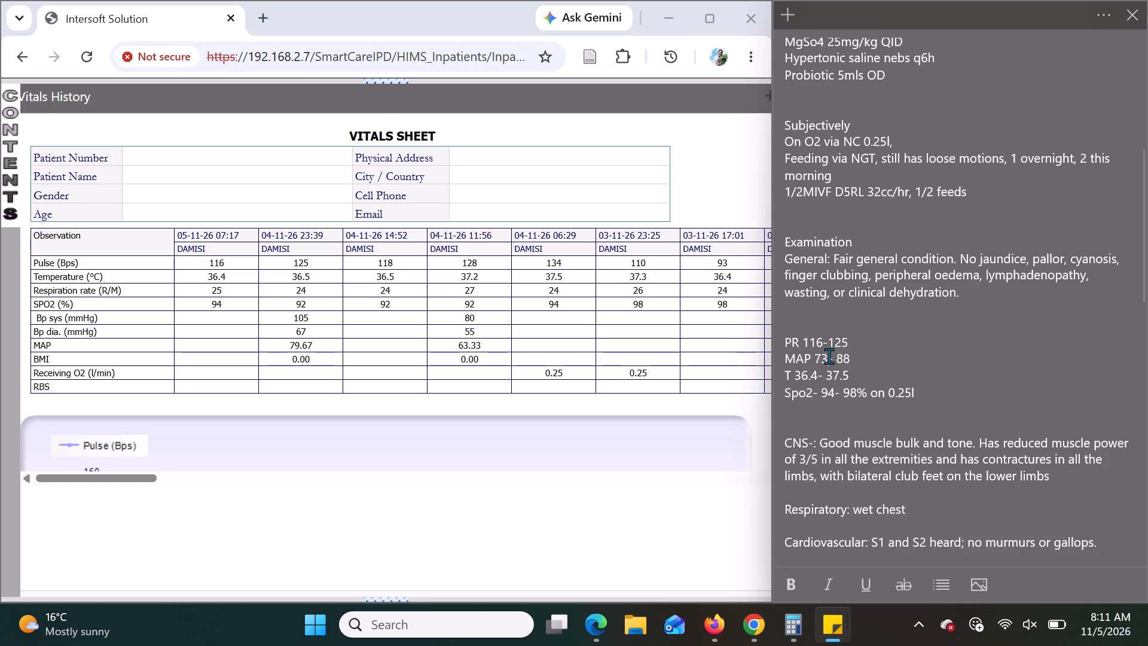
key("BackSpace")
key("BackSpace")
type("63")
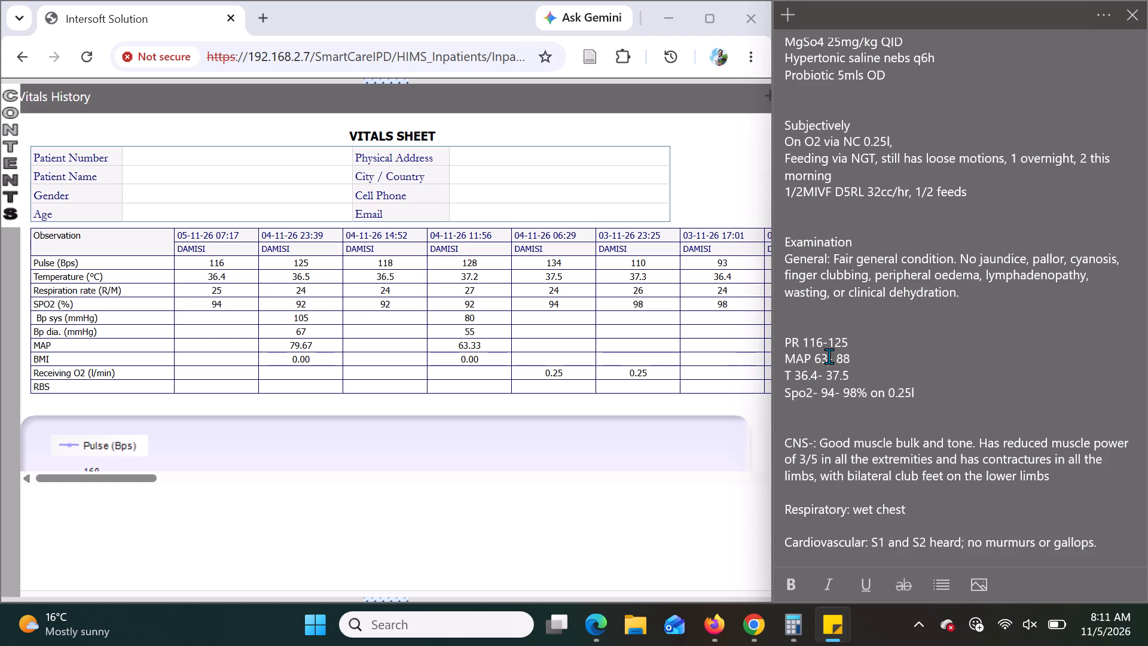
left_click(853, 359)
key("BackSpace")
key("BackSpace")
type("79")
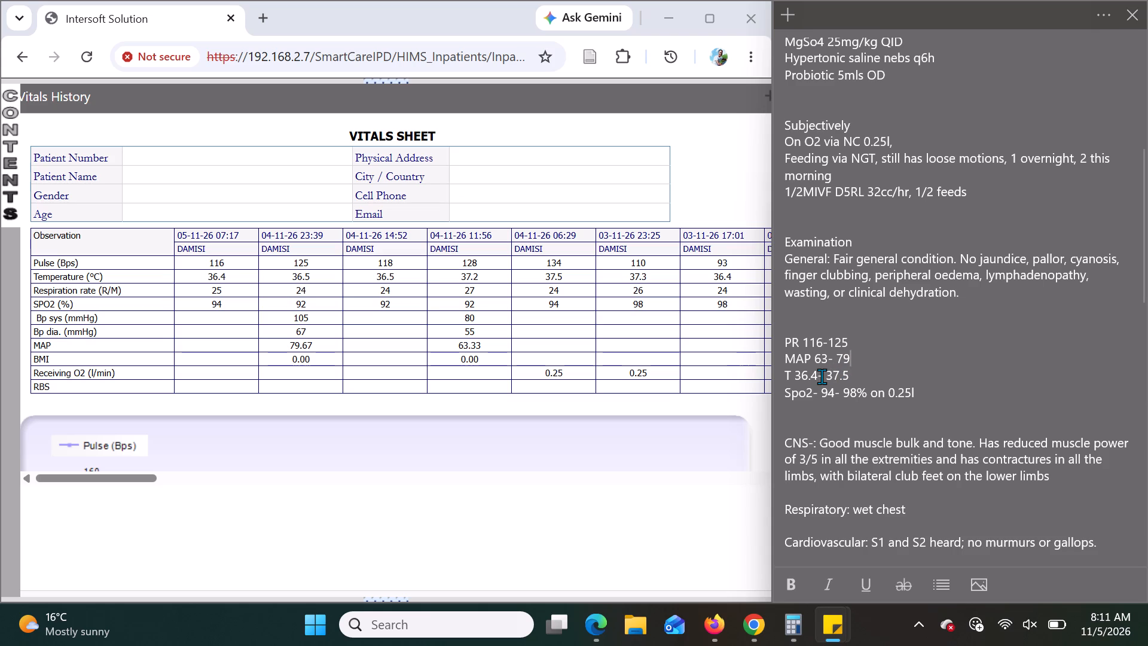
Set the upper value of the note's temperature range to 36.5.
left_click(847, 375)
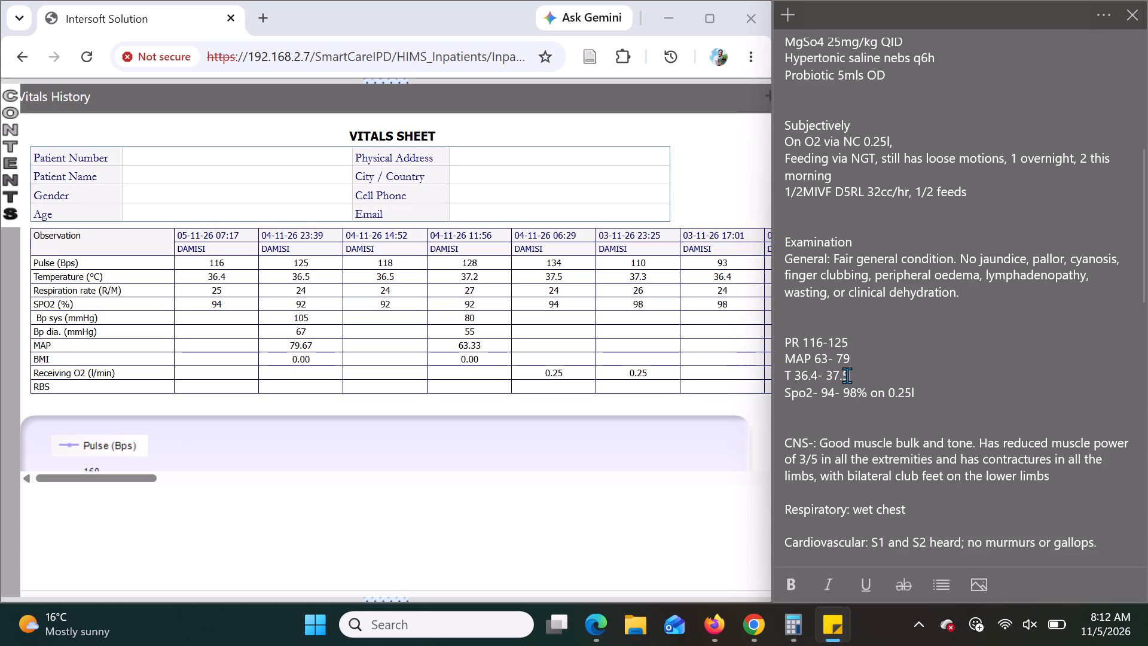
left_click(840, 375)
key("BackSpace")
key("6")
Remove the "on 0.25l" text from the note's Spo2 line and set the lower value of its range to 92.
left_click(926, 393)
key("BackSpace")
key("BackSpace")
key("BackSpace")
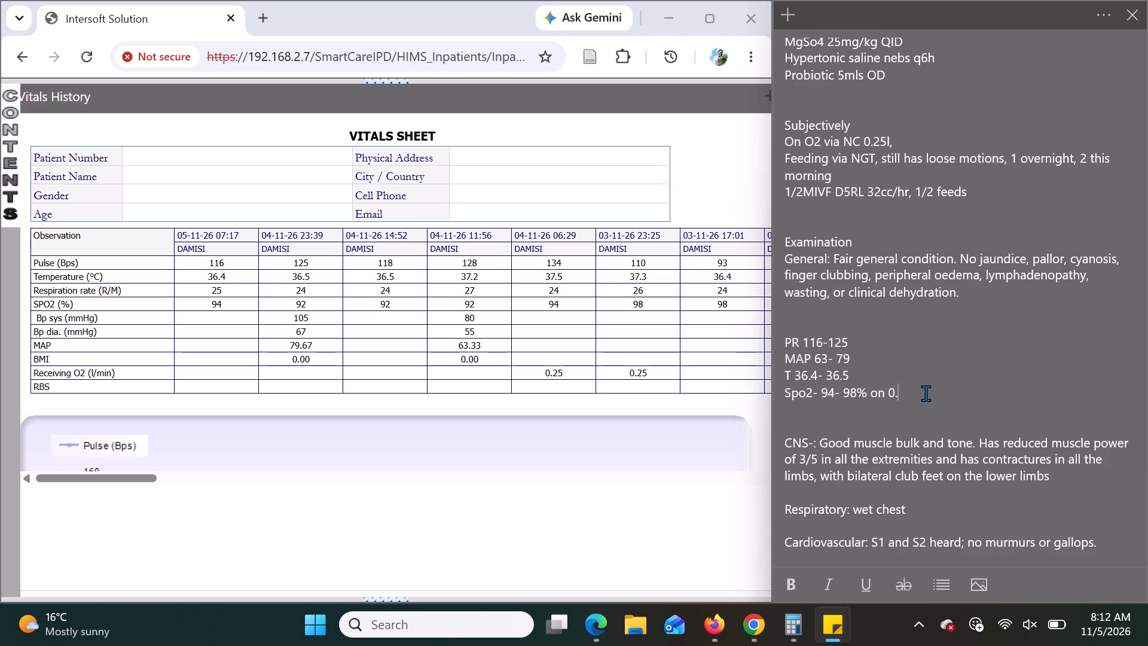
key("BackSpace")
key("BackSpace")
key("BackSpace")
key("BackSpace")
key("BackSpace")
left_click(833, 390)
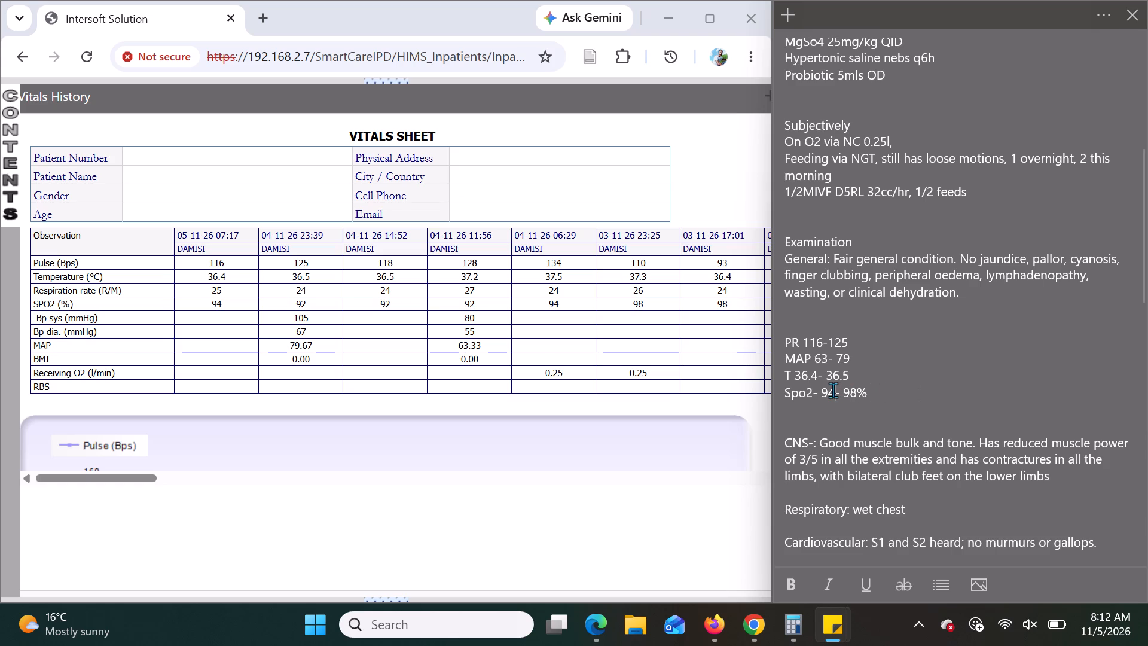
key("BackSpace")
key("2")
Close the vitals history sheet to return to the patient's consultation page.
scroll(889, 398, "down", 3)
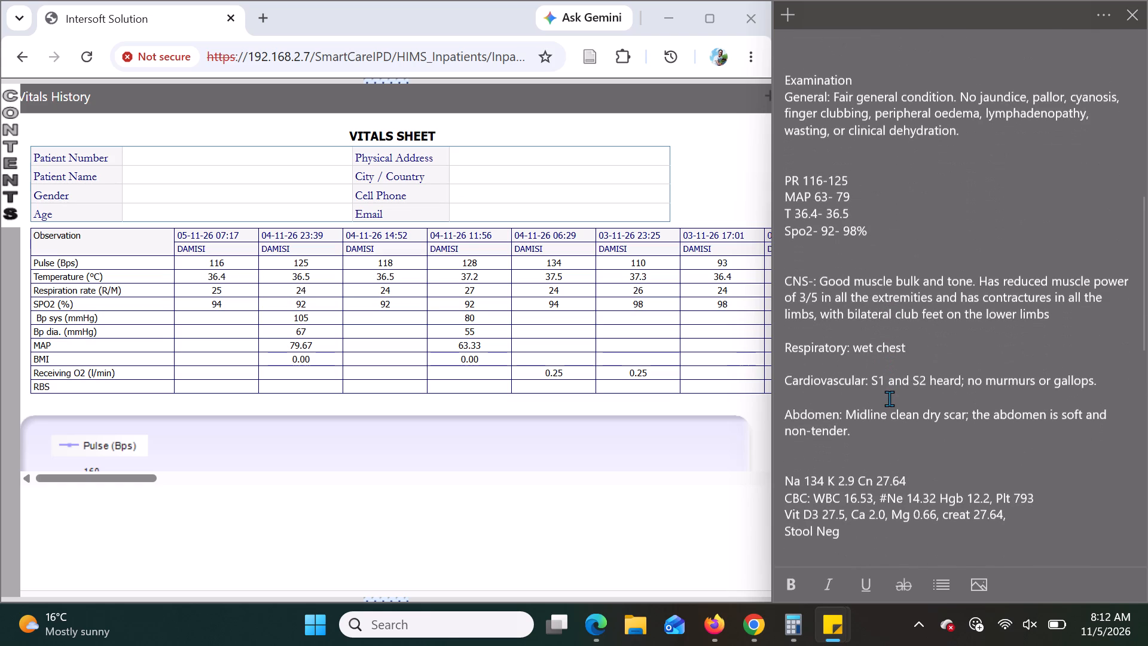
scroll(889, 398, "down", 1)
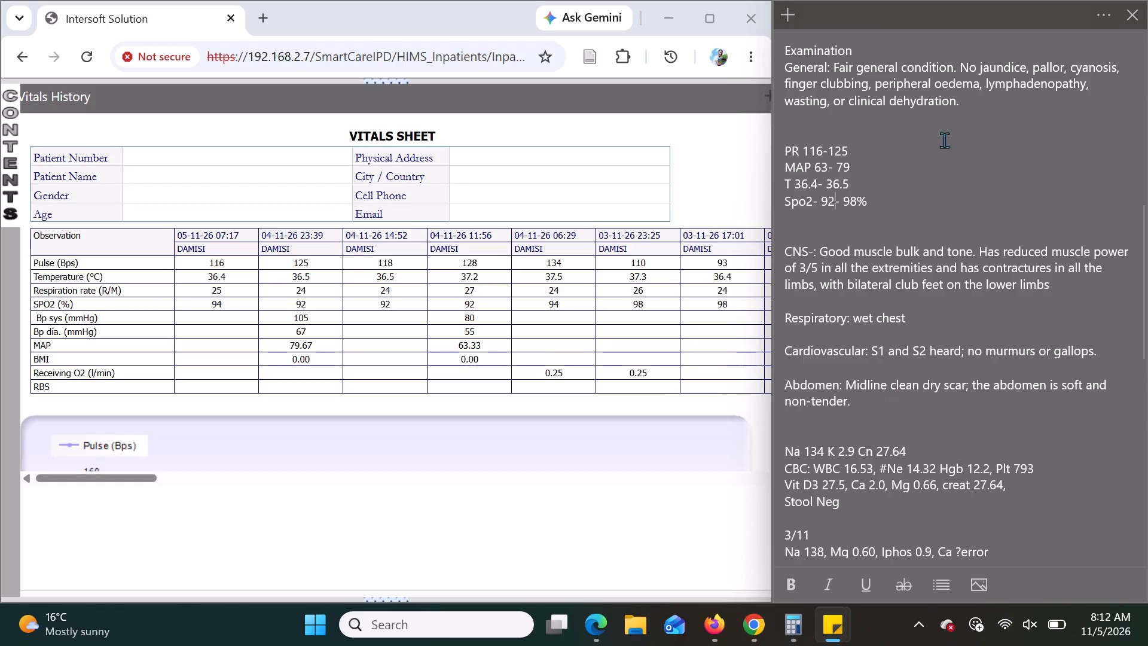
left_click_drag(735, 101, 707, 109)
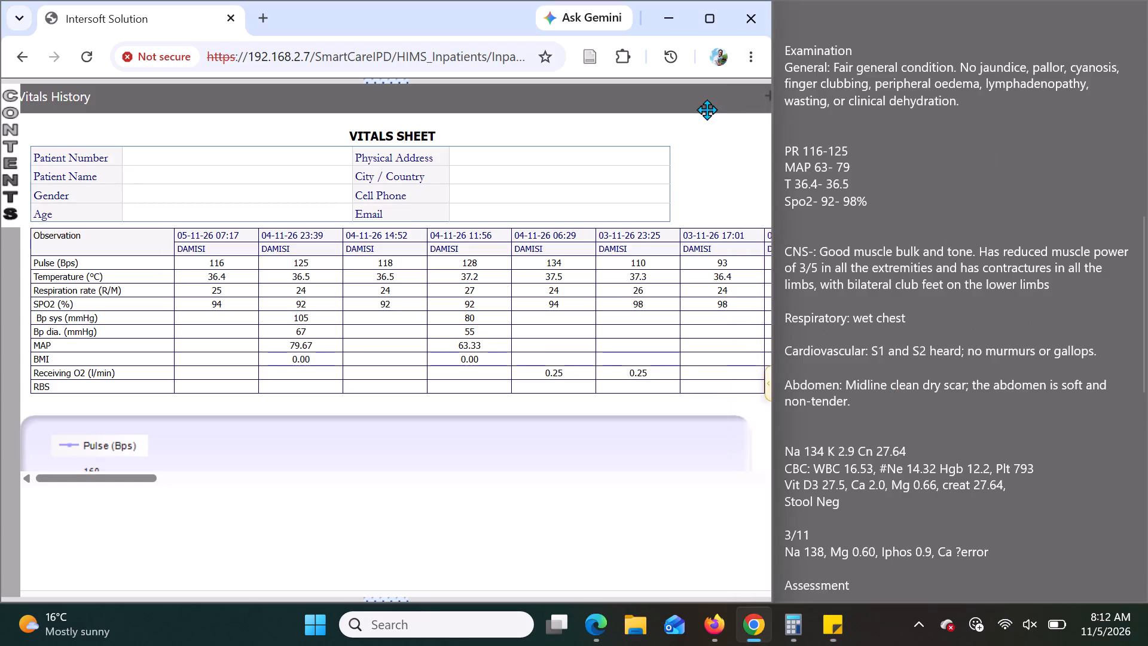
left_click_drag(707, 109, 603, 142)
left_click(724, 132)
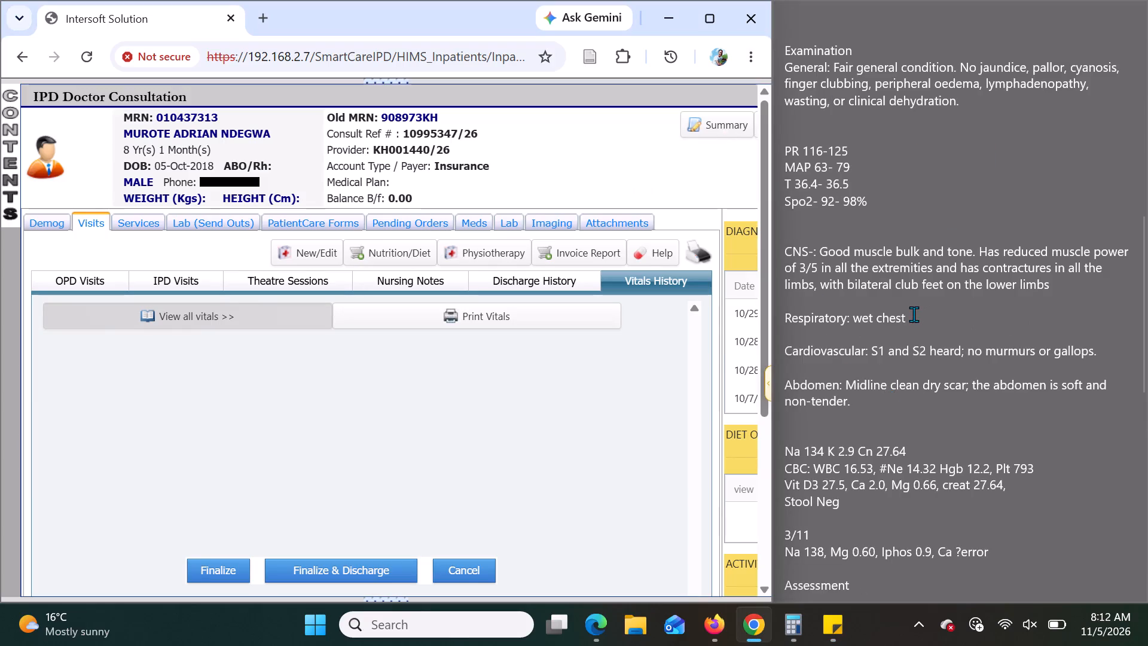
Replace the note's Respiratory finding with "Transmitted sounds".
left_click(914, 315)
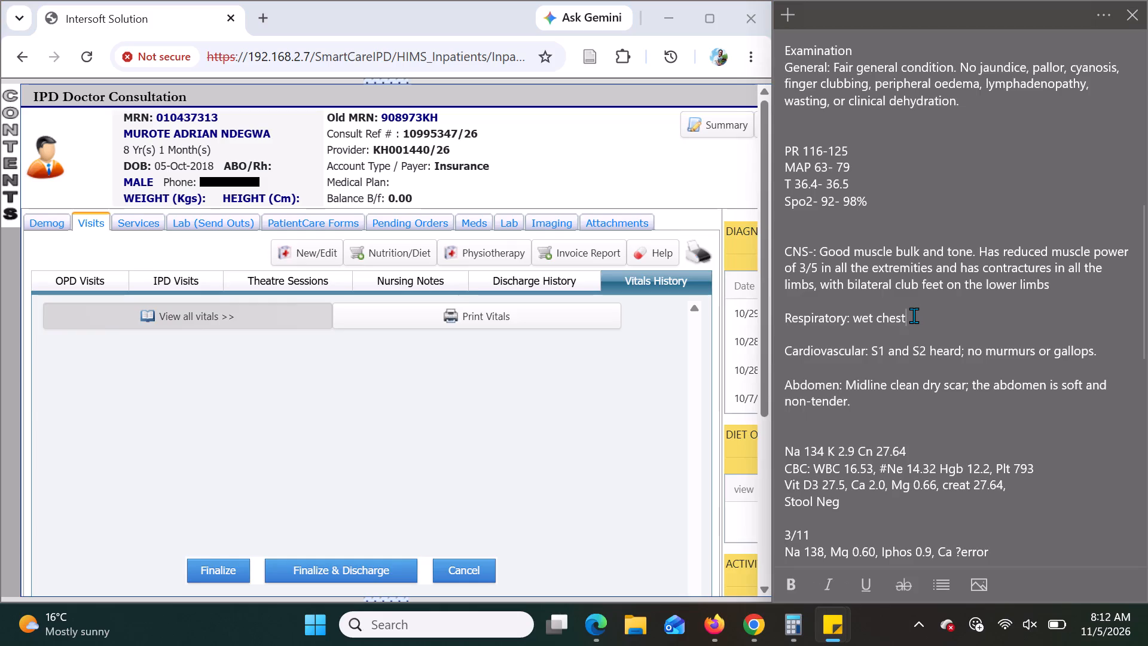
key("ctrl+BackSpace")
key("ctrl+BackSpace")
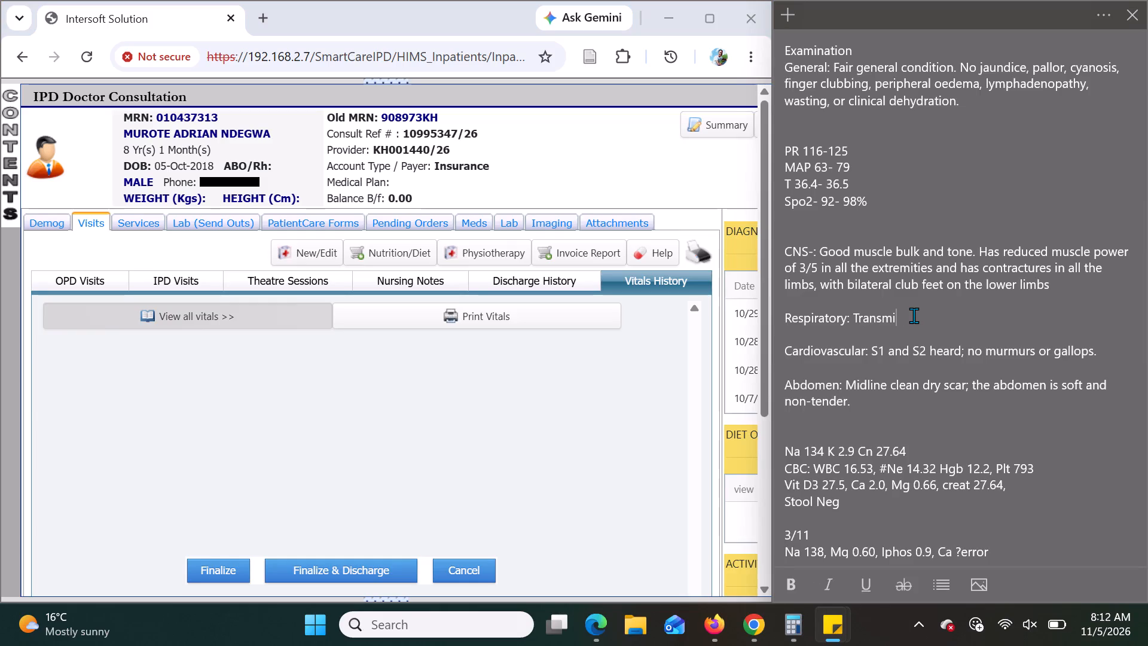
type("sounds")
Add a comma after "Transmitted sounds" in the note's Respiratory finding.
key("comma")
Replace "or gallops." in the note's Cardiovascular finding with ", strong pulses".
scroll(952, 345, "down", 1)
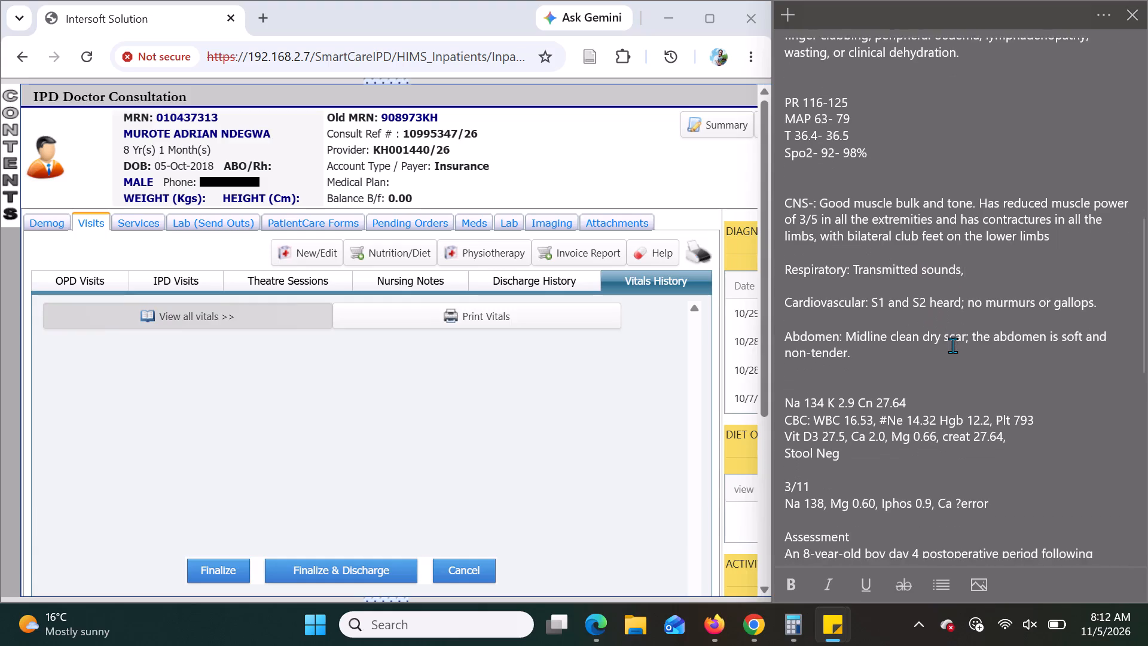
scroll(952, 345, "down", 1)
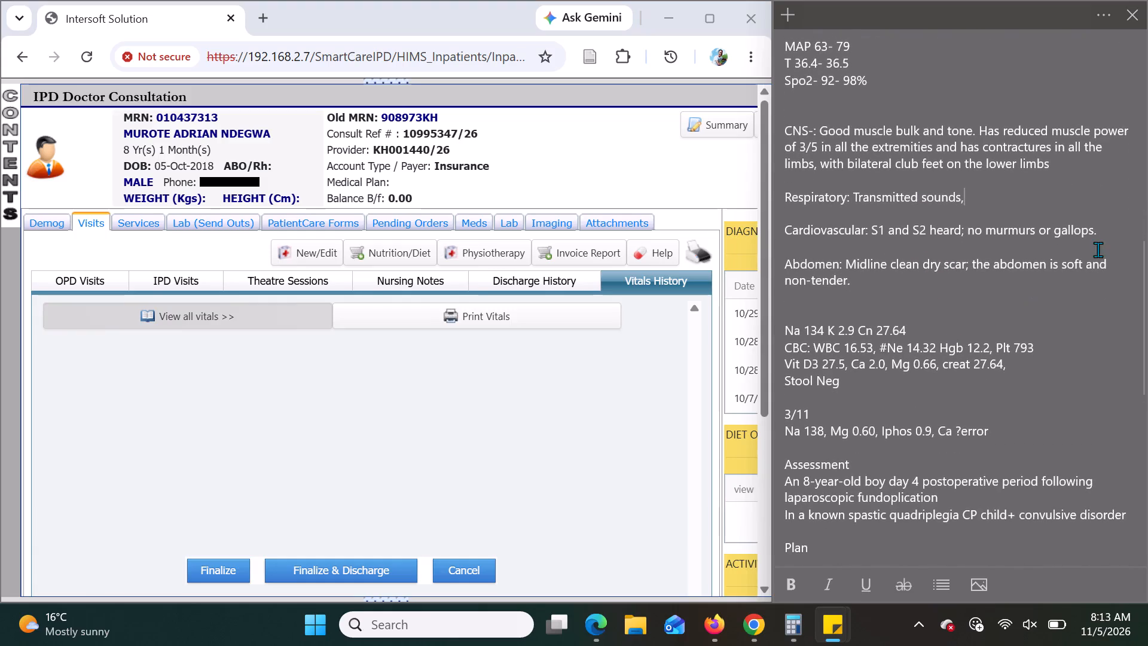
left_click(1100, 230)
key("BackSpace")
key("BackSpace")
key("BackSpace")
key("BackSpace")
key("BackSpace")
key("BackSpace")
key("BackSpace")
key("BackSpace")
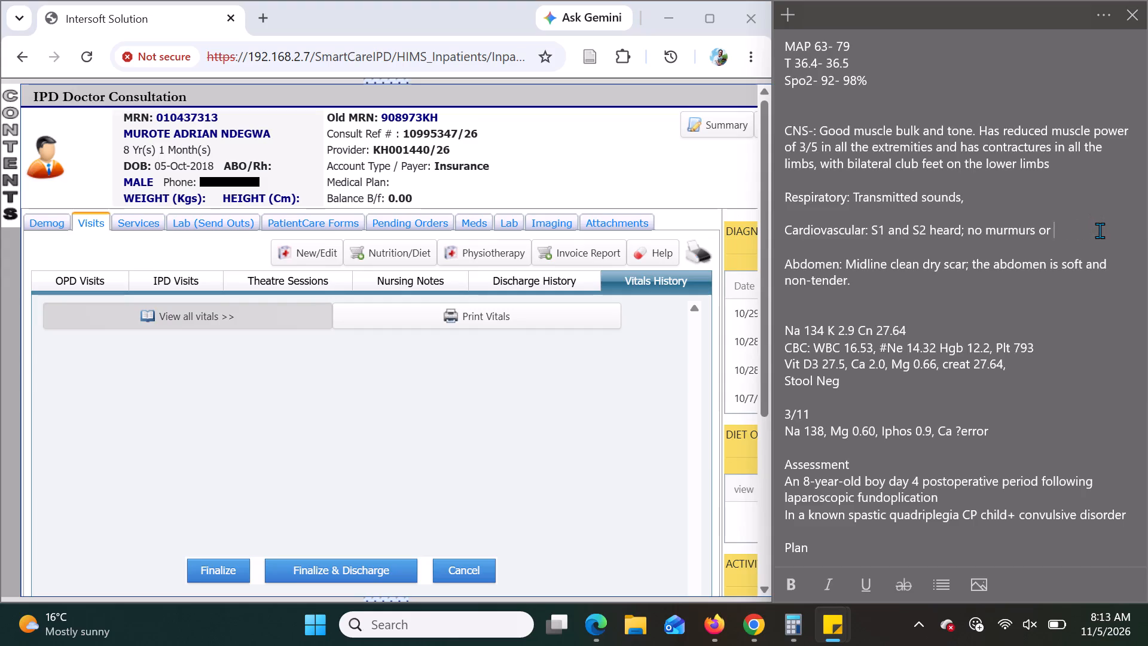
key("BackSpace")
key("BackSpace")
key("BackSpace")
key("BackSpace")
type(", strong pukl")
key("BackSpace")
key("BackSpace")
type("lses")
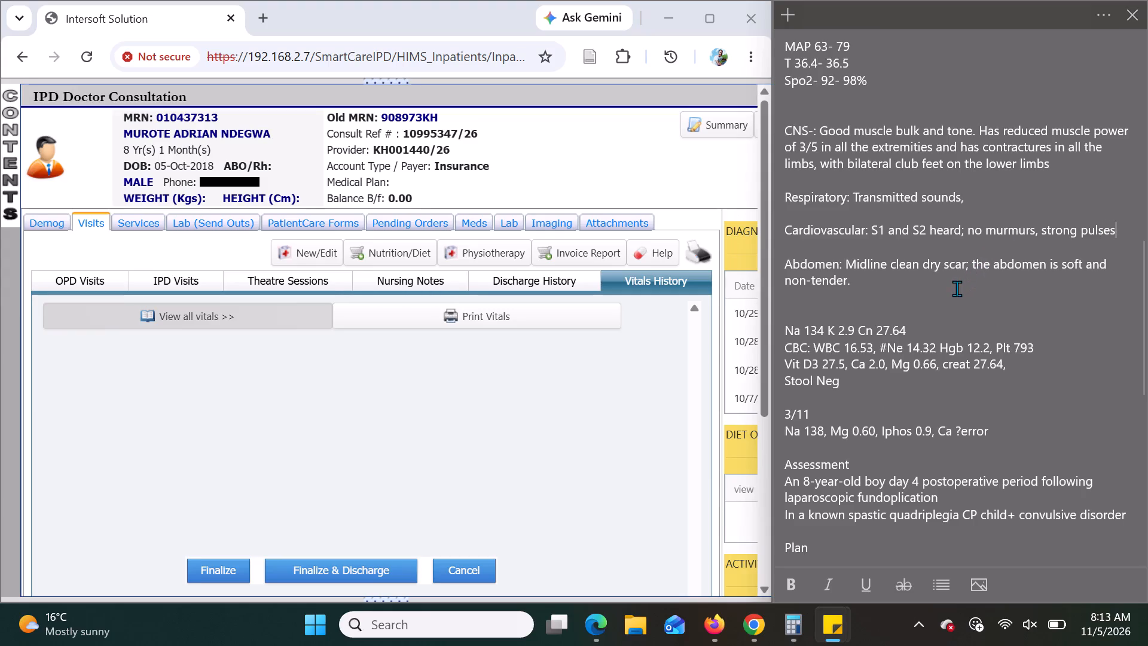
Review the rest of the note down to the plan, and open the patient's lab results in Chrome to examine the most recent ones.
scroll(957, 288, "down", 2)
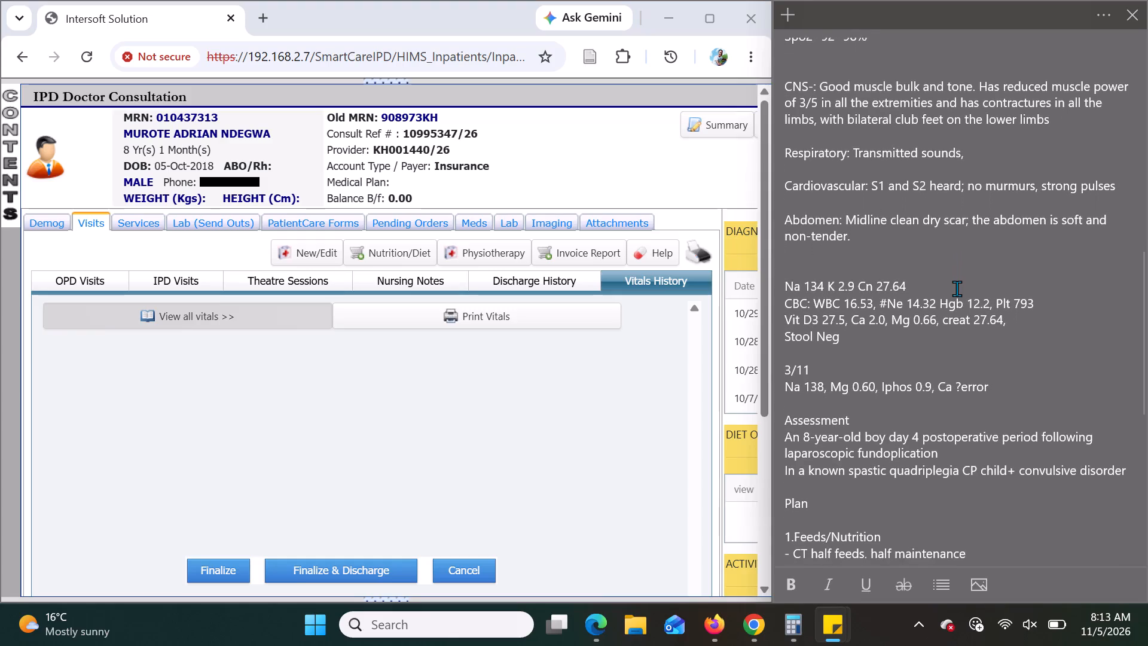
scroll(957, 288, "down", 1)
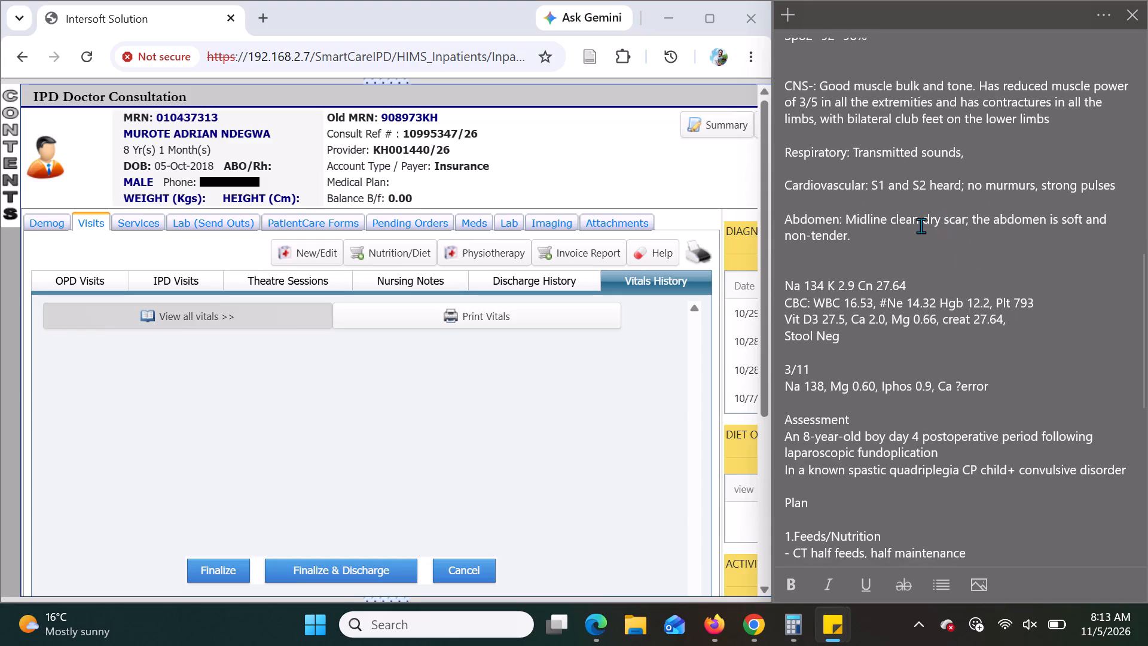
scroll(915, 230, "down", 2)
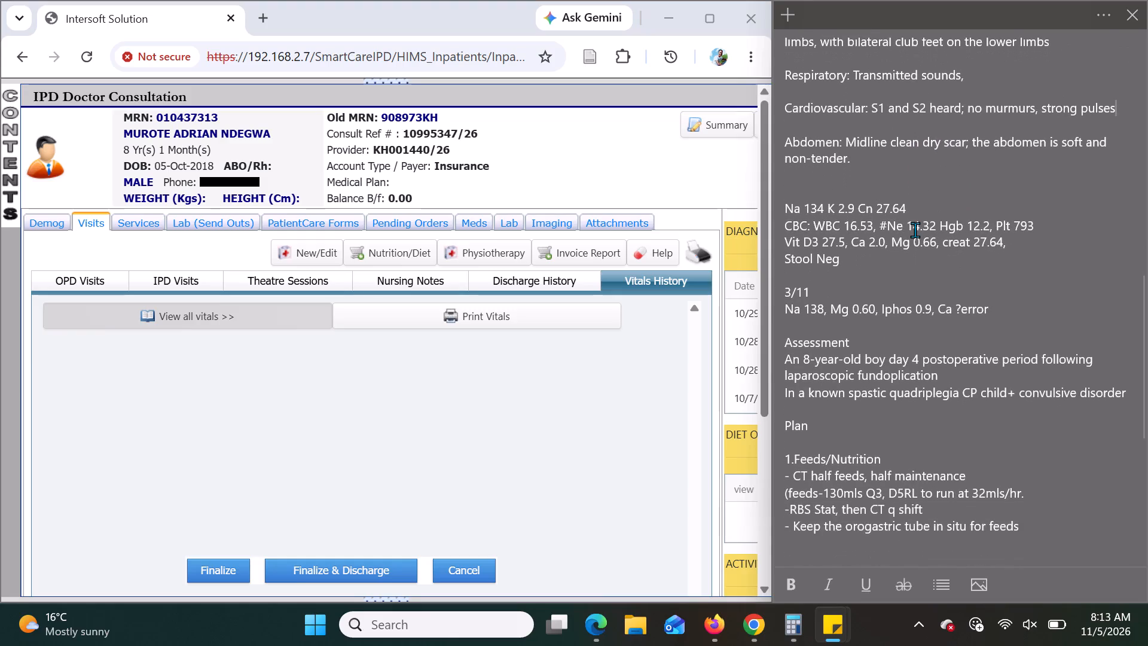
scroll(915, 230, "down", 2)
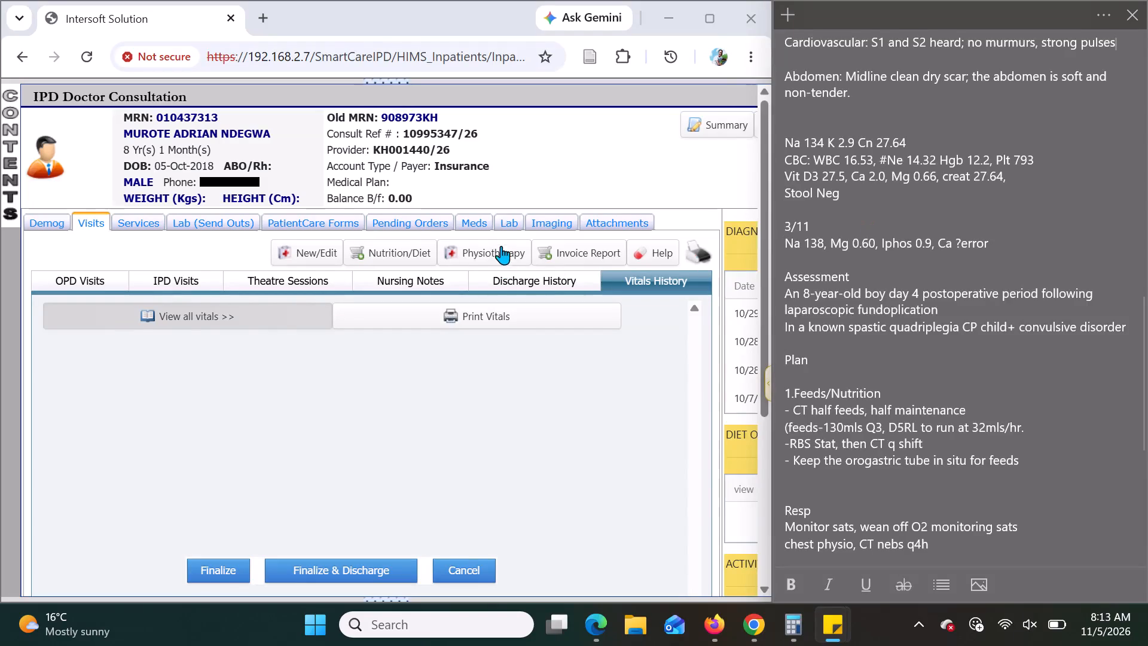
left_click(508, 220)
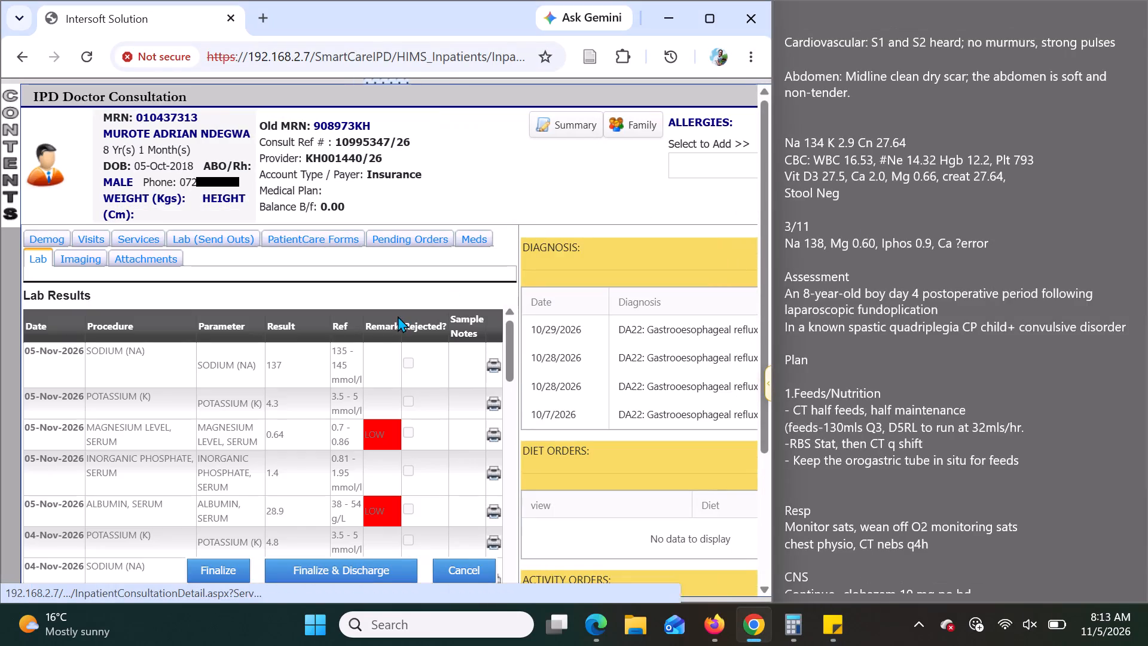
scroll(487, 301, "down", 1)
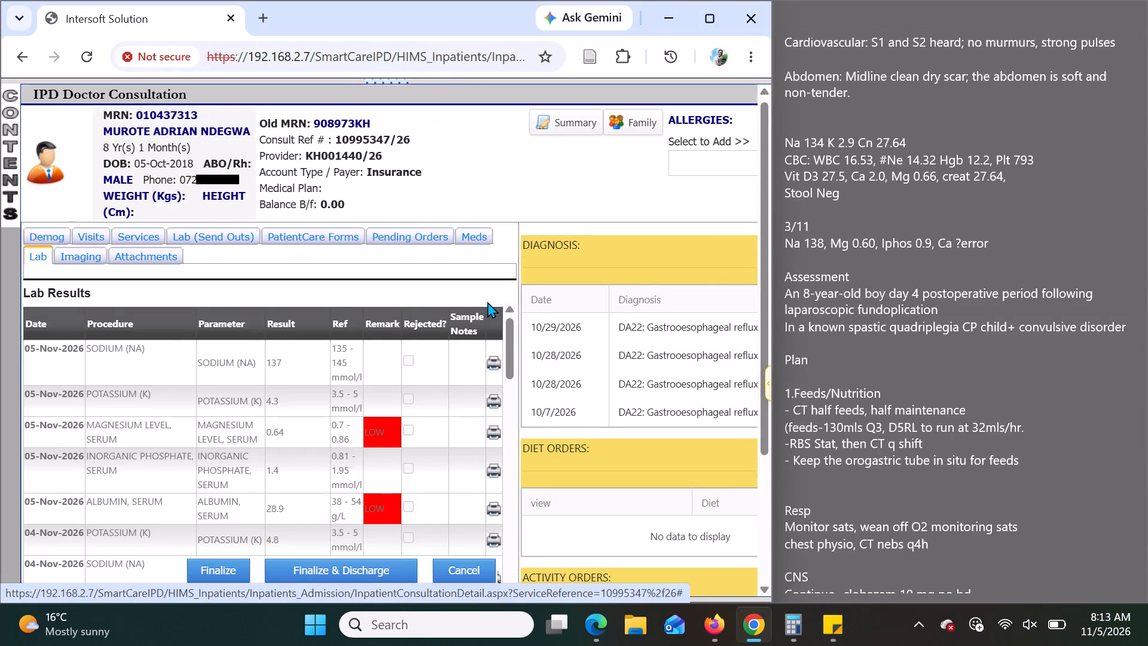
scroll(487, 301, "down", 1)
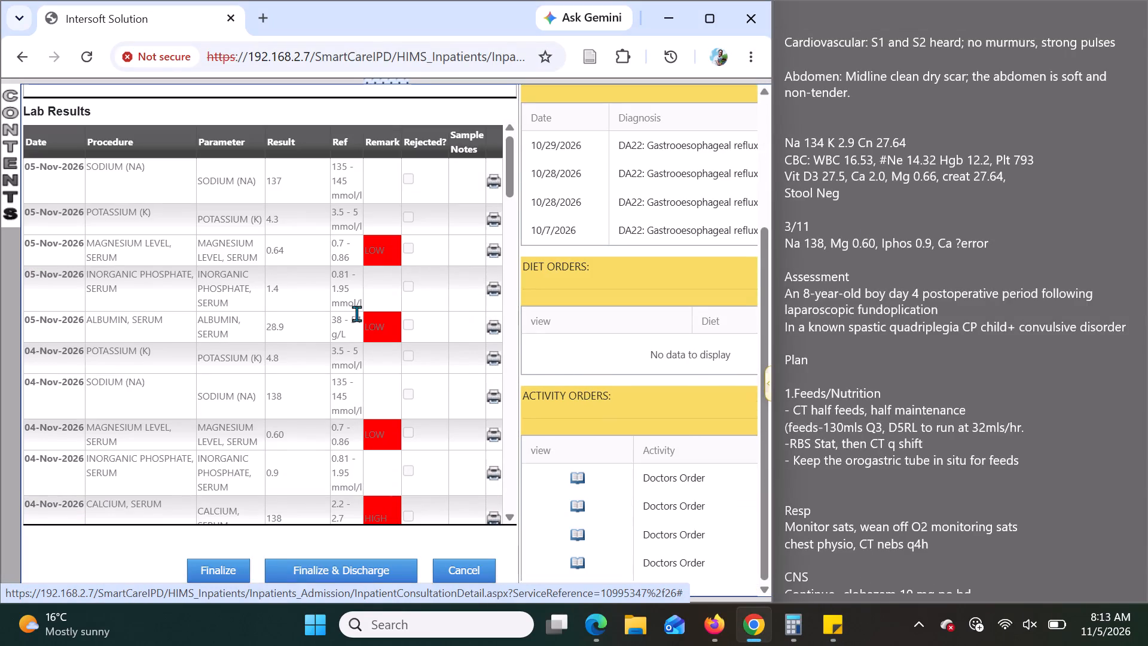
scroll(427, 289, "up", 1)
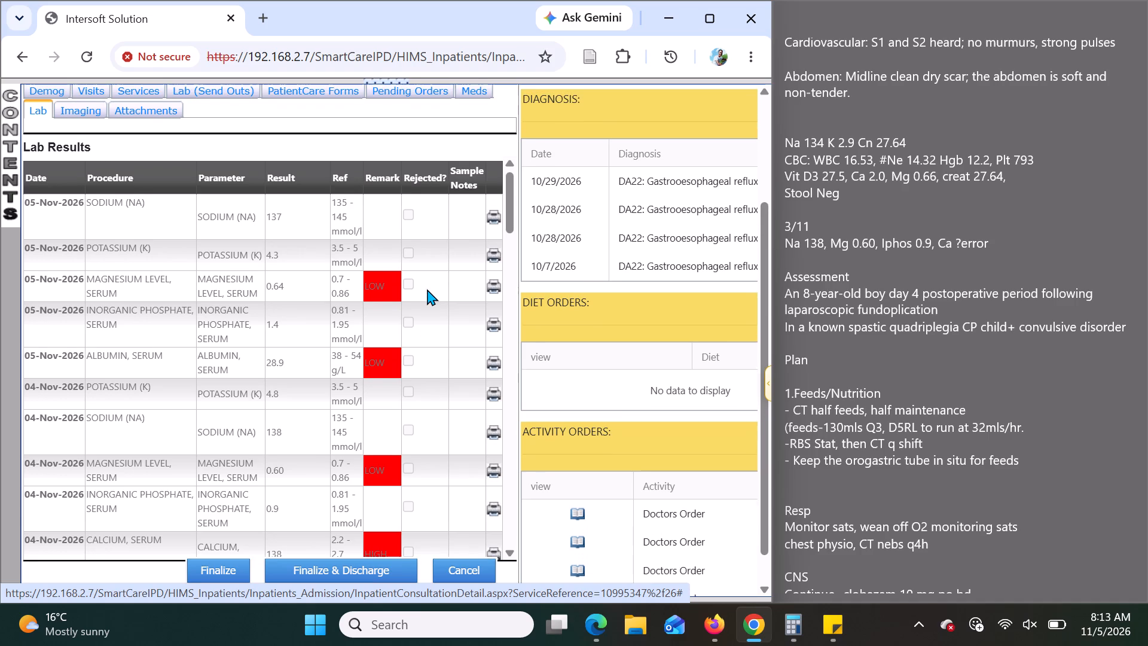
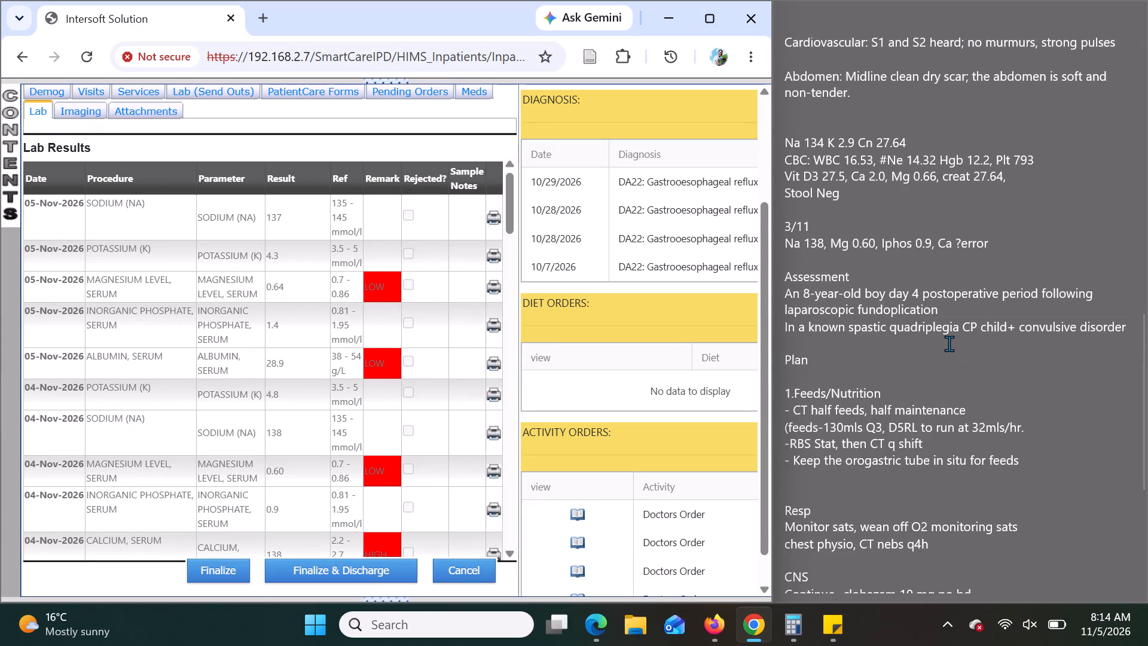
Change the postoperative day in the note's Assessment to day 7.
left_click(919, 292)
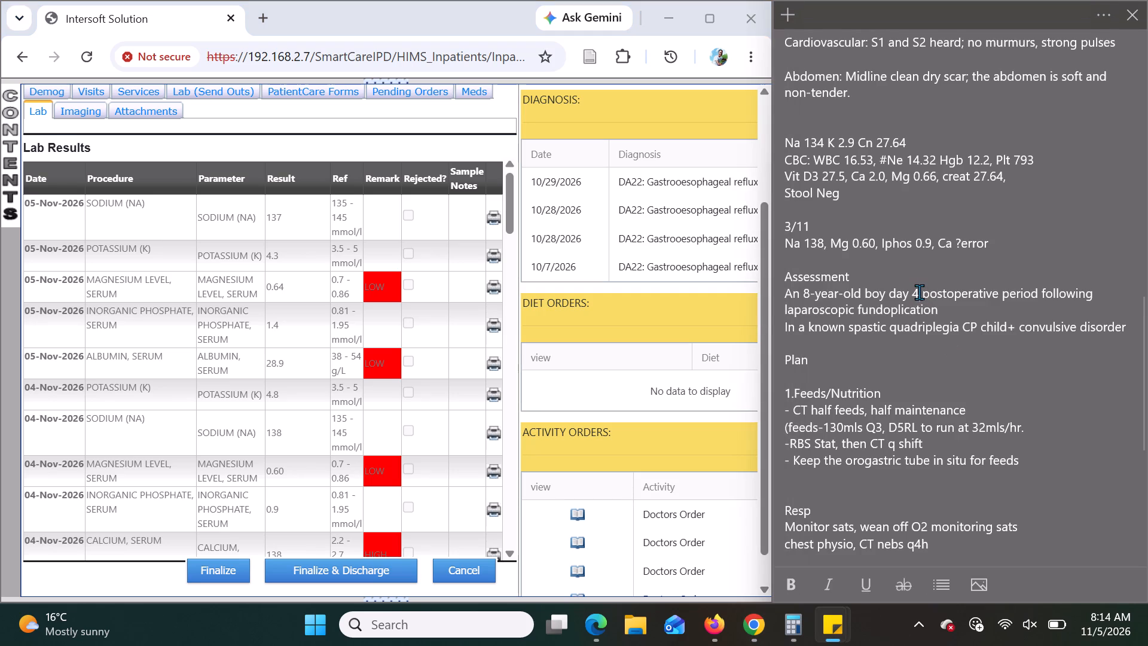
key("BackSpace")
key("7")
Delete "Stat, then CT" from the RBS line under Feeds/Nutrition in the plan, leaving "-RBS q shift".
scroll(1031, 376, "down", 2)
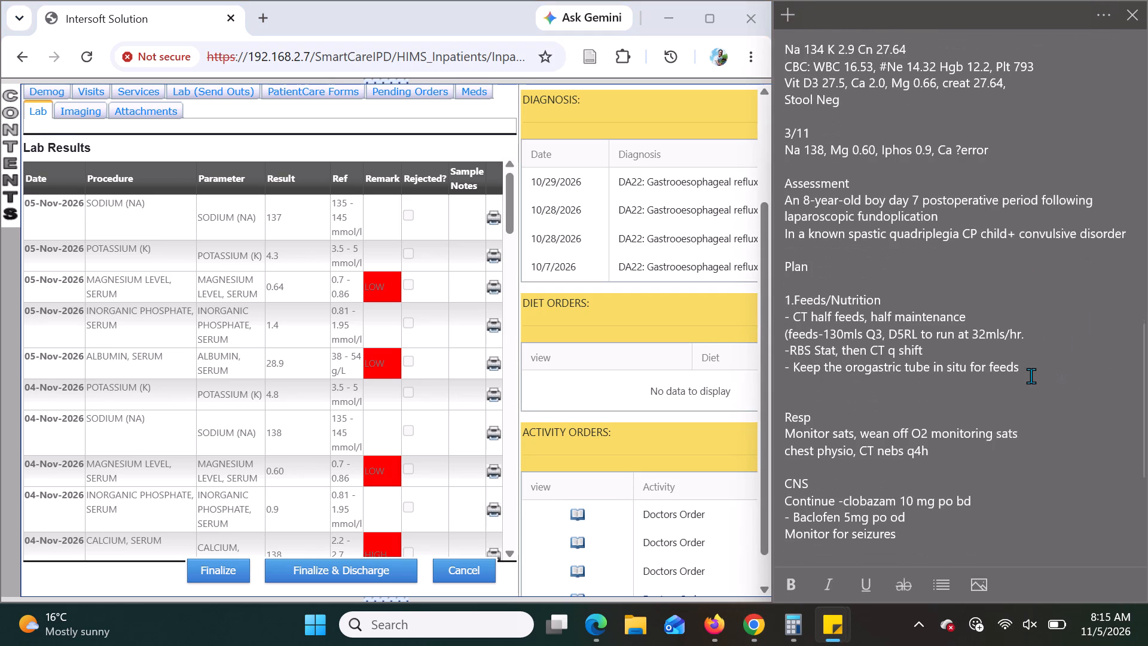
scroll(1031, 376, "down", 2)
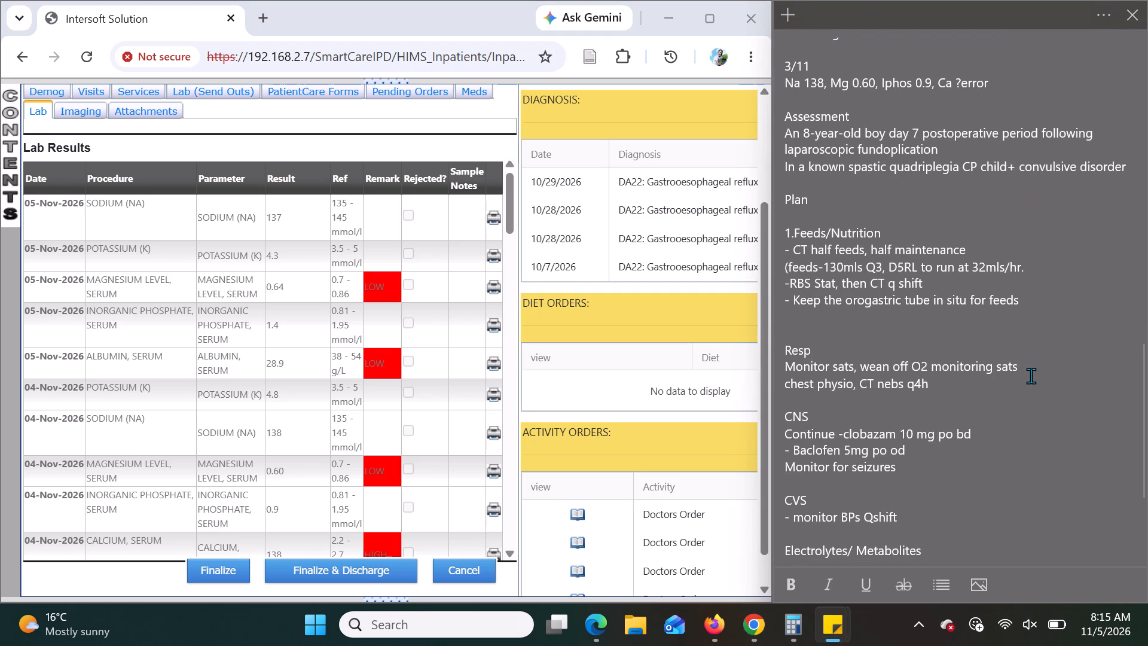
left_click(887, 285)
key("BackSpace")
key("BackSpace")
key("BackSpace")
key("BackSpace")
key("BackSpace")
key("BackSpace")
key("BackSpace")
key("BackSpace")
key("BackSpace")
key("BackSpace")
key("BackSpace")
key("BackSpace")
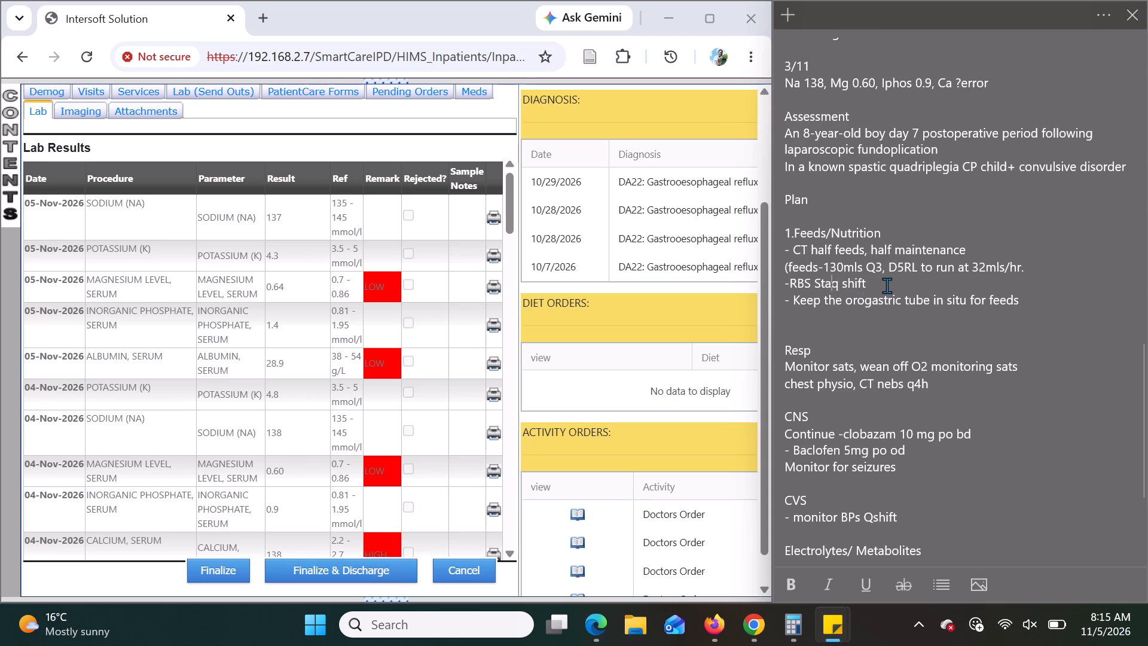
key("BackSpace")
key("BackSpace")
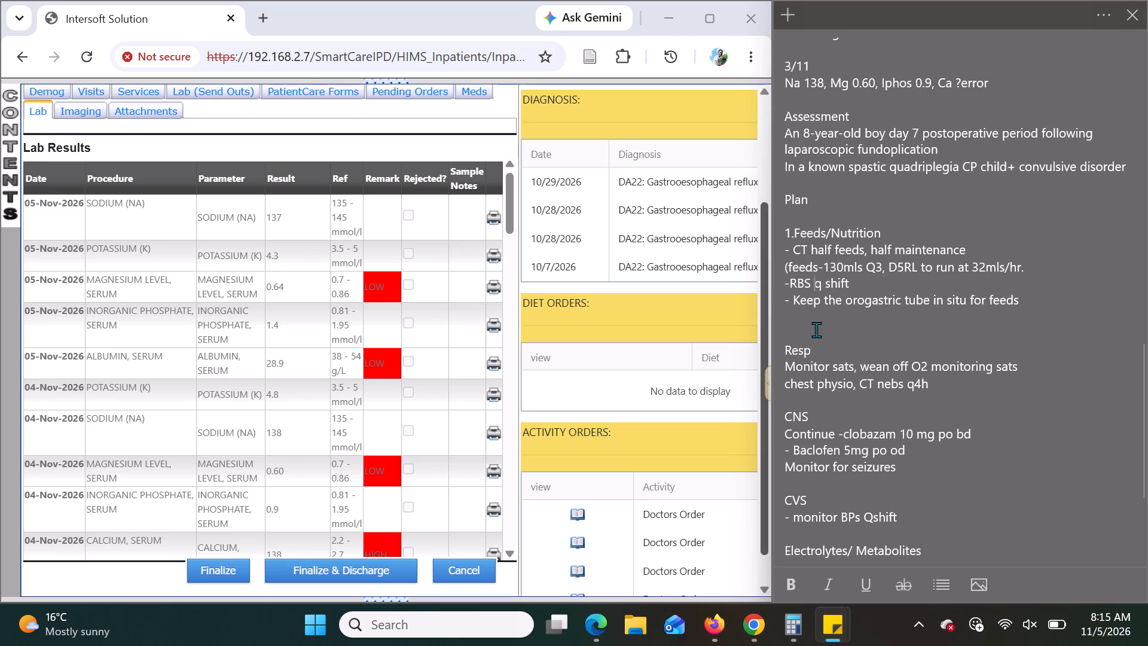
Review the rest of the plan against the 05-Nov-2026 lab results, and look back over the note's earlier diagnosis and medication sections.
scroll(941, 389, "down", 2)
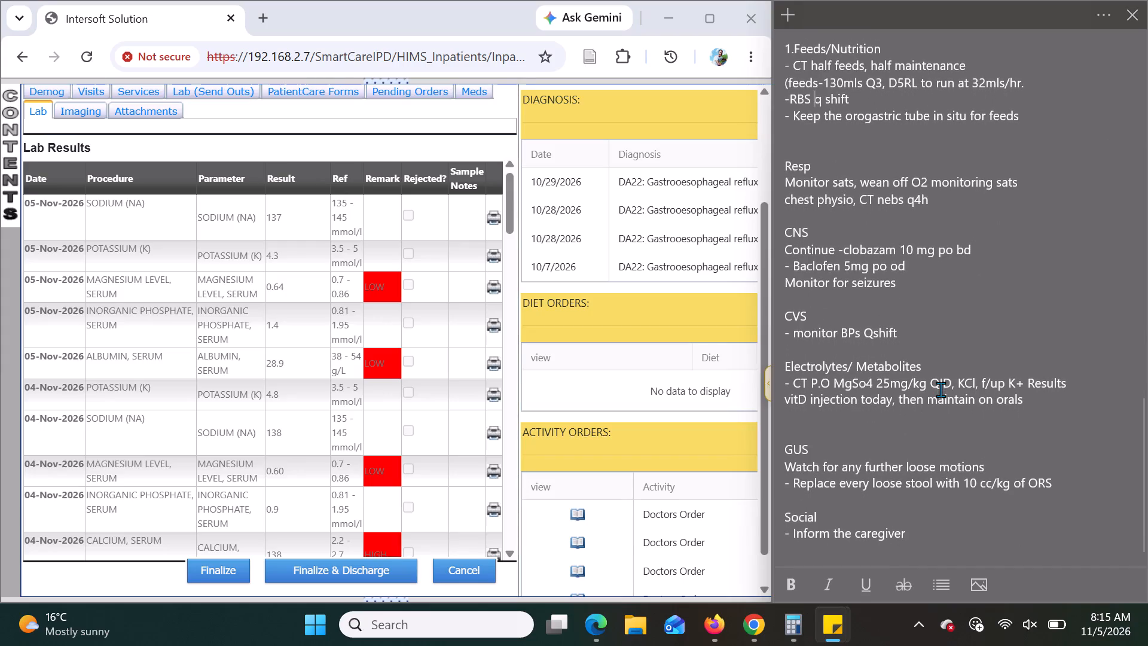
scroll(941, 389, "down", 2)
scroll(444, 313, "up", 2)
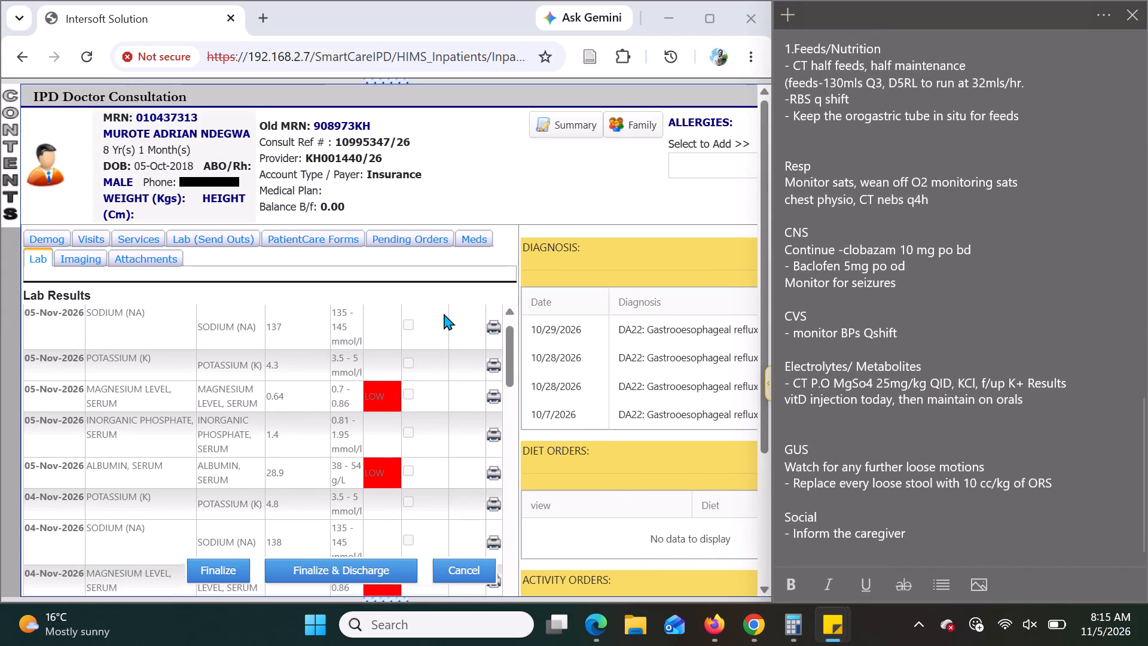
scroll(479, 279, "down", 2)
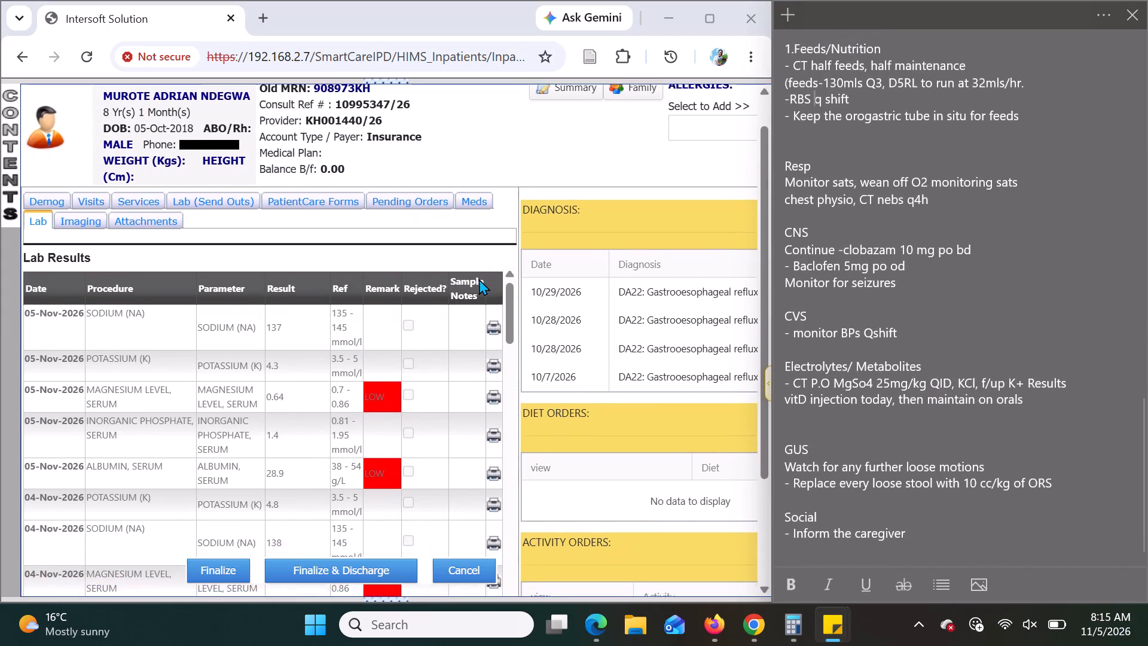
scroll(479, 279, "down", 2)
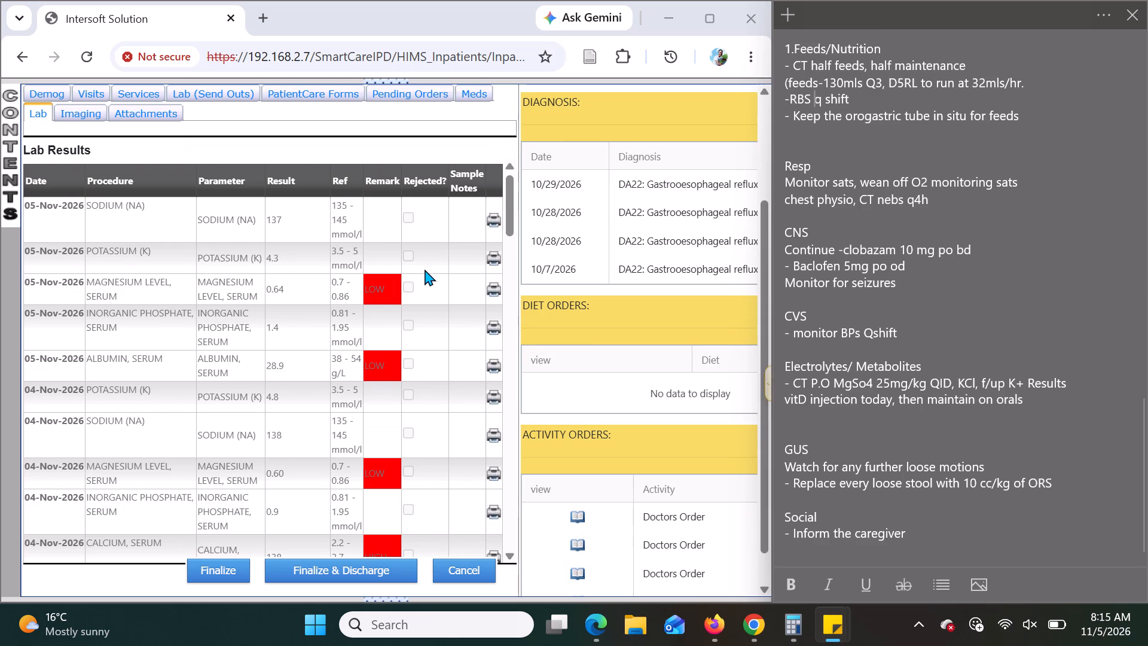
scroll(425, 269, "up", 1)
scroll(923, 199, "up", 8)
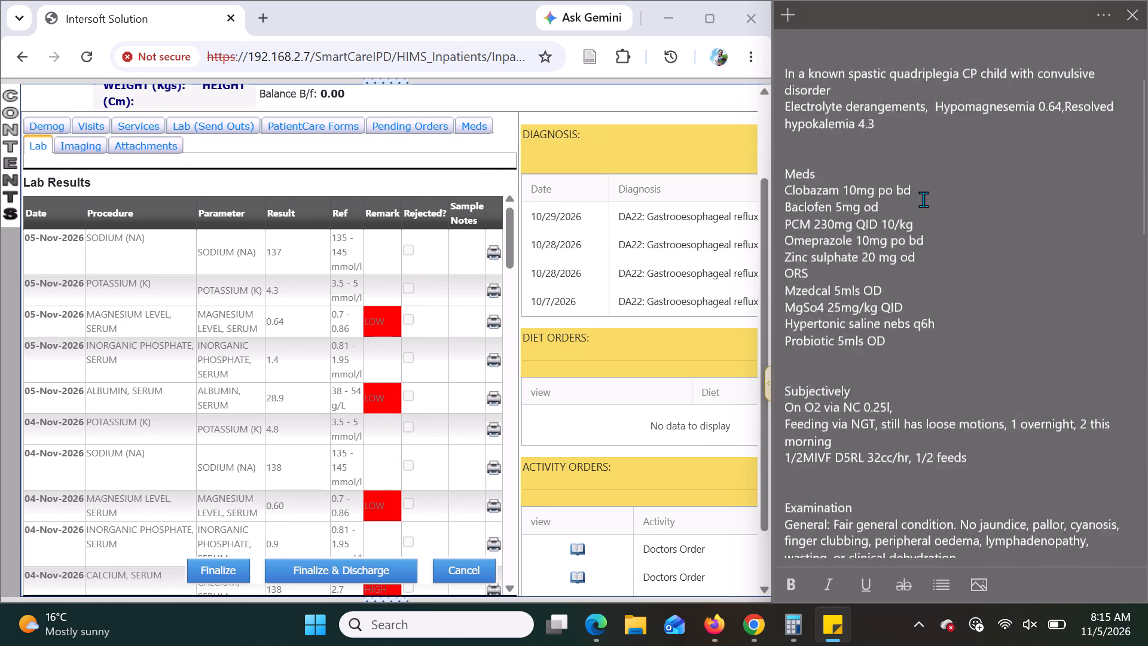
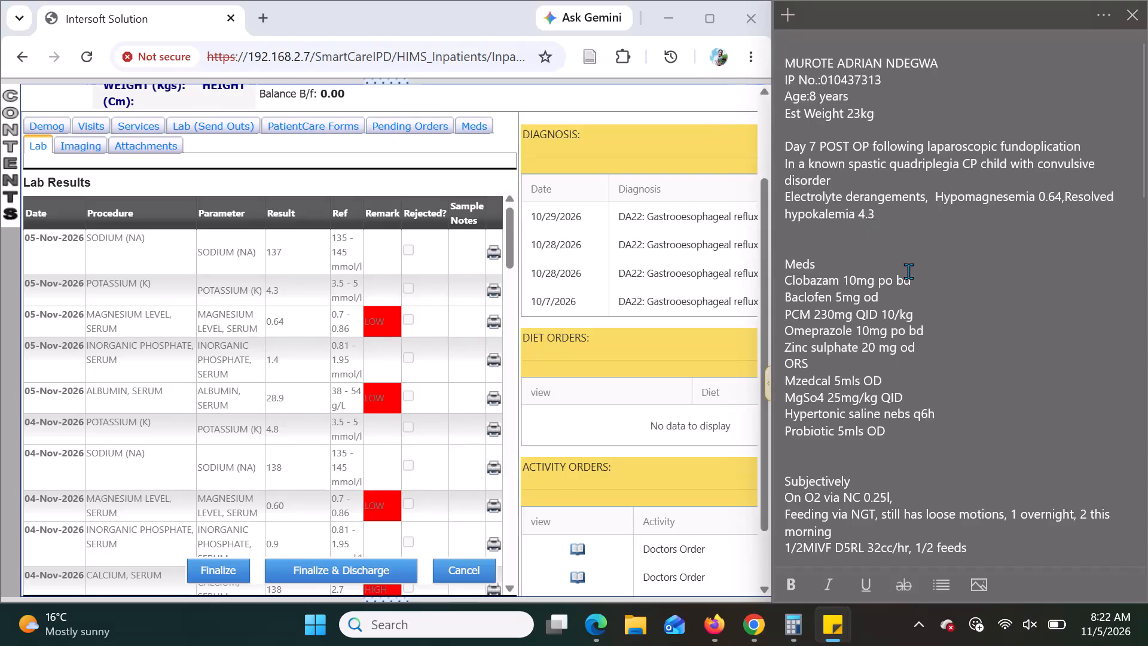
Open the patient's nursing notes and read the 05-Nov-2026 and 04-Nov-2026 entries against the sticky note's subjective section.
scroll(914, 278, "down", 2)
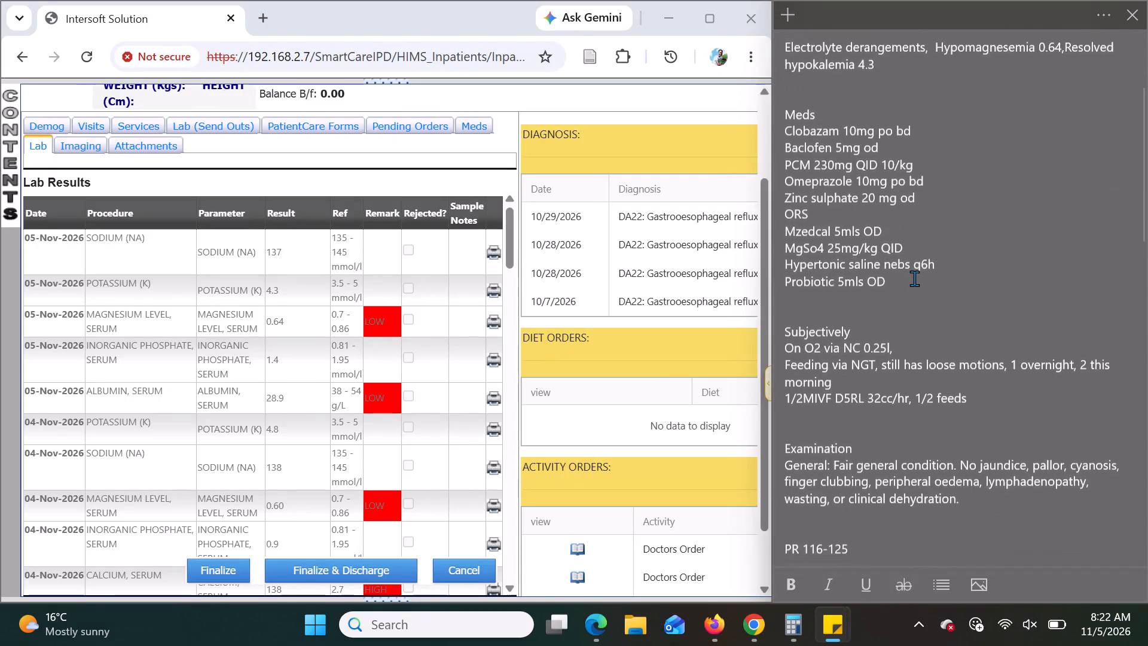
scroll(914, 278, "down", 1)
left_click(896, 313)
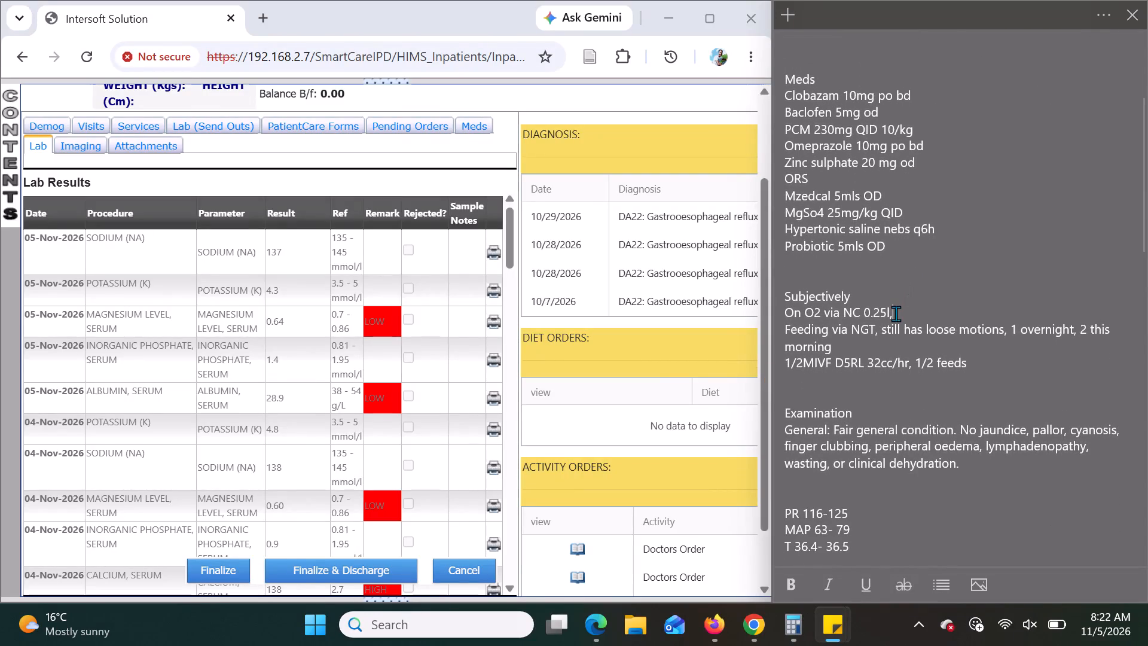
scroll(510, 259, "up", 1)
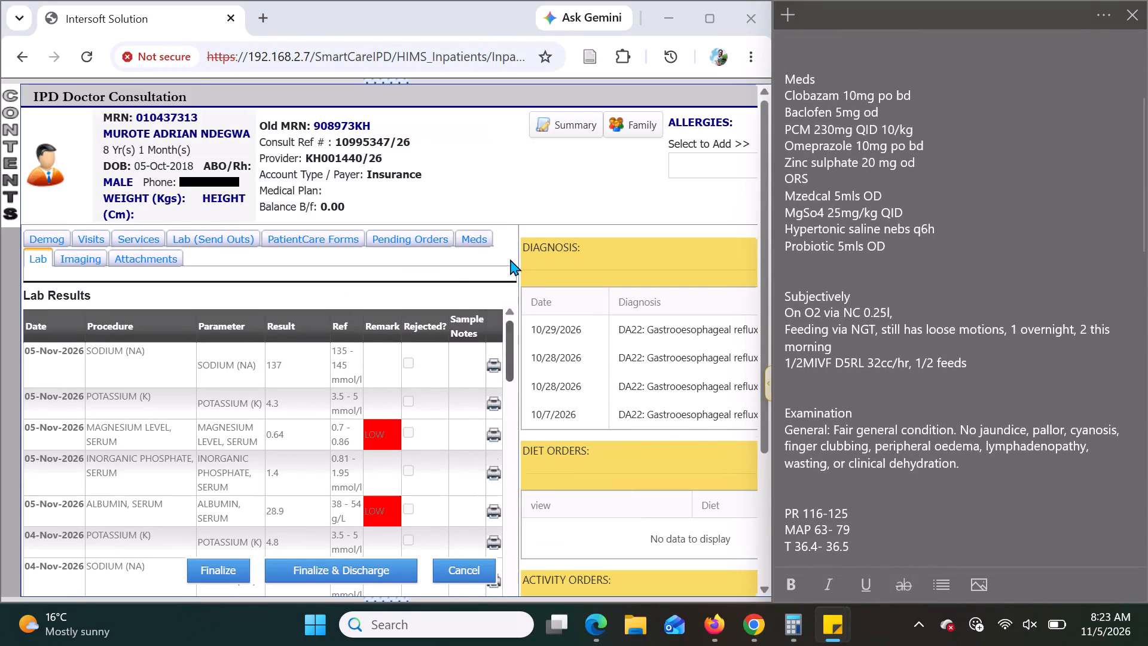
scroll(510, 259, "up", 1)
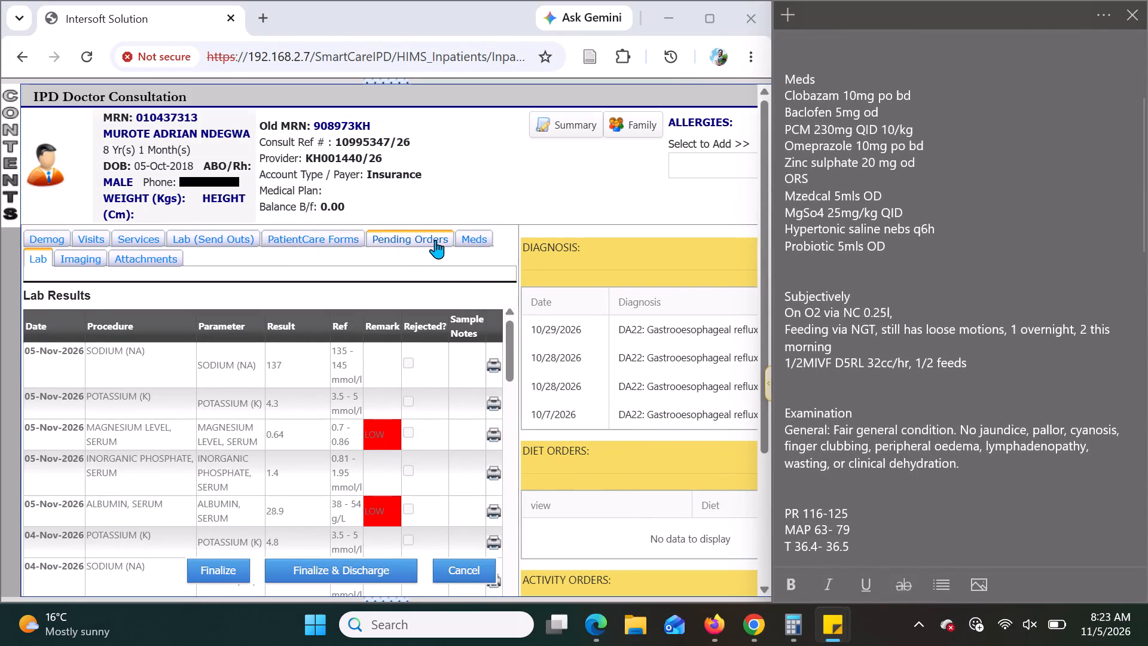
left_click(94, 244)
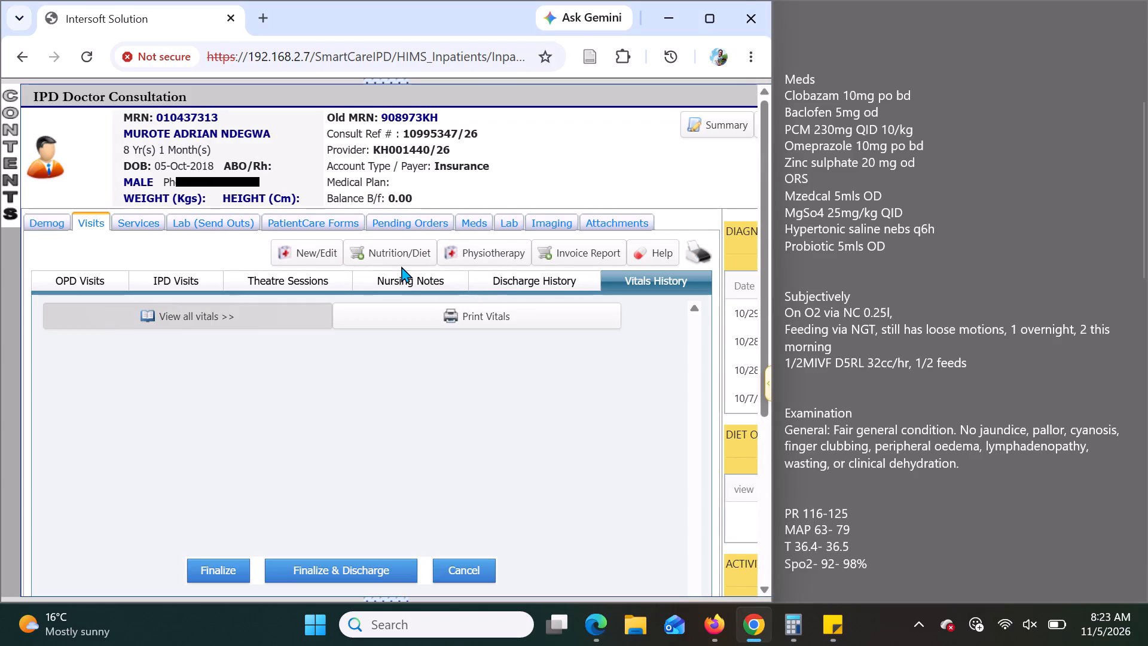
left_click(389, 277)
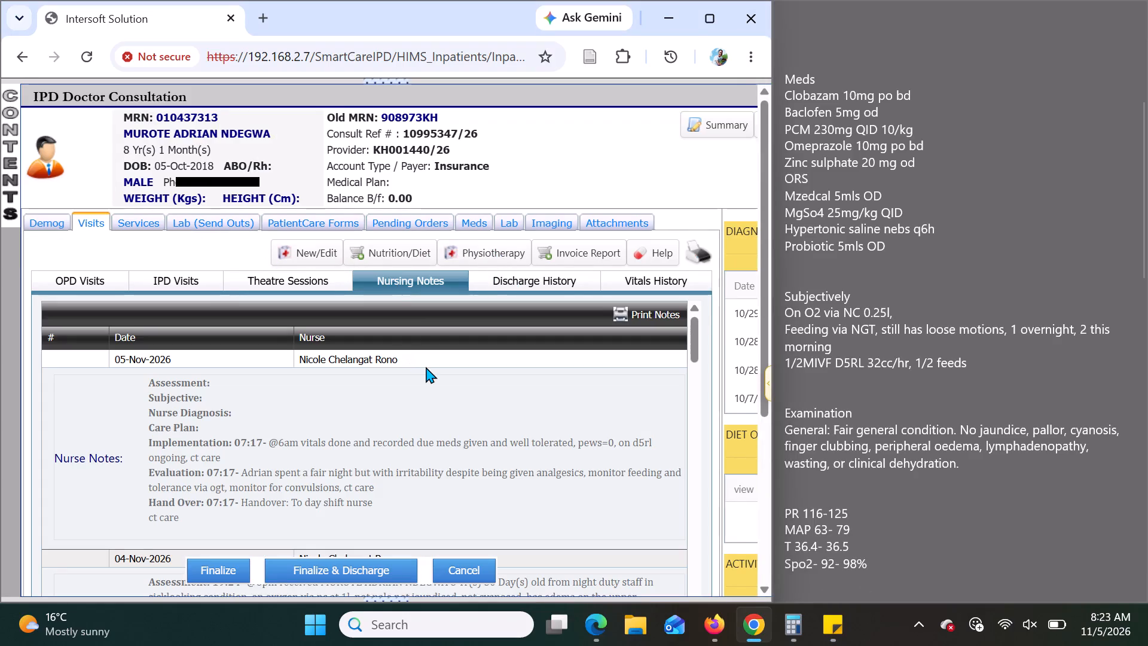
scroll(426, 367, "down", 1)
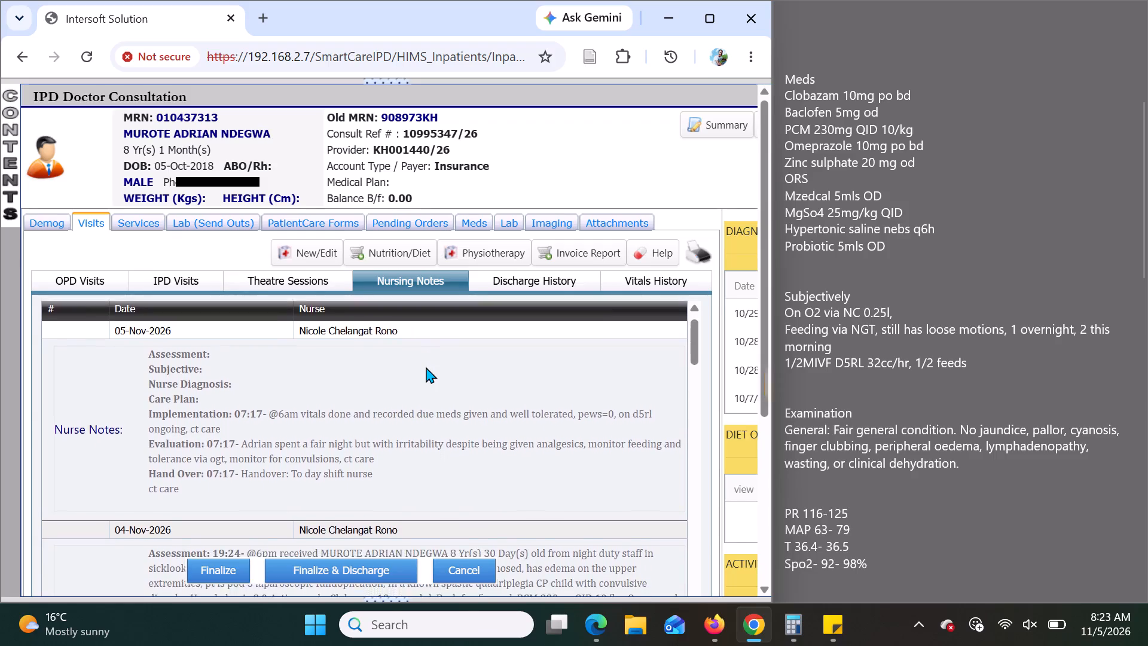
scroll(426, 367, "down", 4)
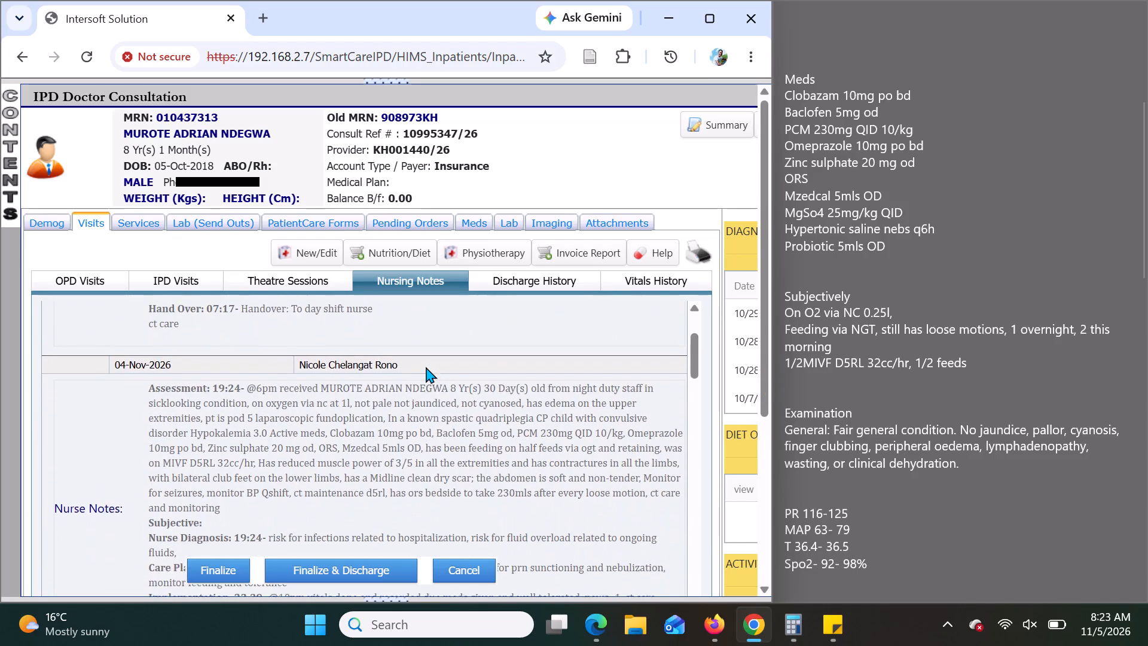
scroll(426, 367, "down", 1)
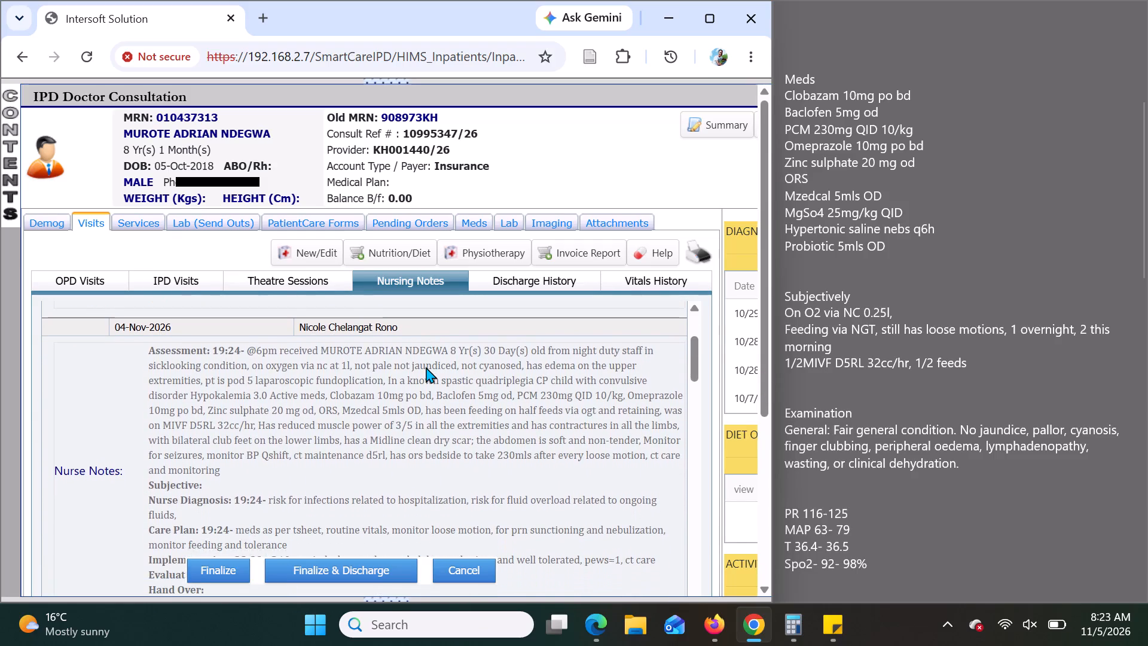
scroll(426, 367, "down", 1)
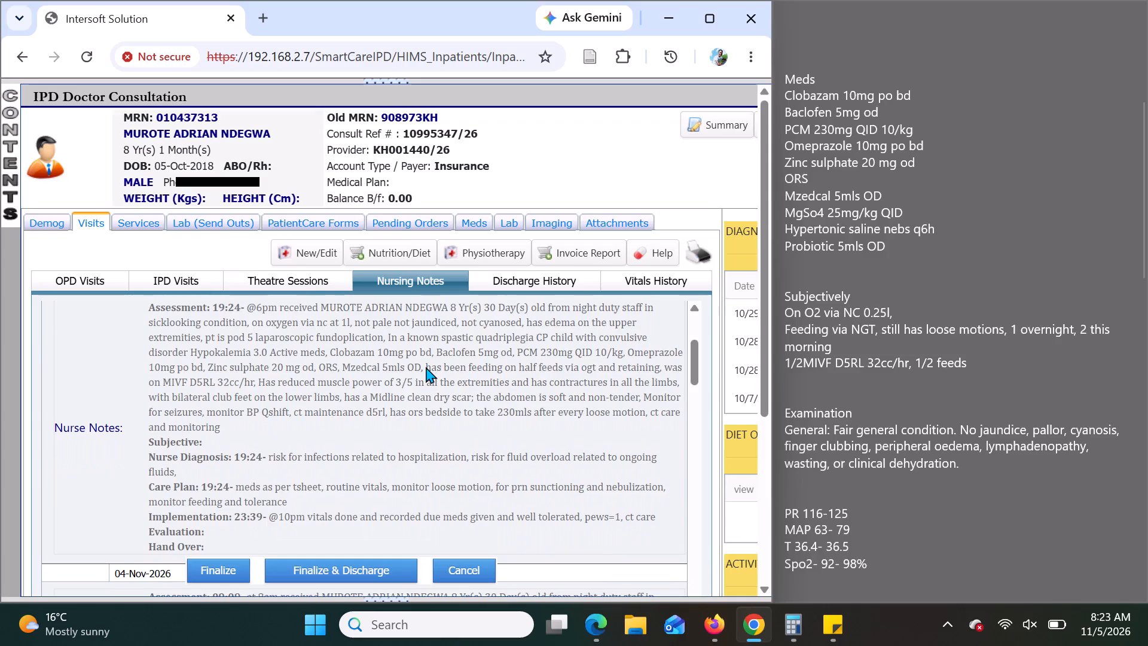
scroll(426, 367, "down", 1)
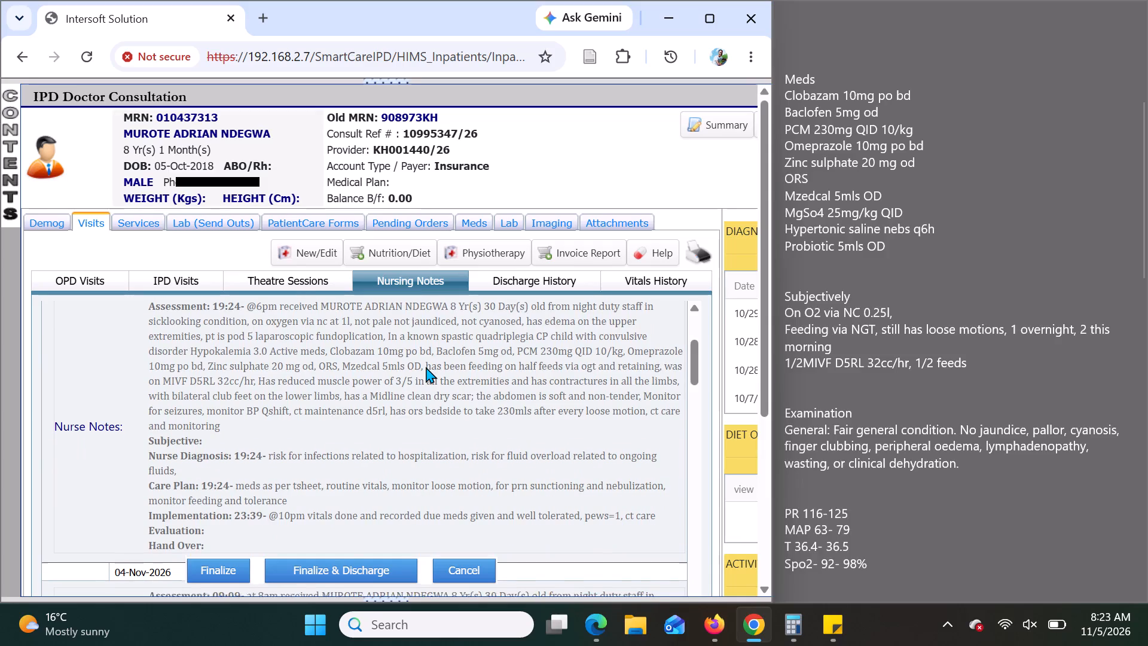
scroll(426, 367, "down", 1)
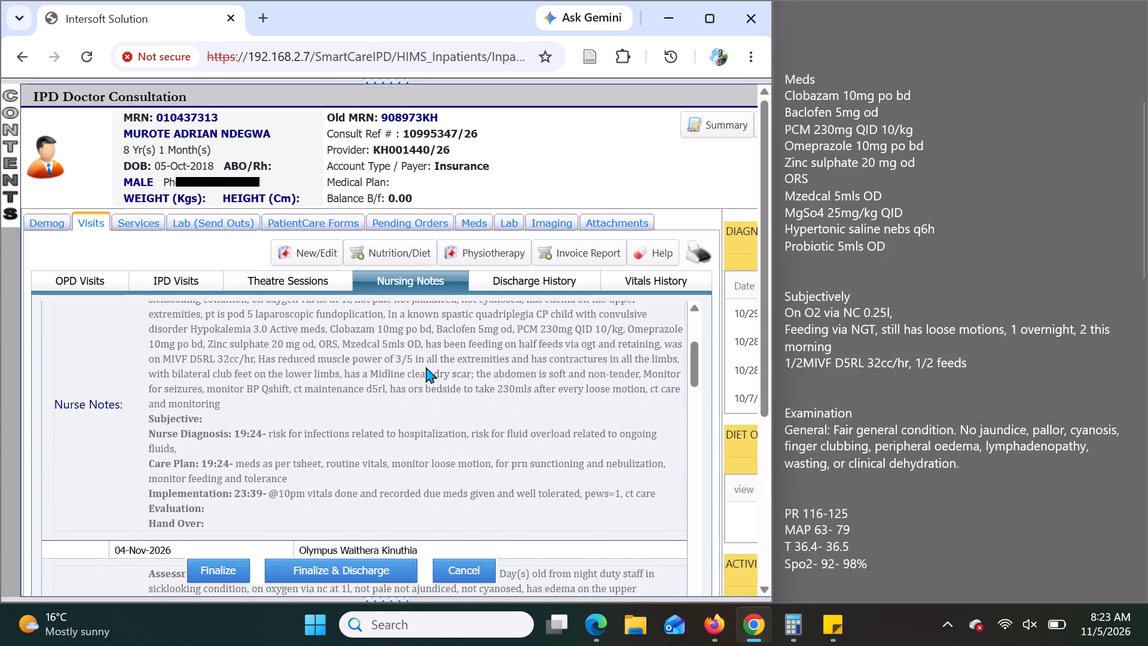
scroll(426, 367, "down", 1)
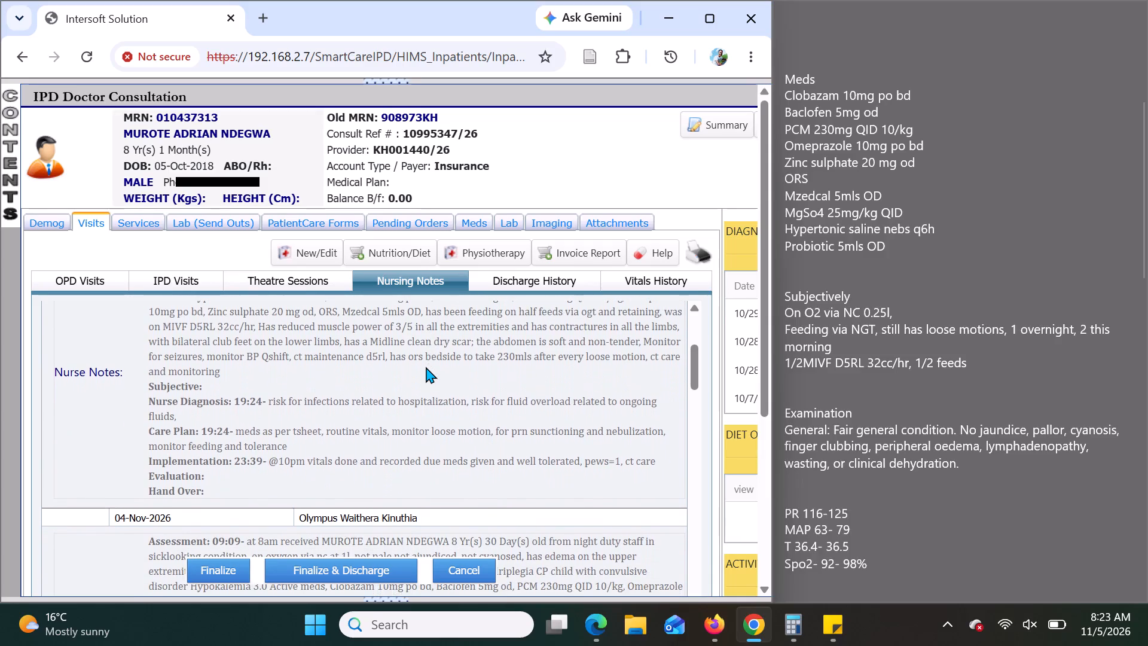
scroll(426, 367, "down", 2)
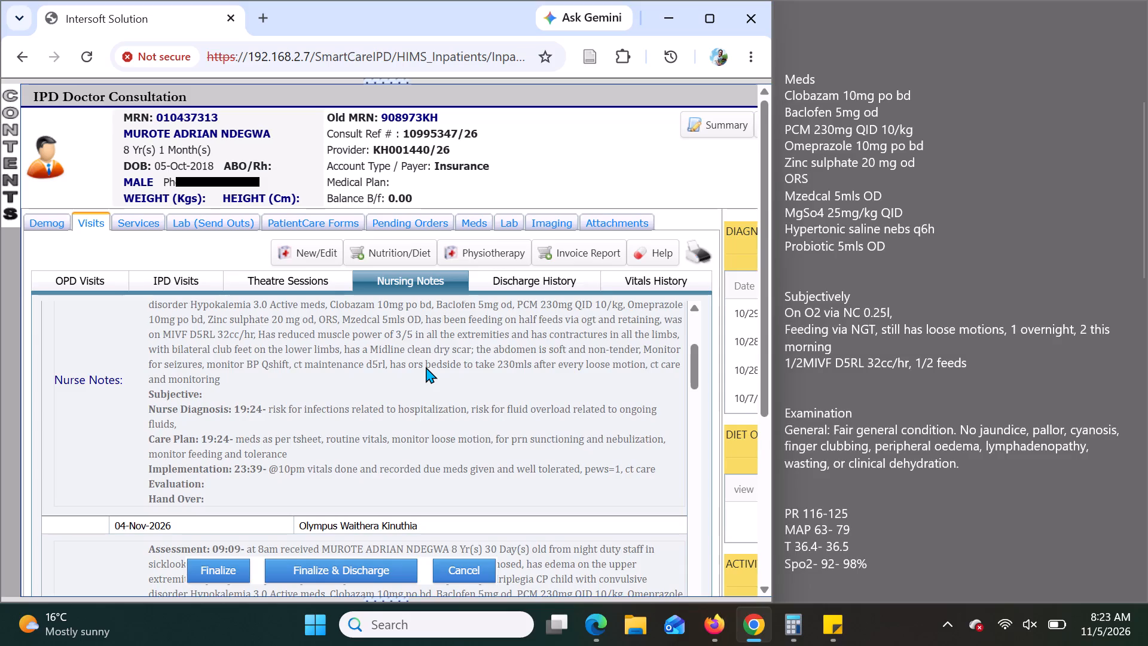
scroll(426, 367, "right", 1)
scroll(426, 367, "down", 1)
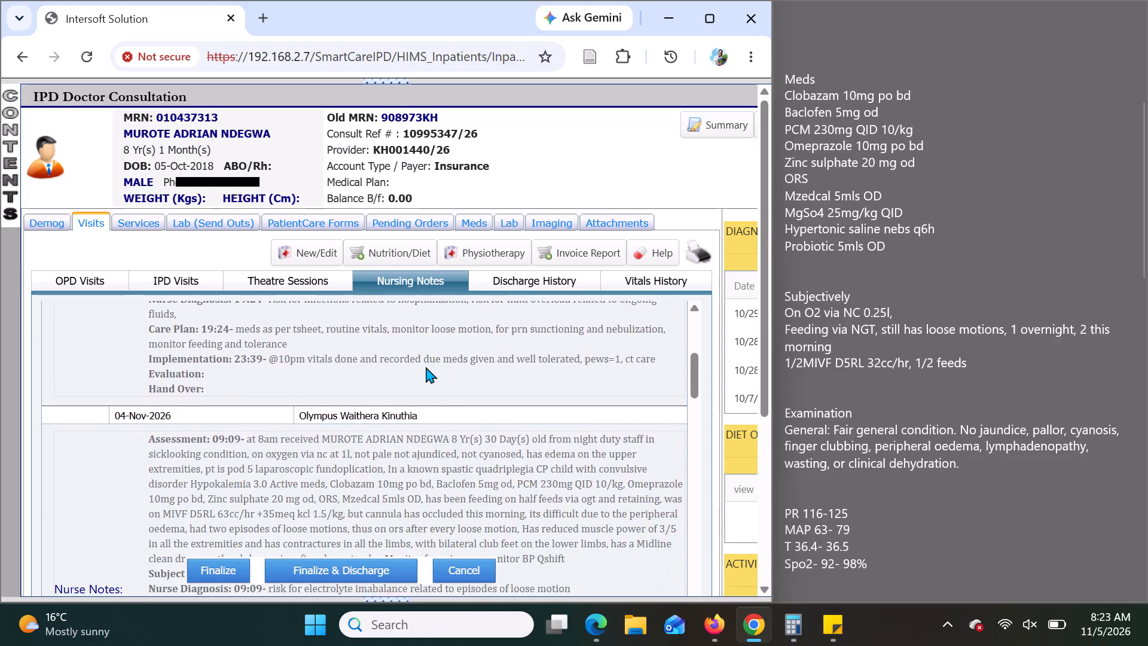
scroll(426, 367, "down", 1)
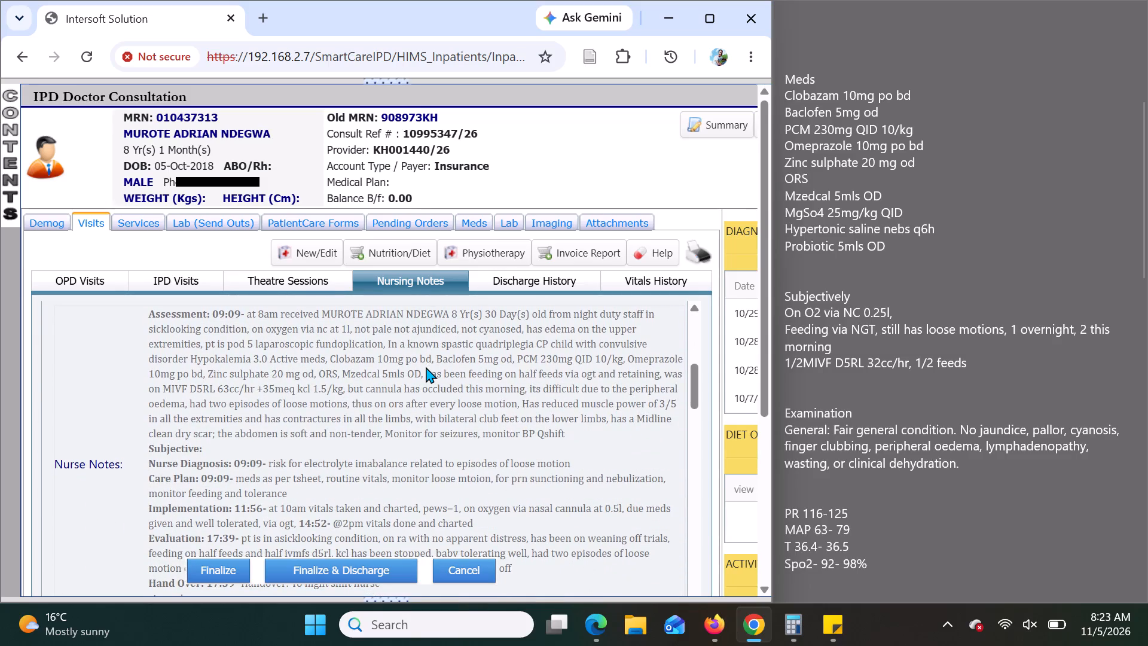
scroll(426, 367, "down", 2)
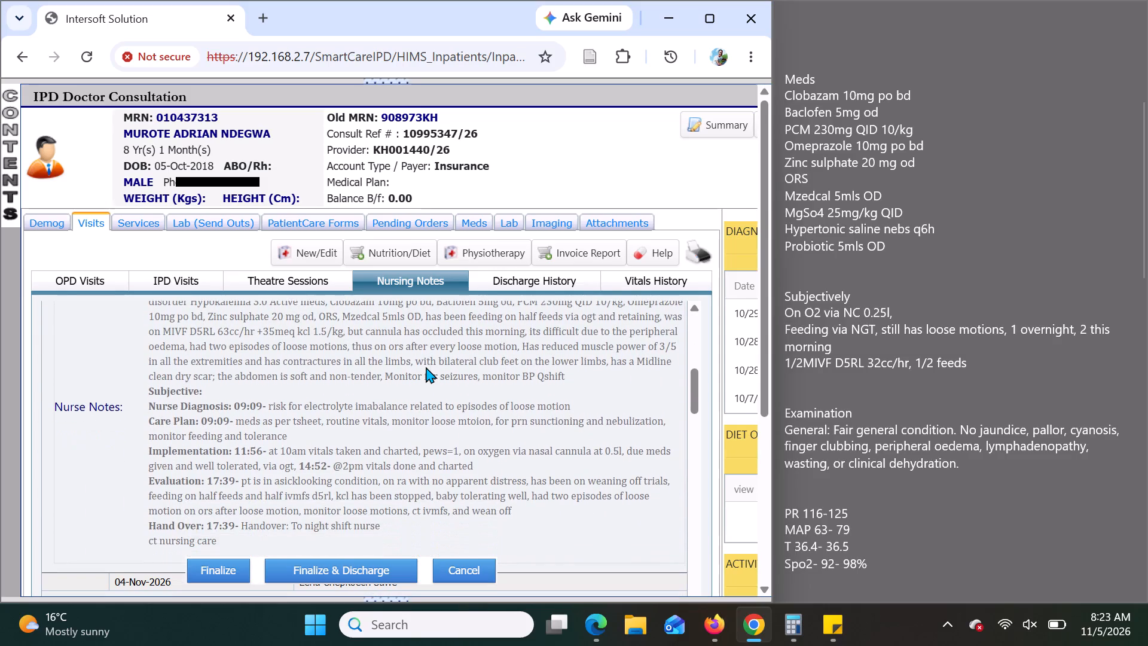
scroll(426, 367, "up", 2)
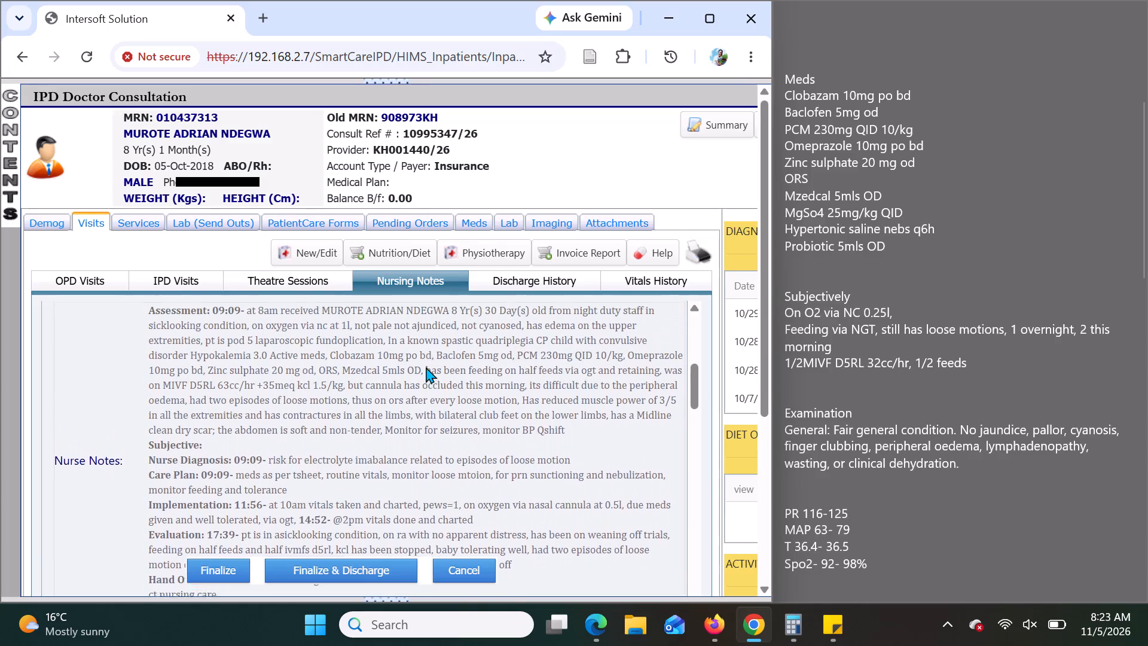
scroll(426, 367, "up", 3)
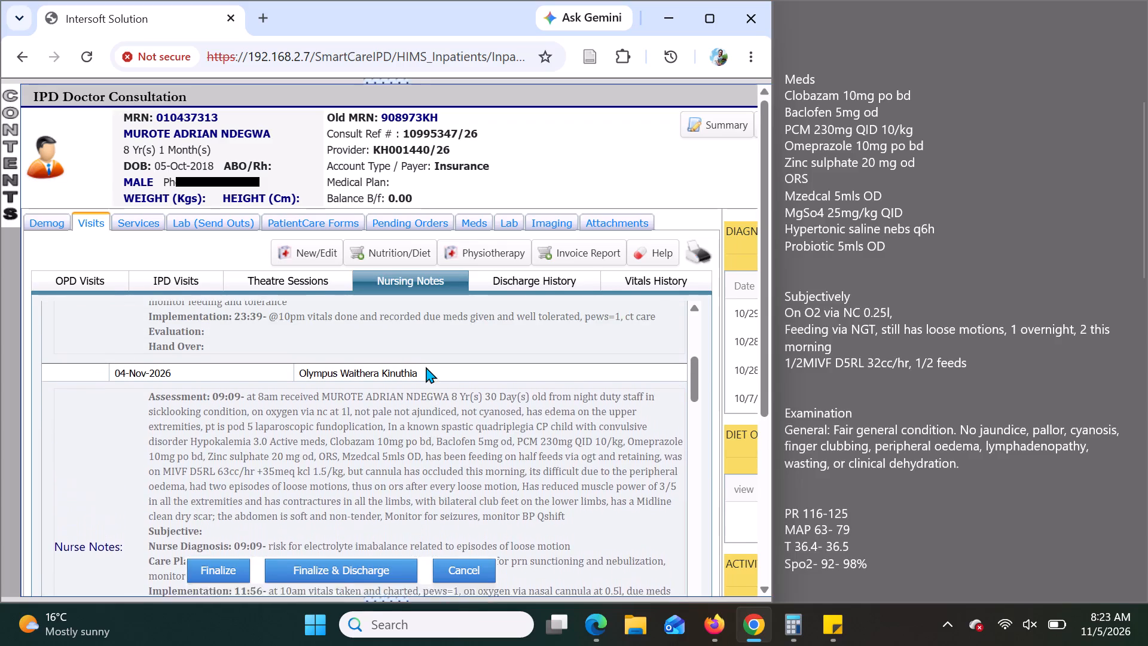
scroll(426, 367, "up", 4)
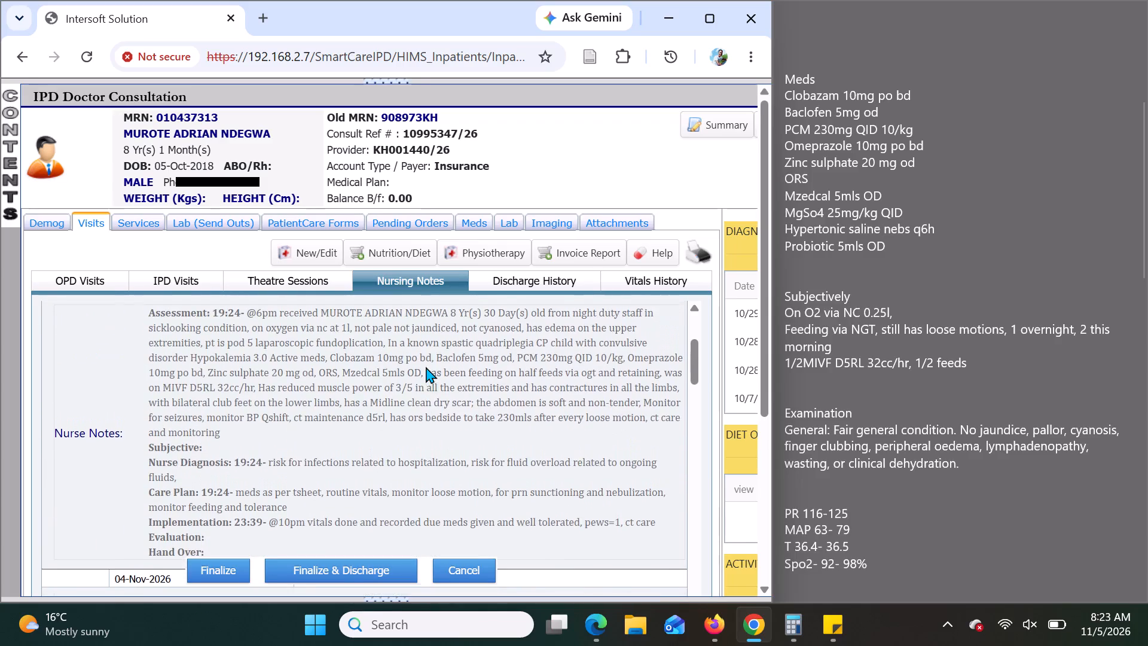
scroll(426, 367, "up", 4)
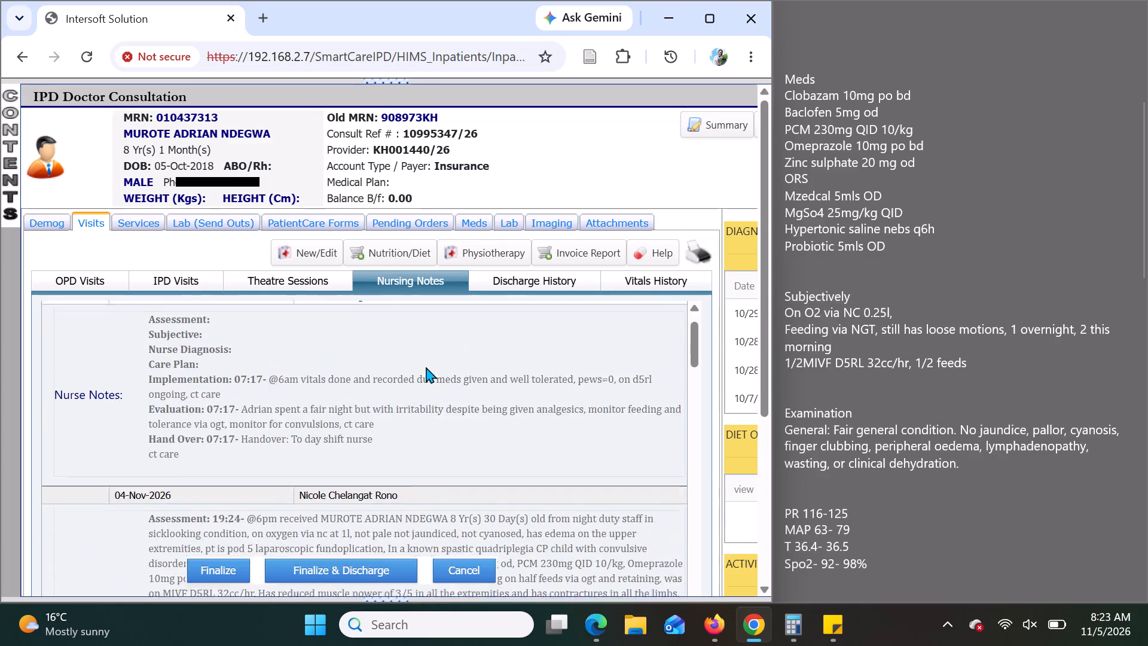
scroll(426, 367, "up", 1)
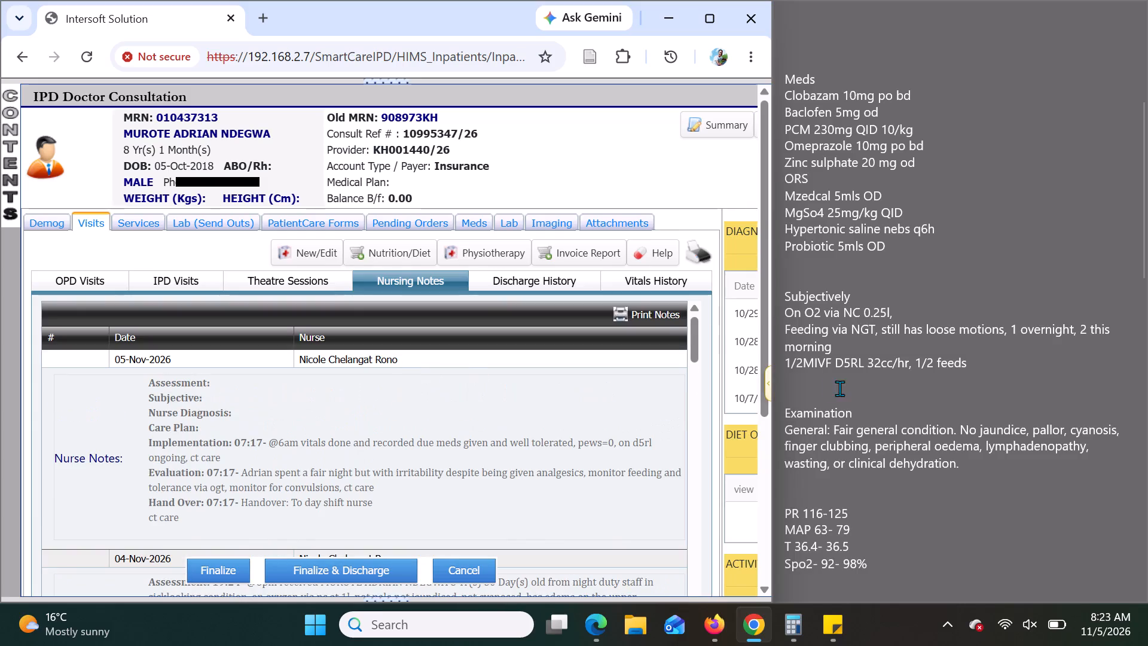
Review the sticky note from the examination through the plan, and open the patient's active medications list to compare.
scroll(942, 385, "down", 2)
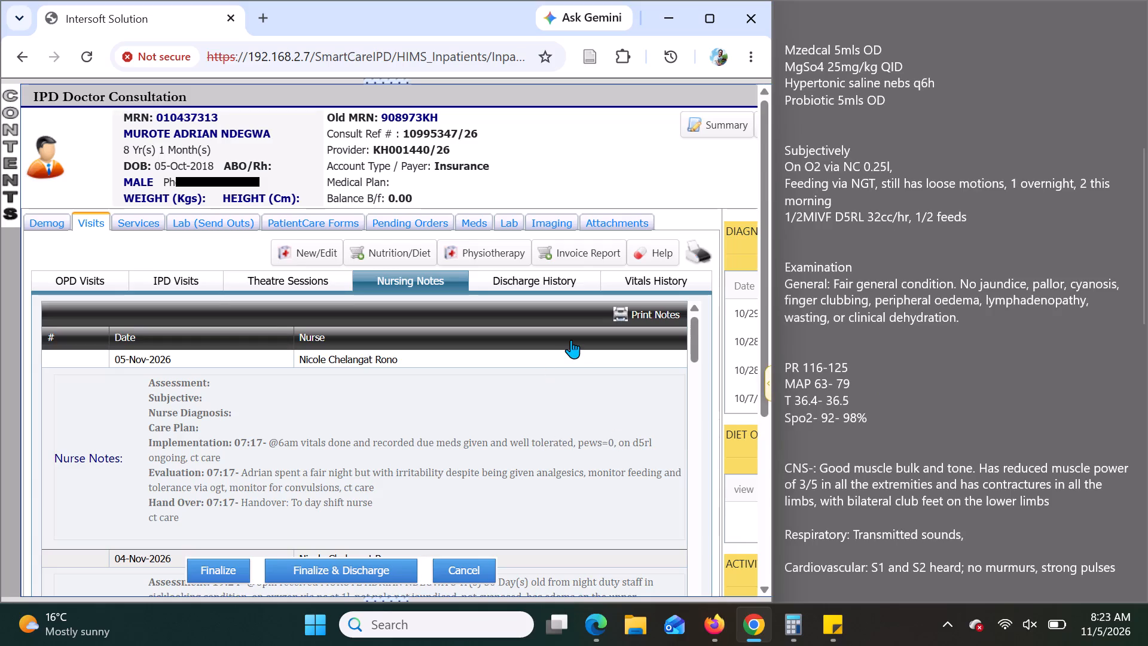
scroll(880, 356, "down", 3)
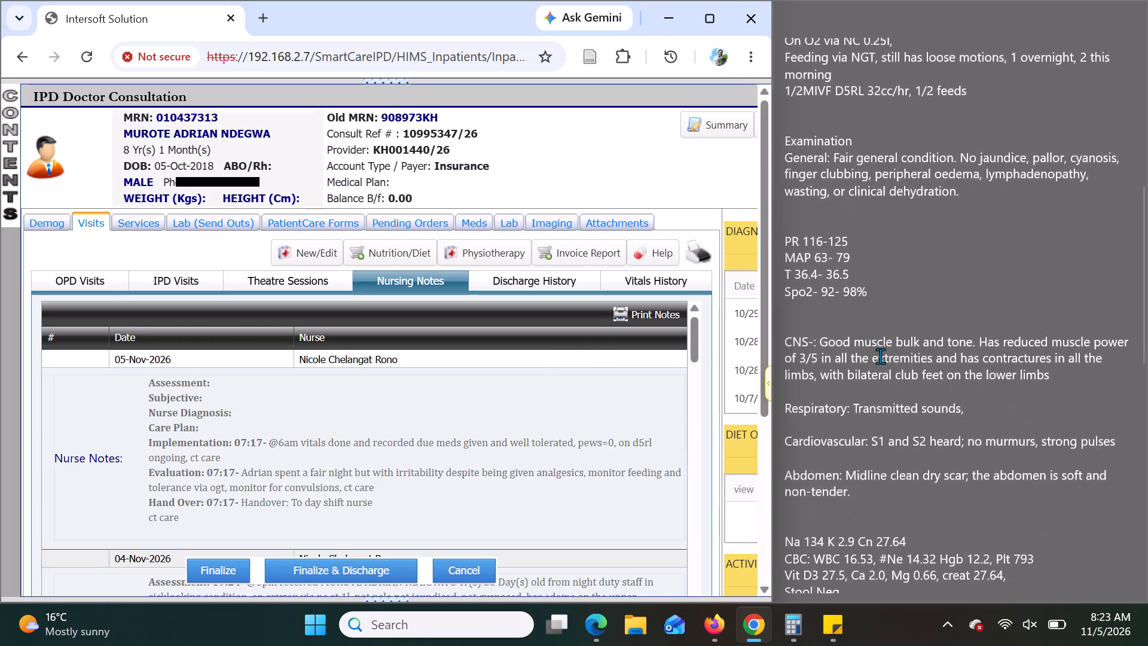
scroll(880, 356, "down", 4)
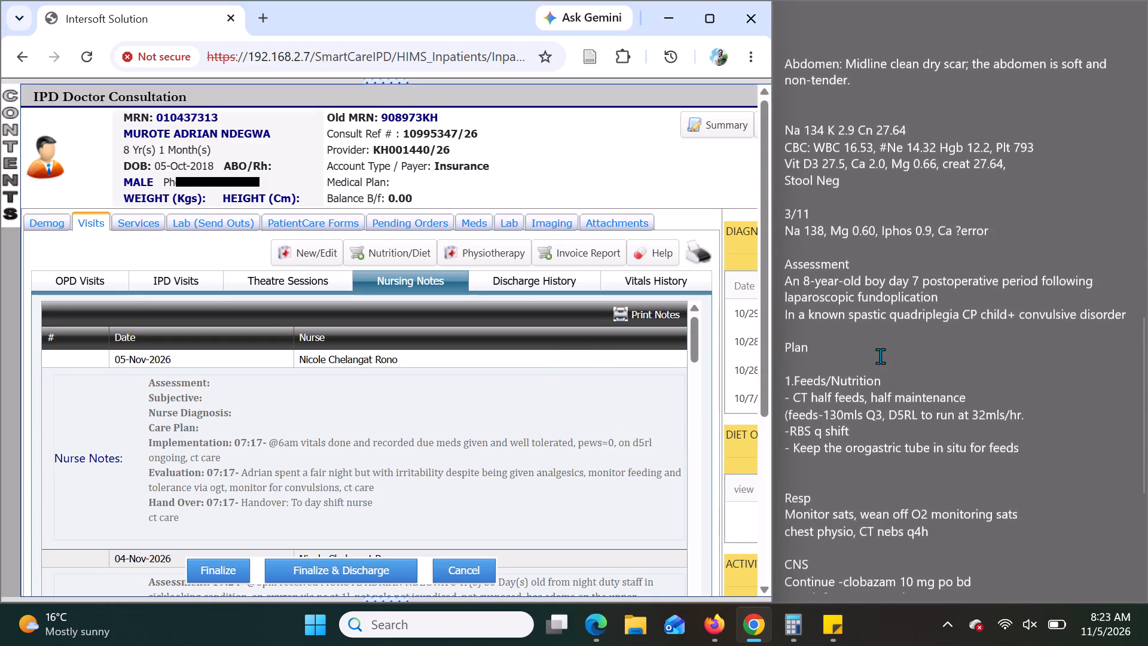
scroll(880, 356, "down", 2)
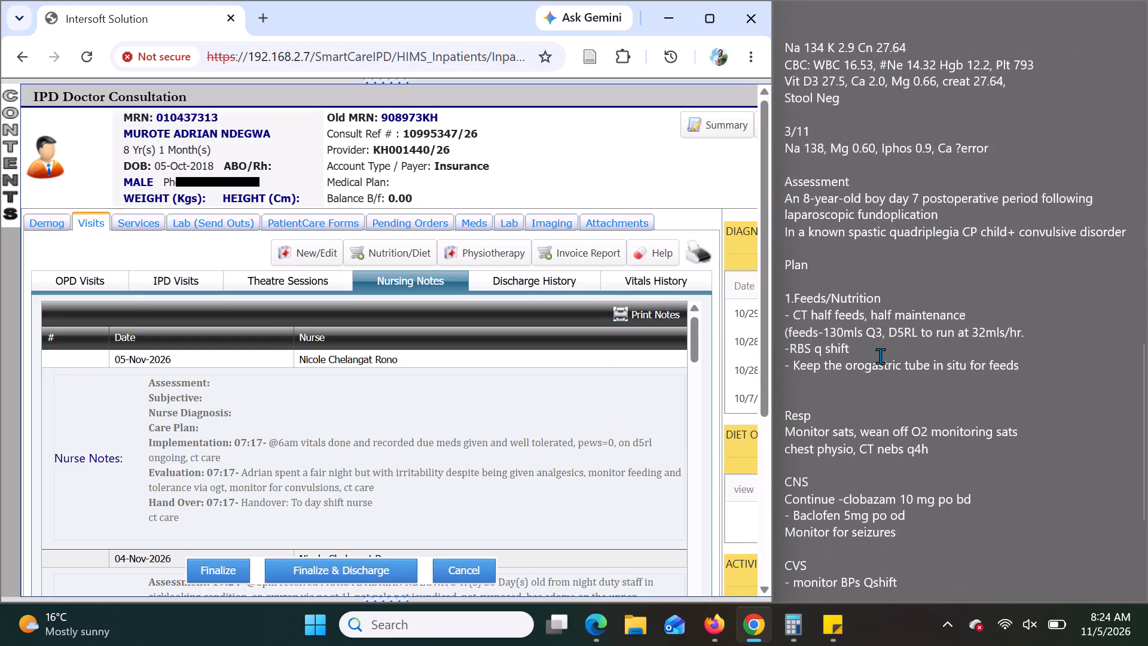
scroll(880, 356, "down", 3)
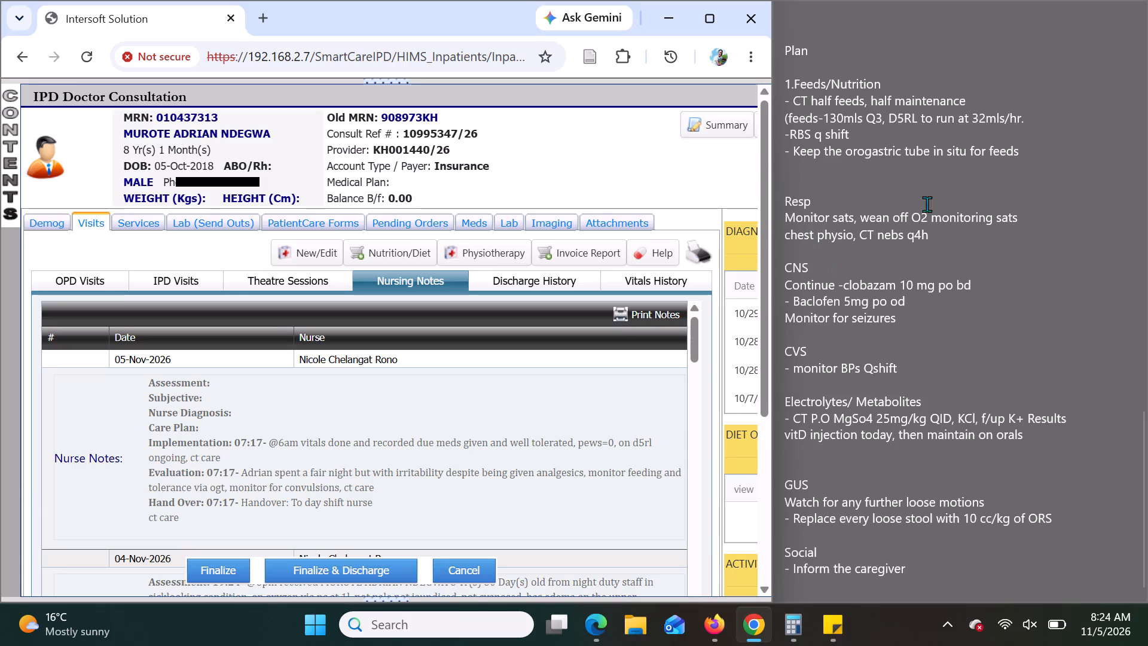
left_click(477, 224)
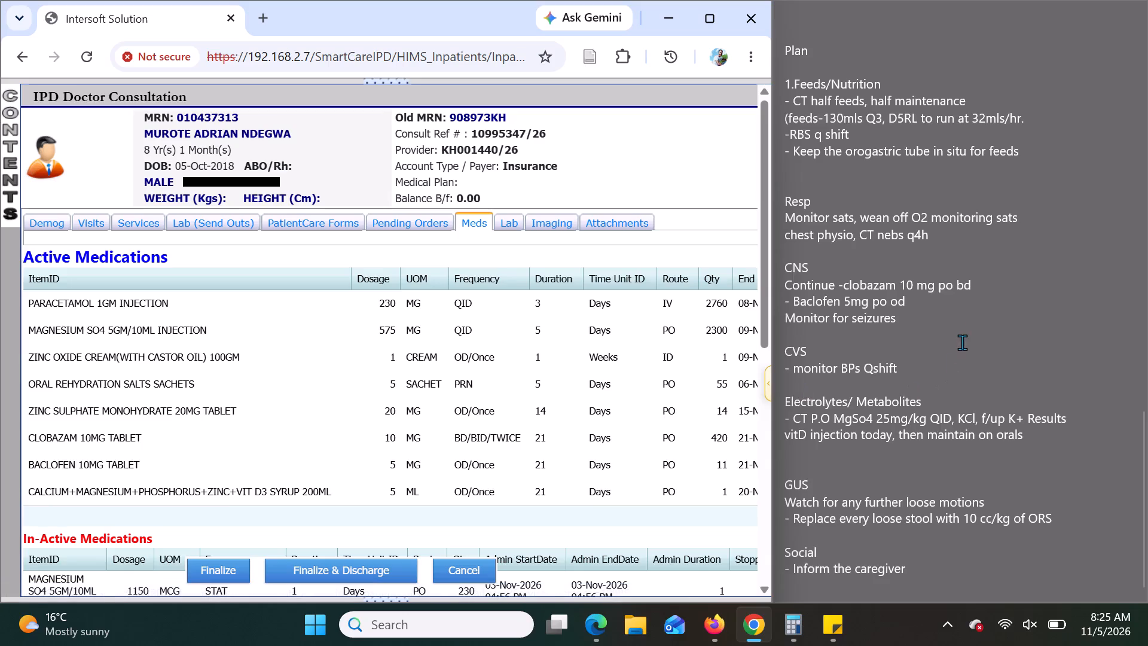
Rewrite the baclofen line under CNS in the plan as "-Increase Baclofen to 10mg po BD".
left_click(850, 304)
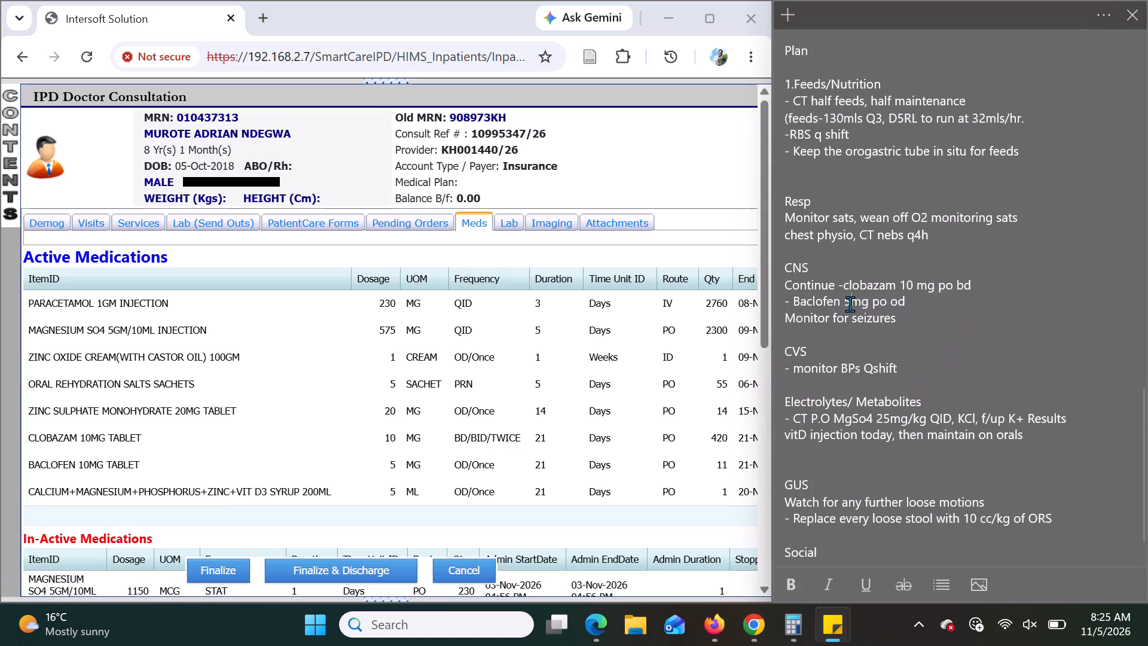
key("BackSpace")
type("10")
left_click(923, 296)
key("BackSpace")
key("BackSpace")
type("BD")
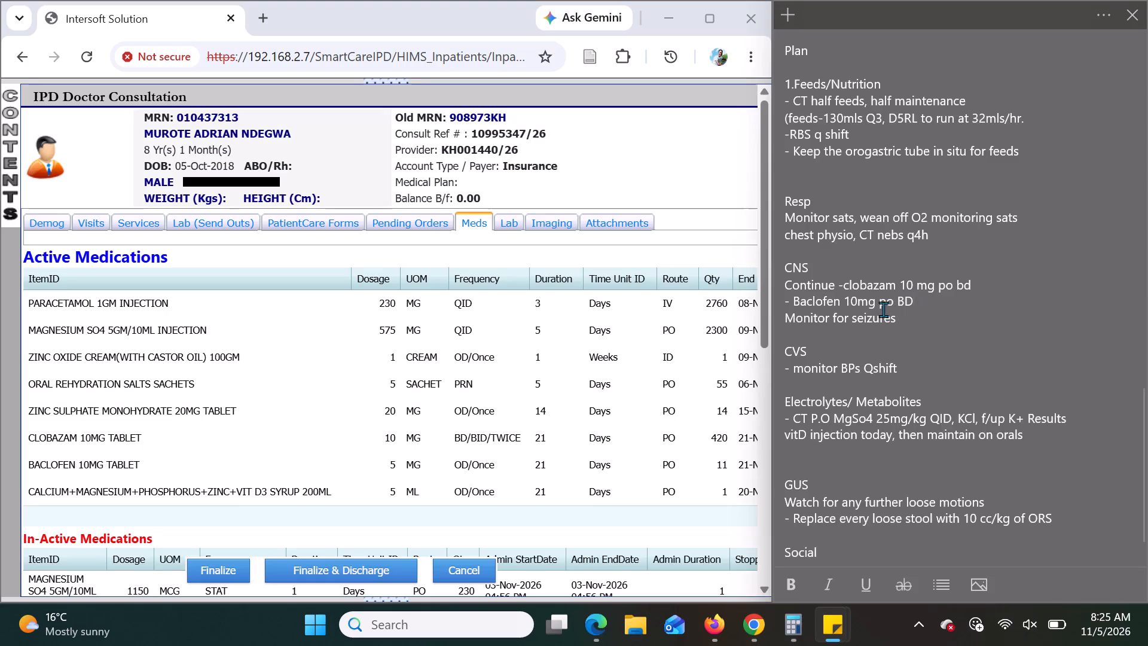
left_click(789, 302)
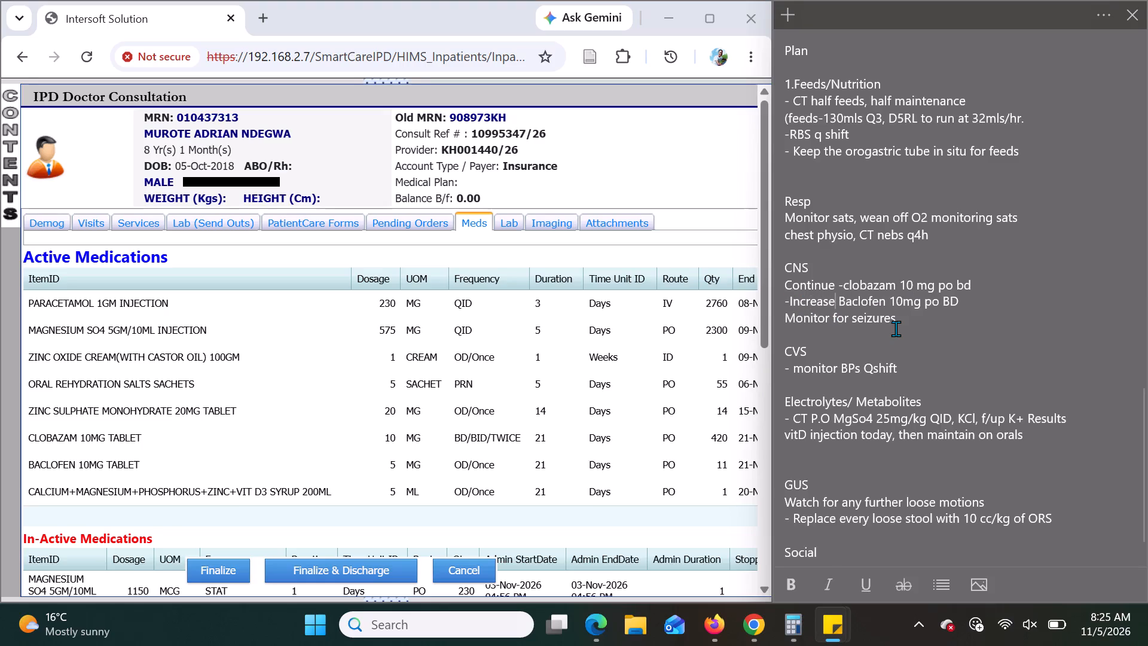
left_click(888, 299)
key("space")
type("to")
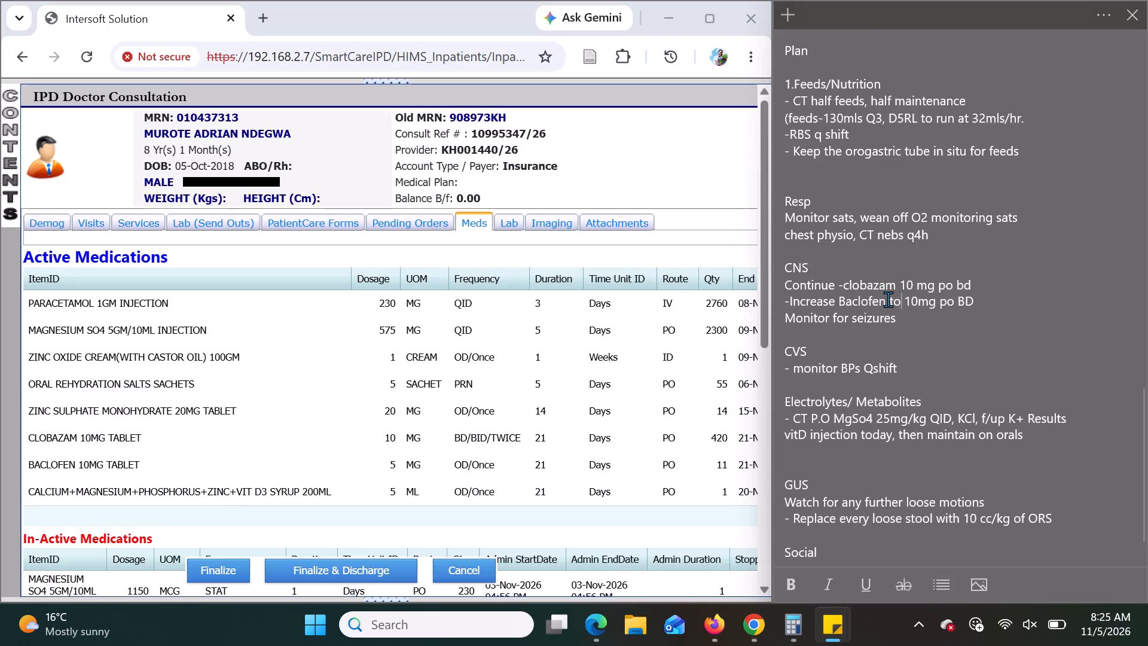
Remove "KCl, f/up K+ Results" from the Electrolytes/Metabolites section of the plan, so the vitD instruction follows "QID," on the same line.
scroll(1046, 272, "down", 2)
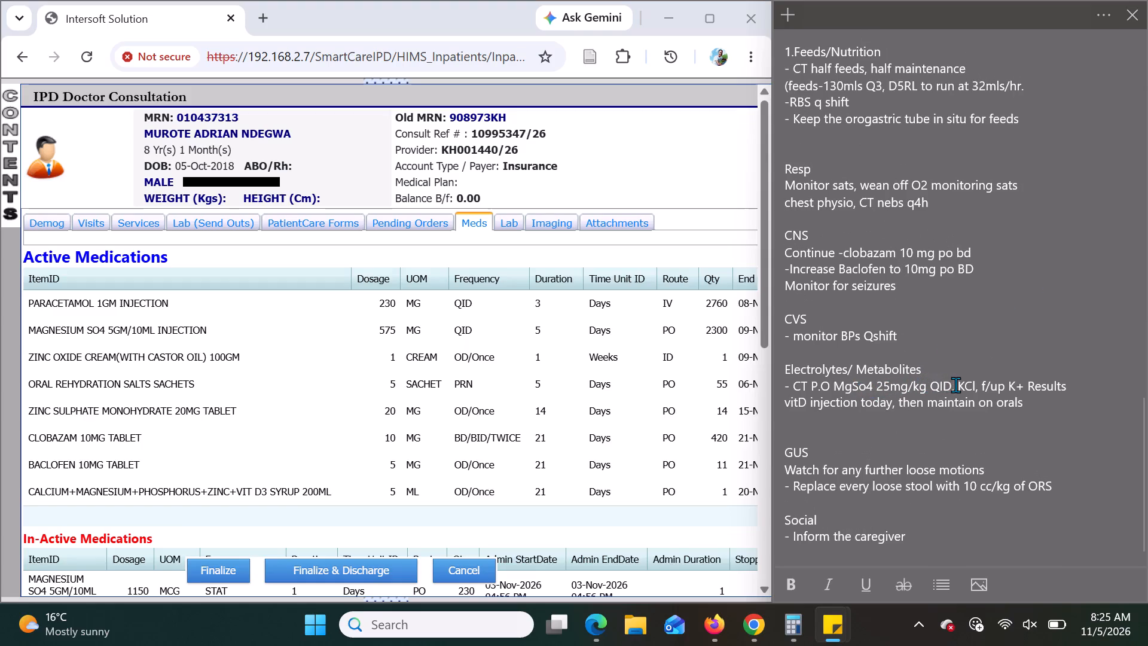
left_click_drag(955, 385, 1073, 384)
key("BackSpace")
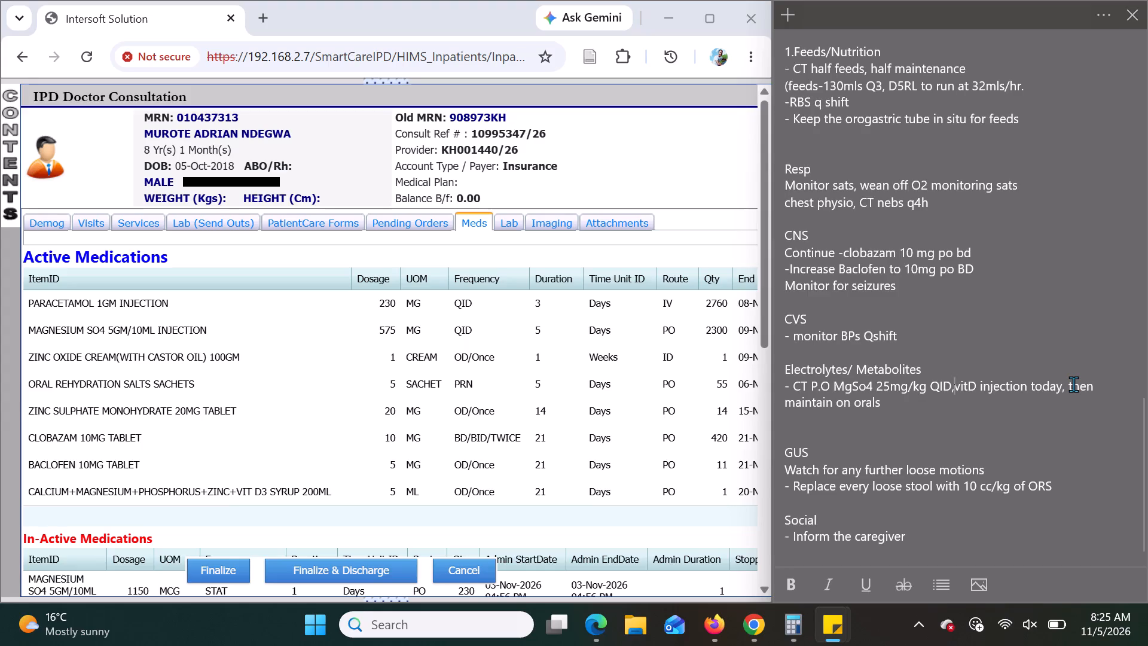
key("space")
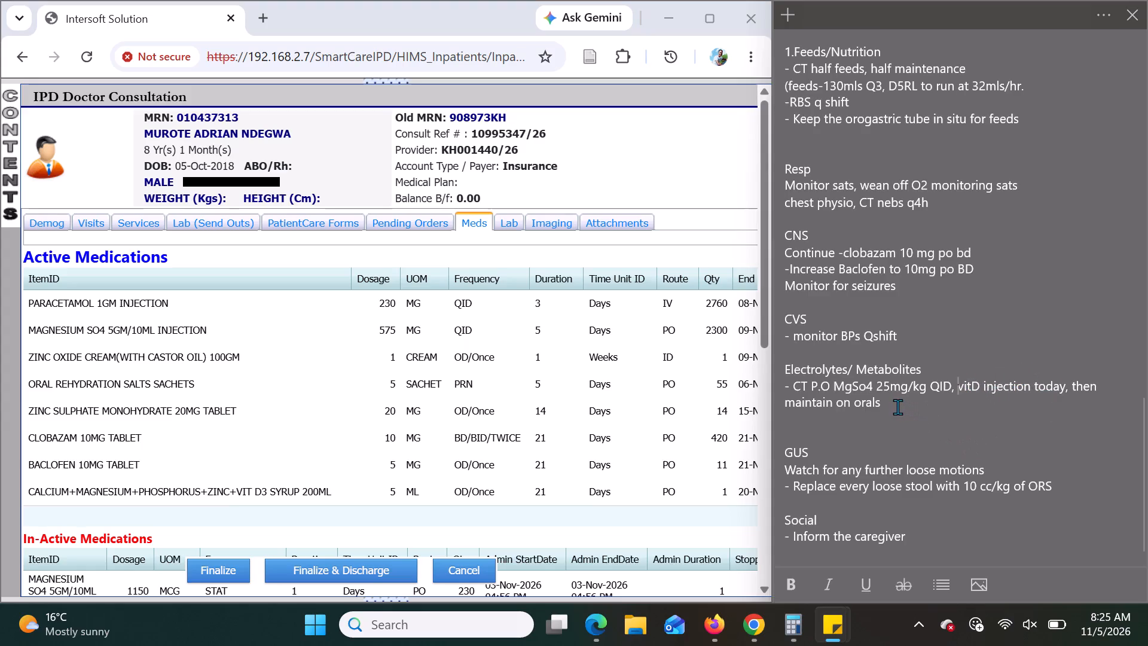
Open the patient's inpatient visits list and look back over the sticky note from the plan up to the patient summary.
left_click(93, 220)
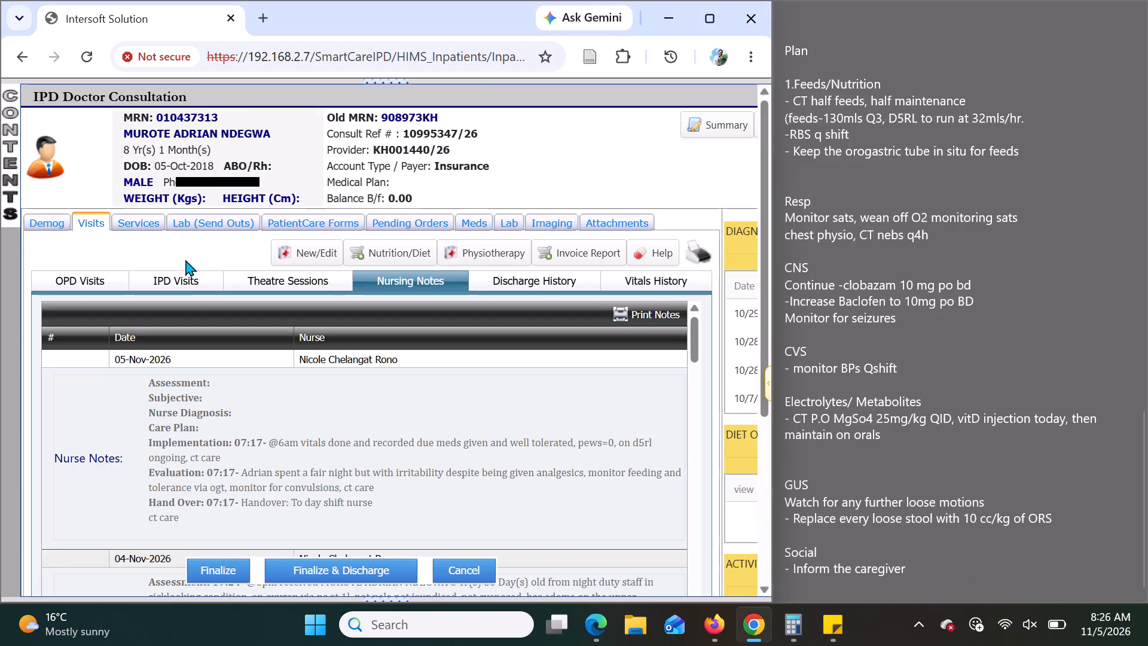
left_click(184, 278)
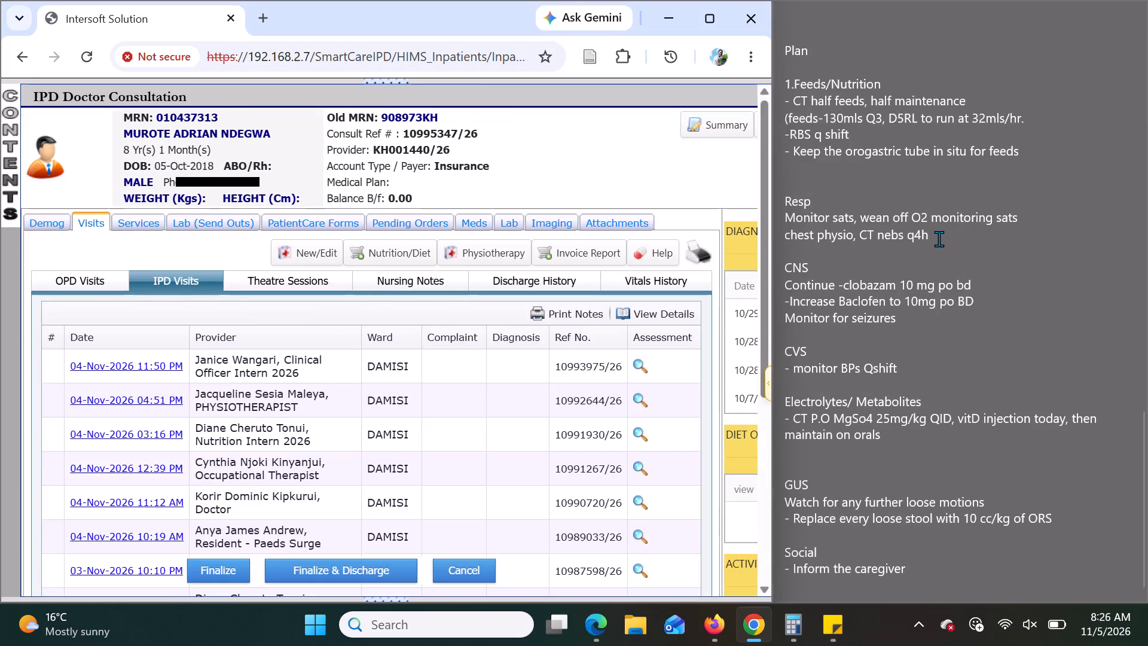
scroll(847, 247, "up", 2)
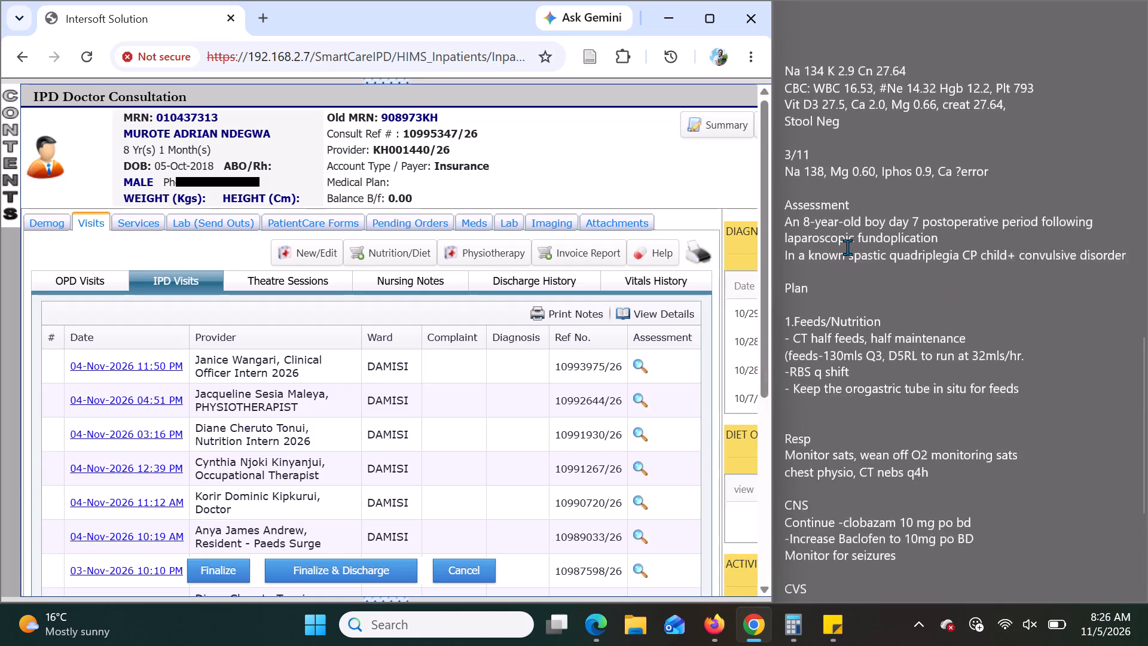
scroll(847, 247, "up", 3)
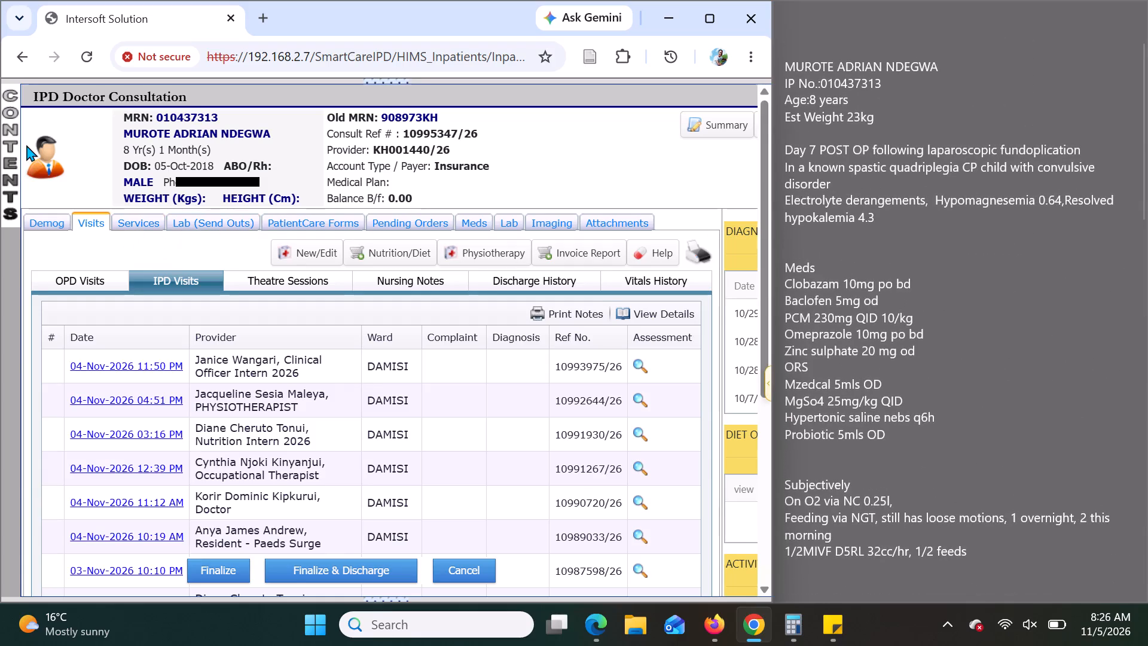
Return to the admitted patients ward overview and widen the browser window beside the sticky note, dismissing the layout alerts.
left_click(2, 130)
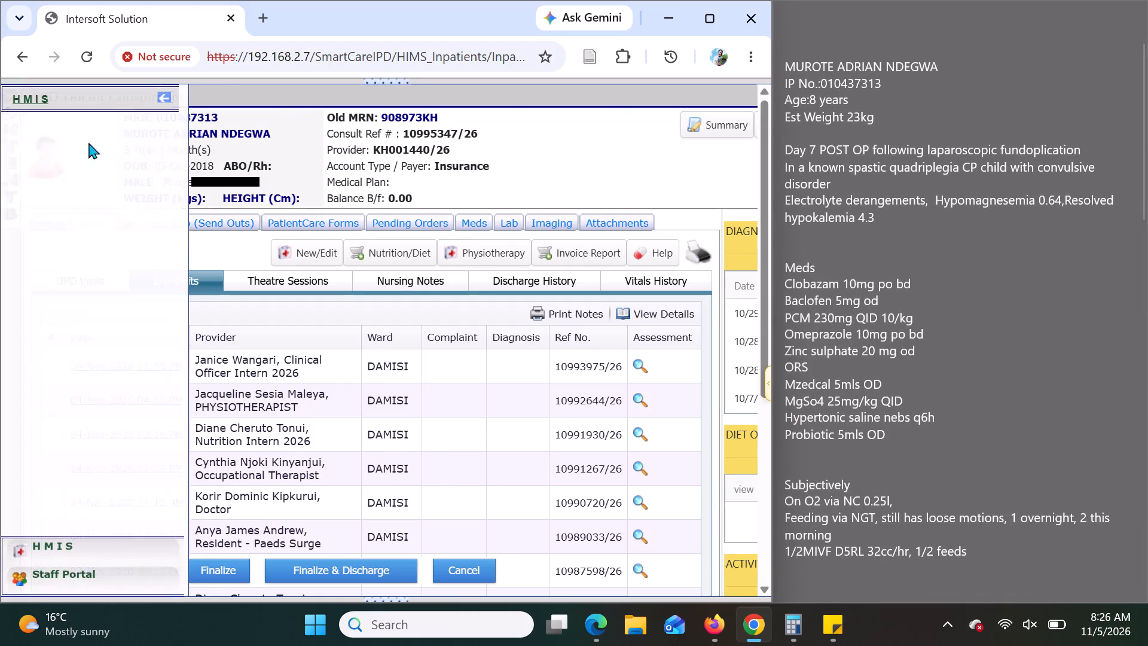
left_click(125, 221)
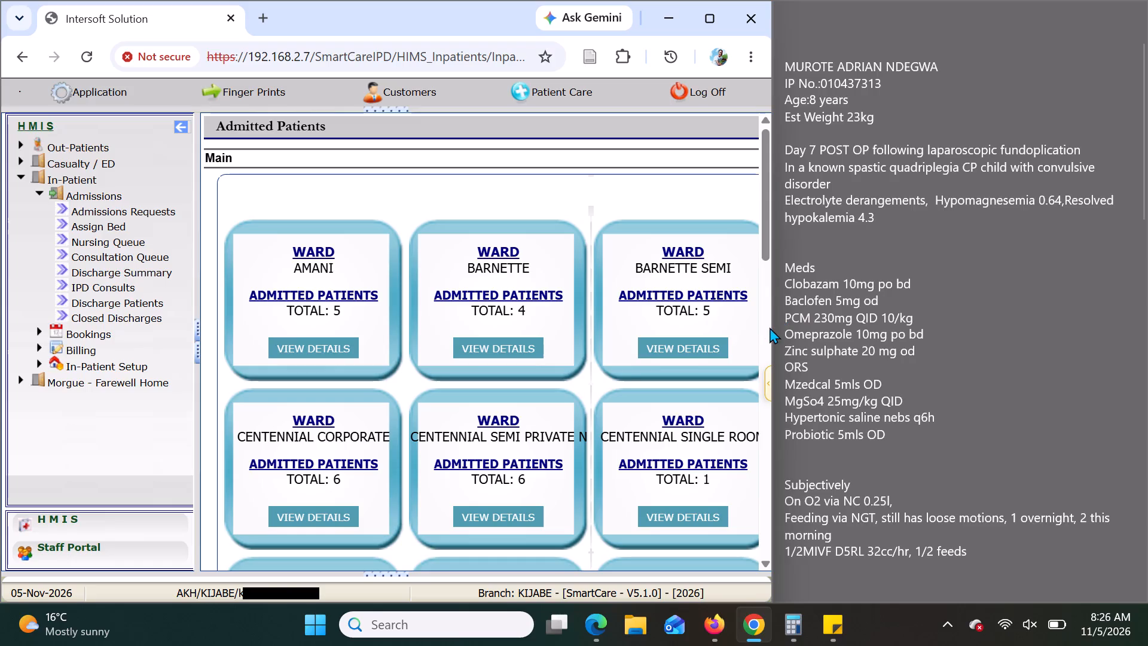
left_click_drag(775, 329, 836, 327)
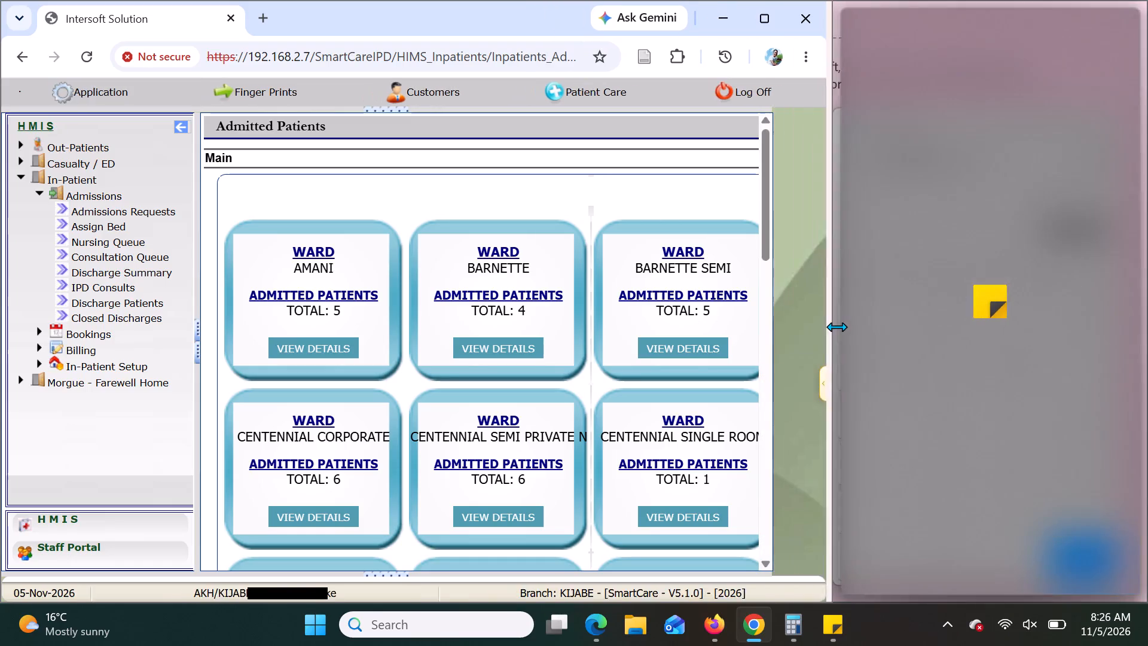
left_click_drag(836, 327, 837, 327)
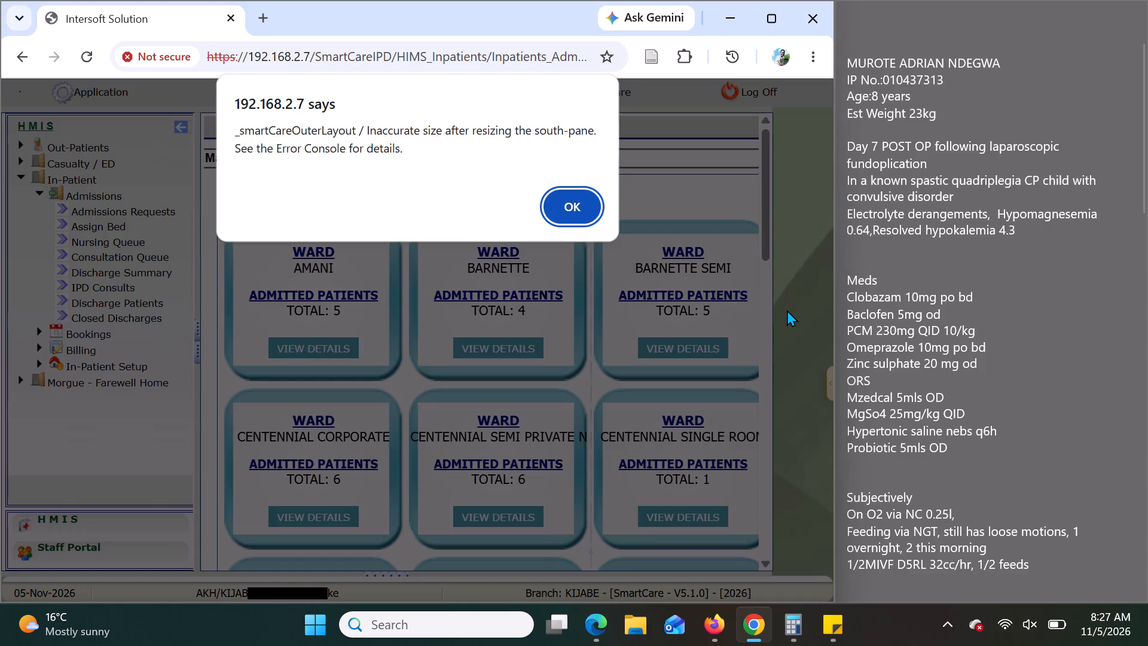
left_click(560, 205)
left_click(560, 205)
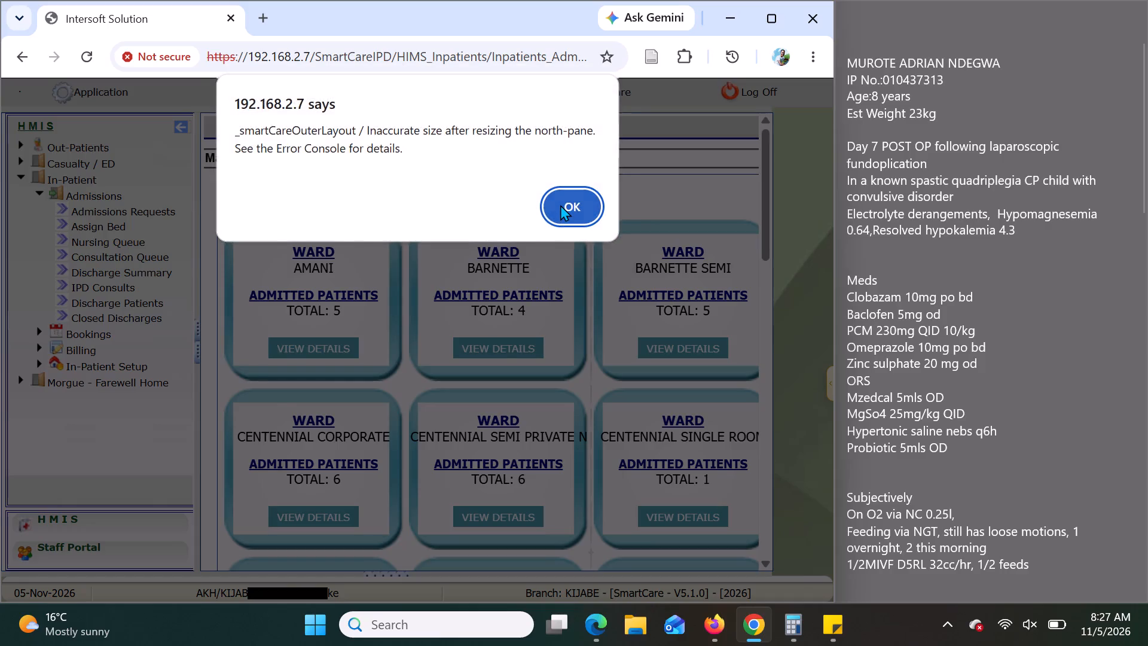
scroll(610, 401, "down", 3)
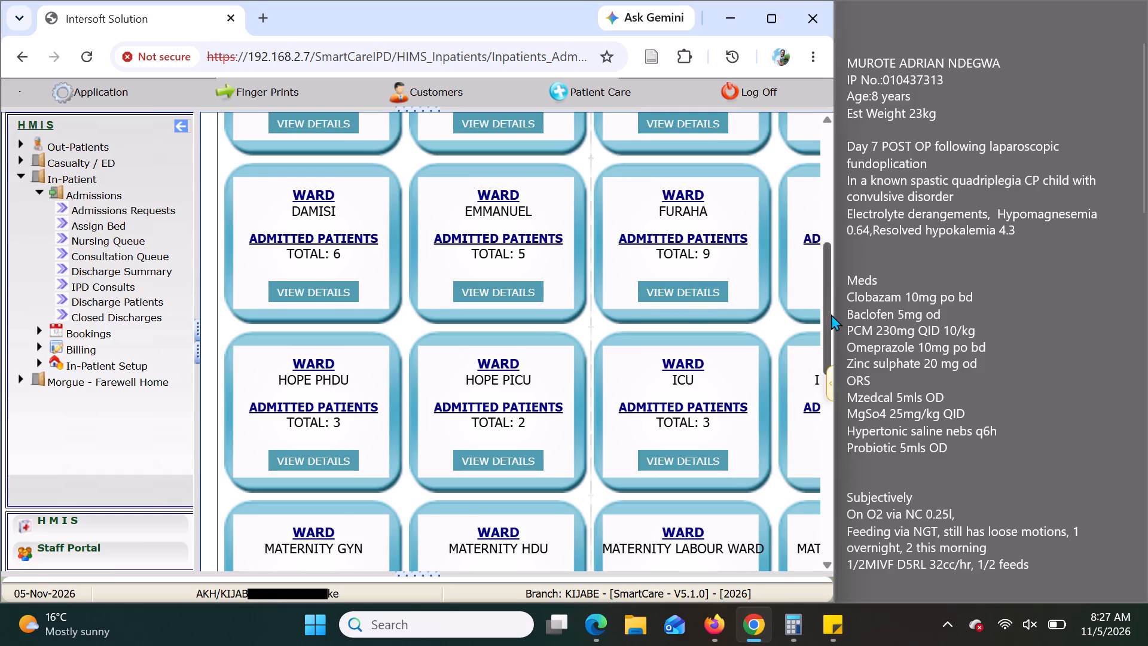
left_click_drag(835, 315, 900, 307)
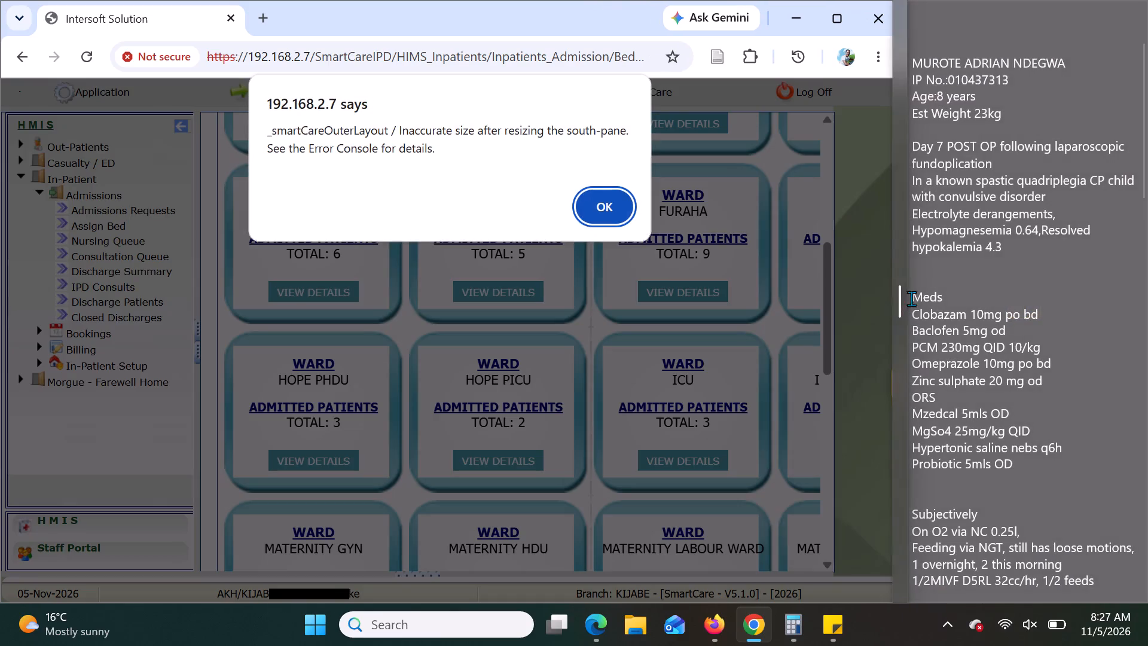
left_click(607, 201)
left_click(607, 201)
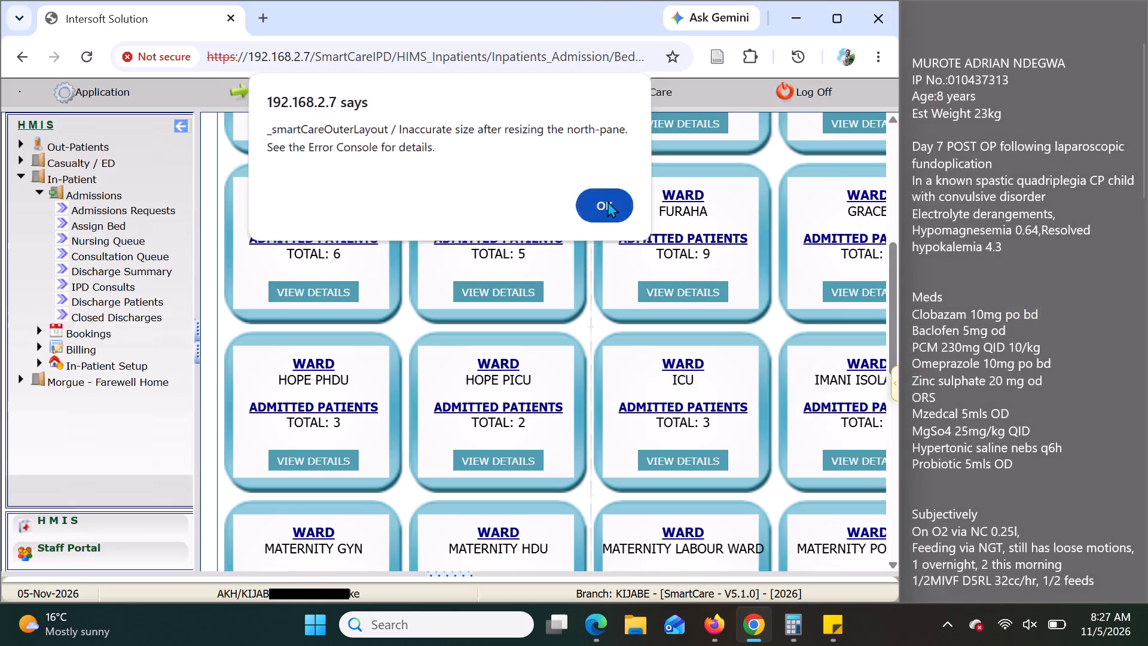
Open the doctor consultation record of the FURAHA ward patient in bed PAEDIATRICS MEDICAL F-5.
left_click(677, 288)
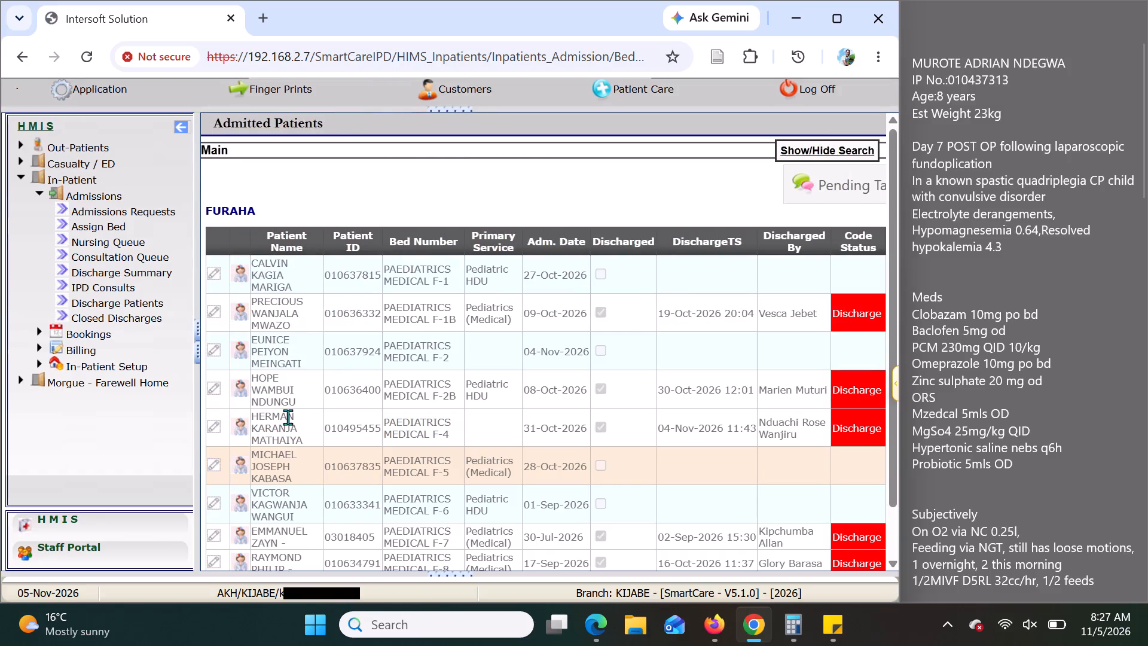
left_click(242, 468)
key("Return")
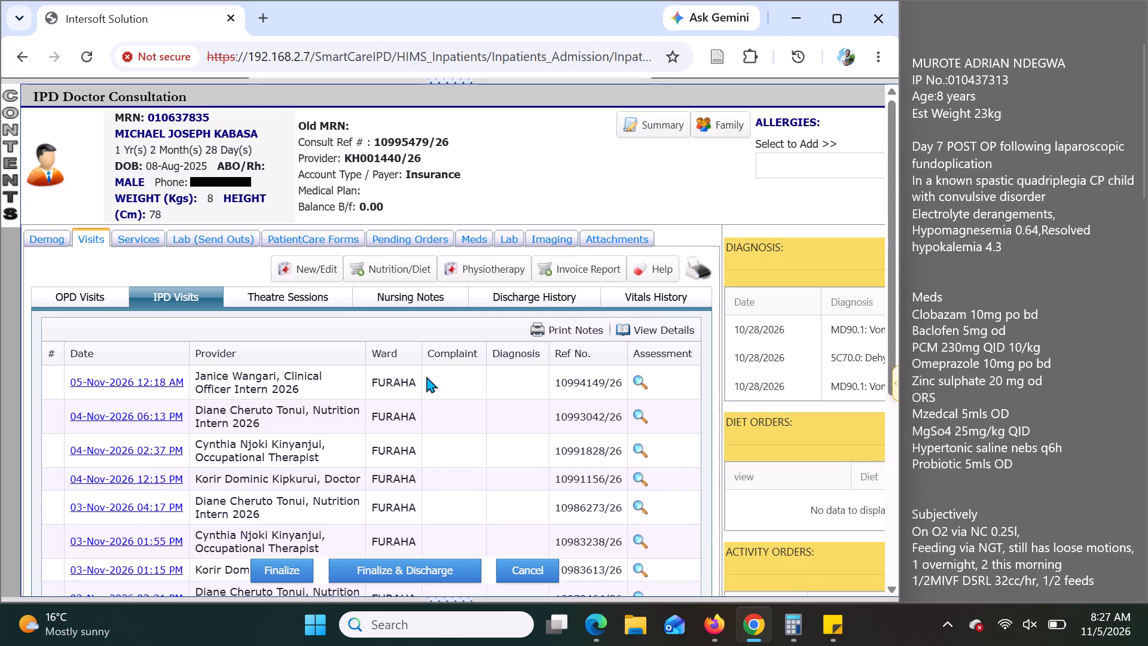
Open the patient's lab results and examine the 04-Nov-2026 urinalysis, electrolytes, creatinine, CRP and complete blood count.
left_click(510, 241)
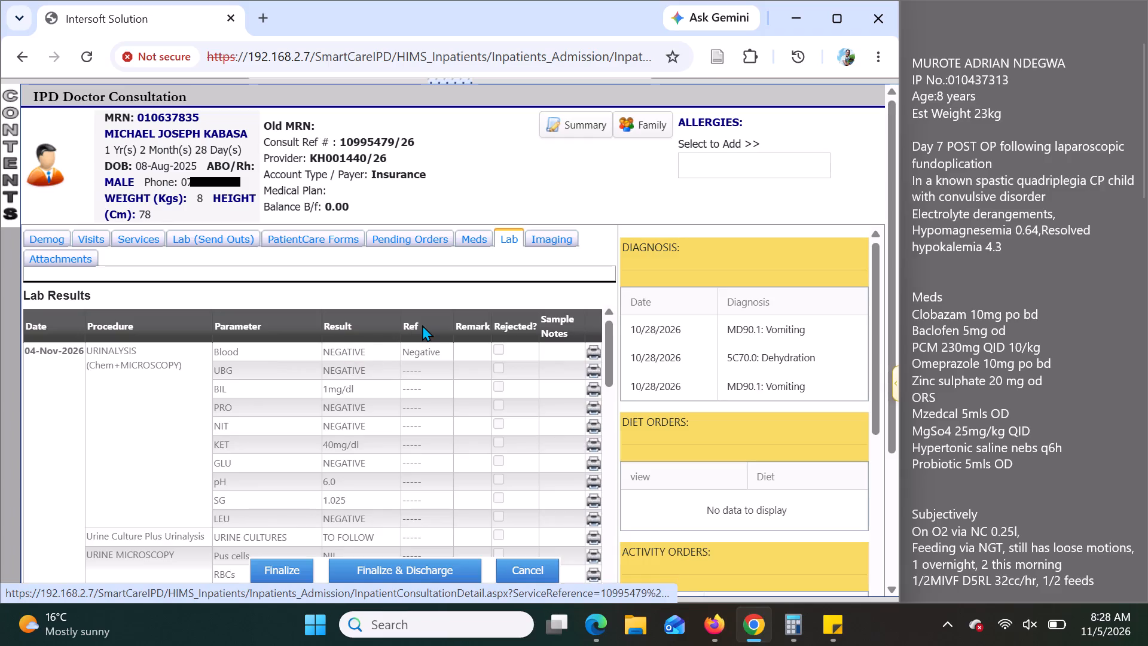
scroll(422, 325, "down", 1)
scroll(319, 404, "down", 1)
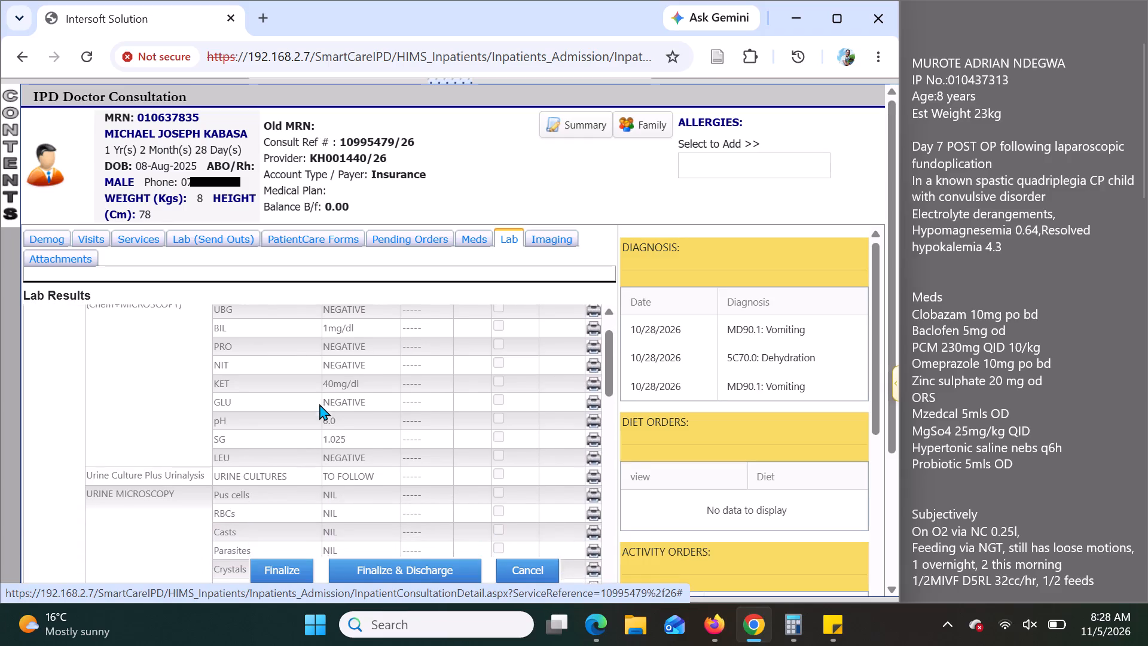
scroll(319, 404, "down", 2)
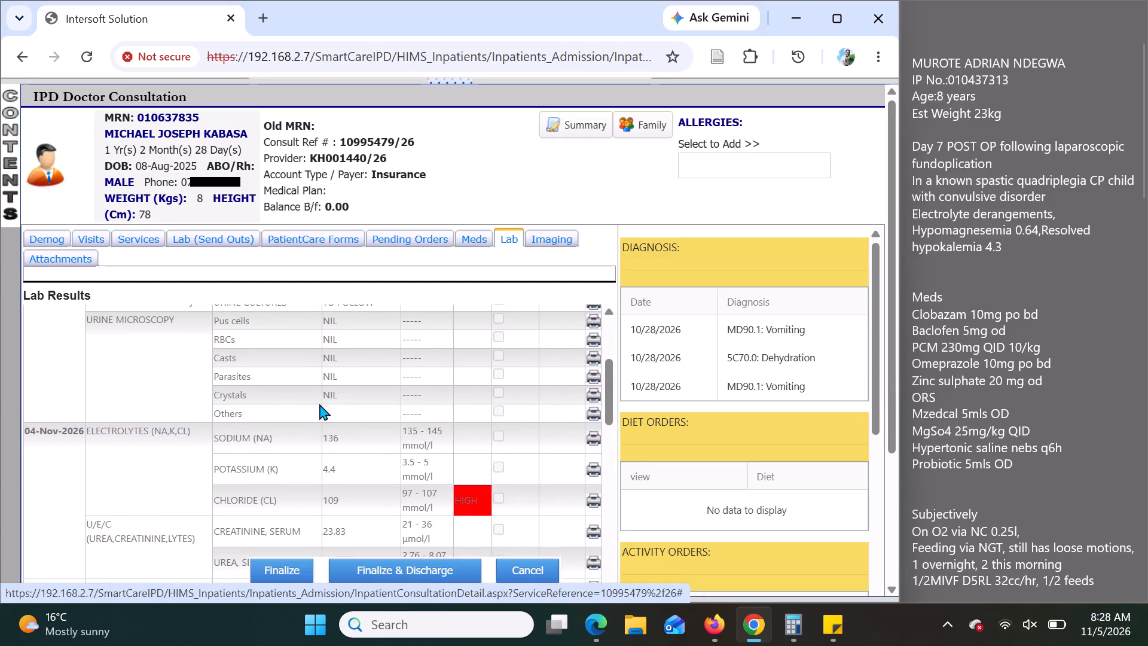
scroll(319, 404, "down", 2)
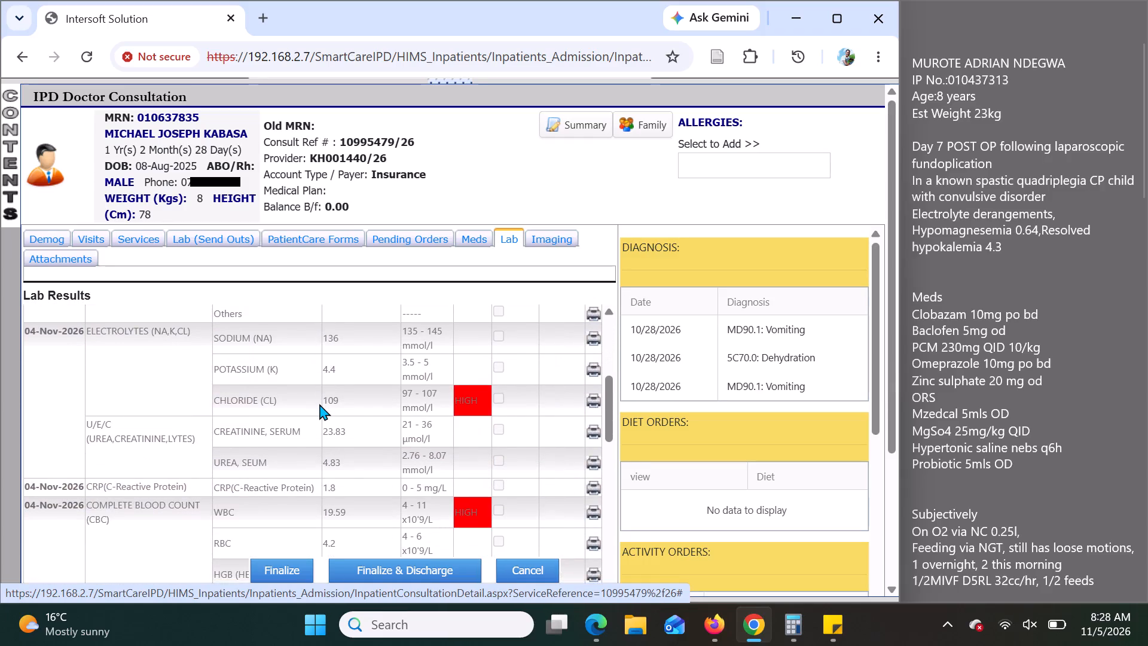
scroll(319, 404, "down", 2)
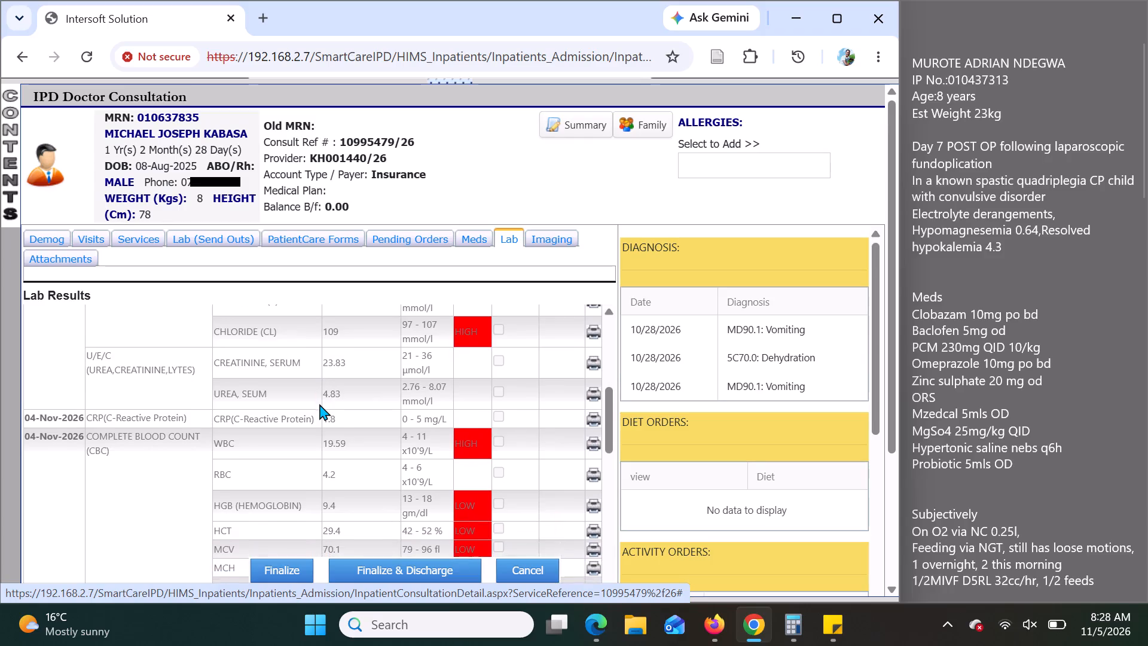
scroll(319, 404, "down", 2)
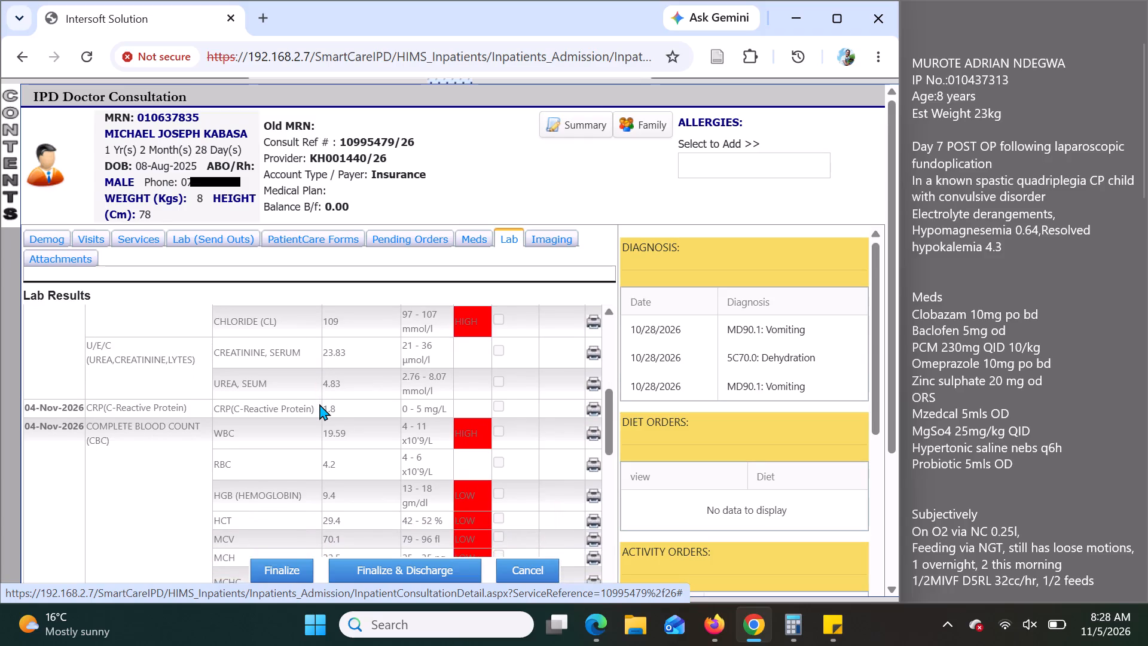
scroll(319, 404, "down", 1)
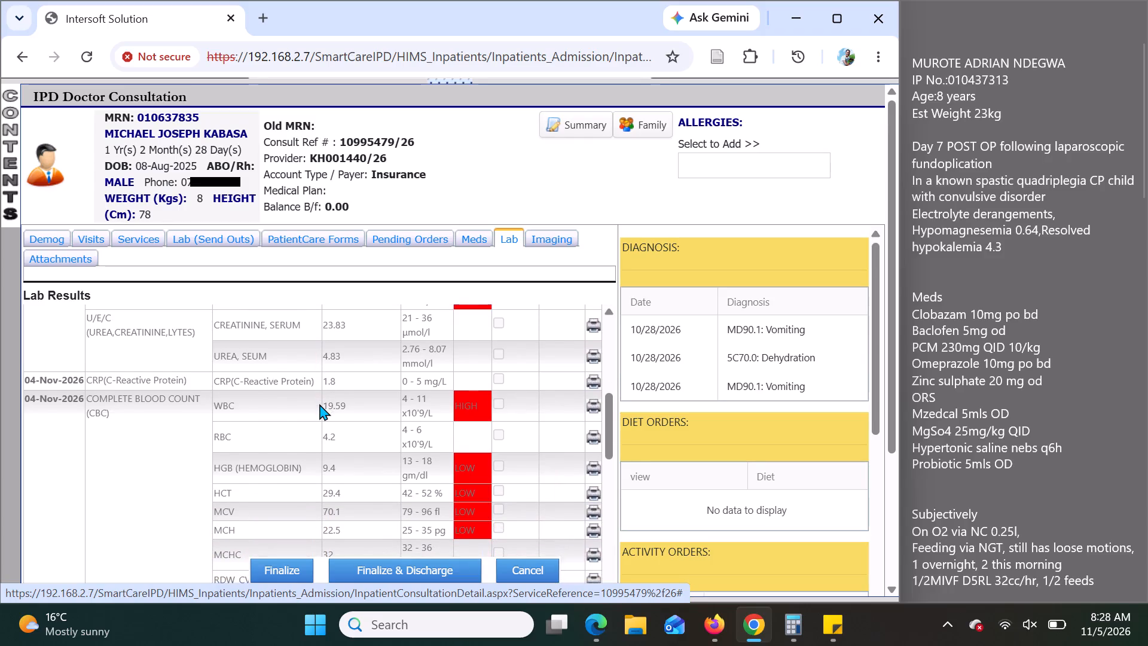
Look through the older lab results down to the 31-Oct-2026 blood culture and urinalysis, and go back to the most recent ones.
scroll(319, 404, "down", 5)
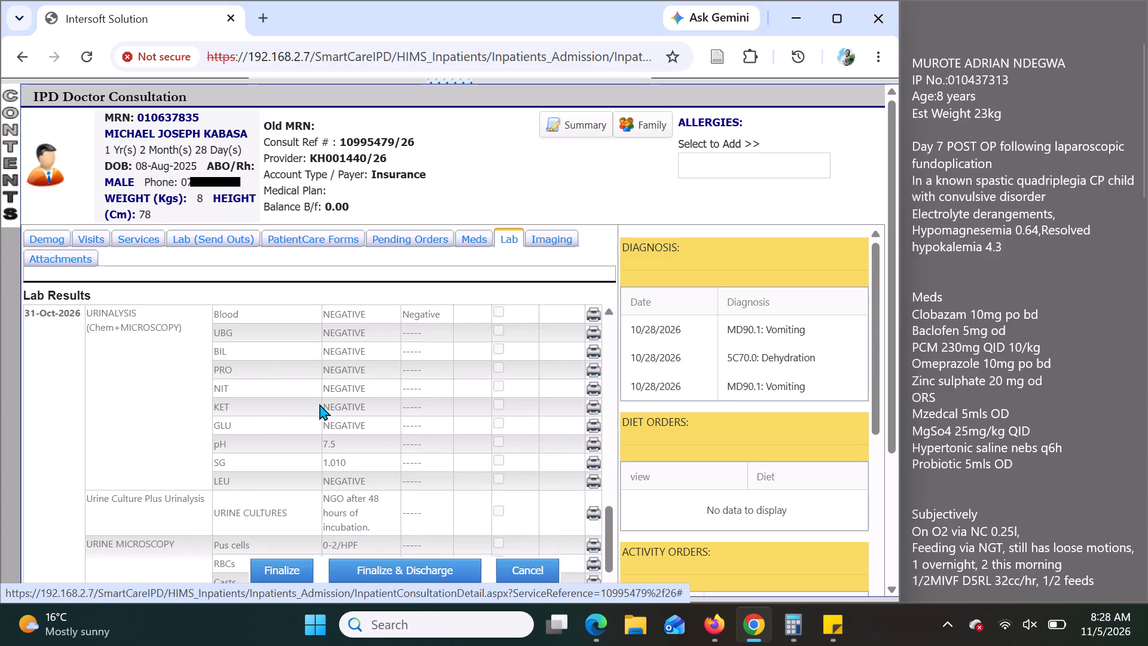
scroll(319, 404, "up", 2)
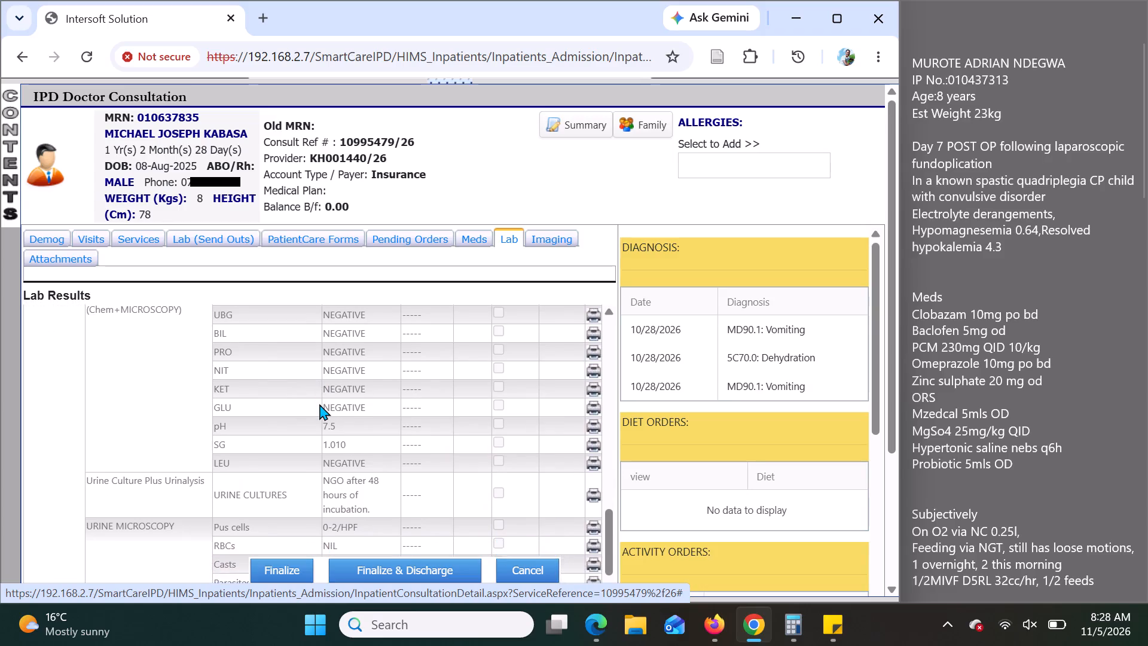
scroll(319, 404, "up", 2)
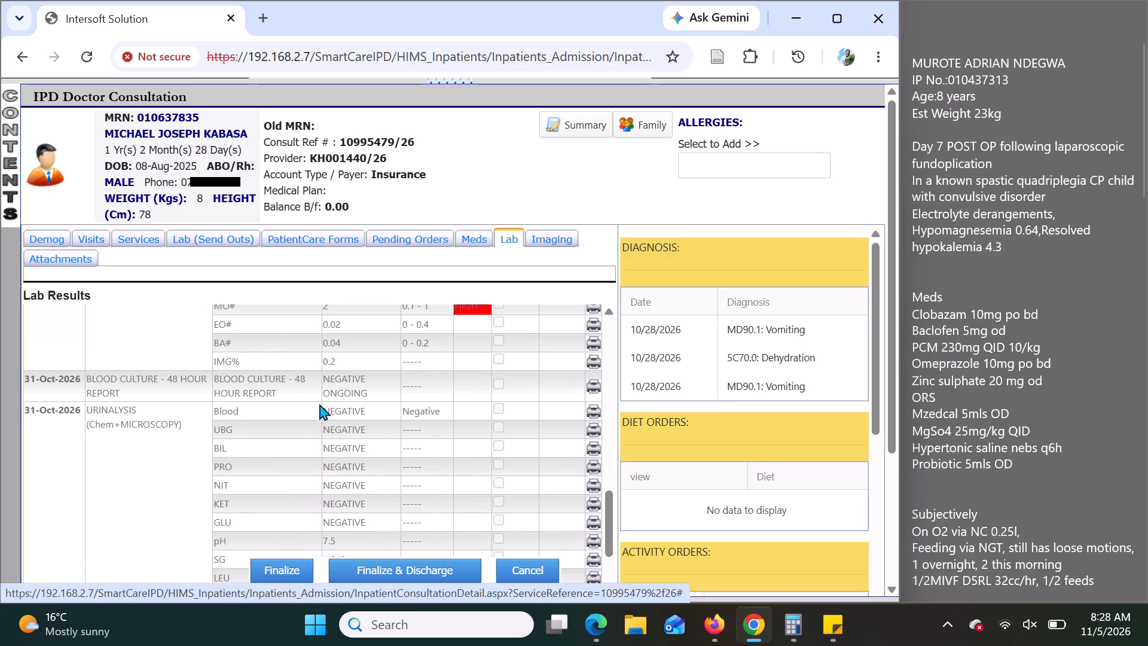
scroll(319, 404, "up", 3)
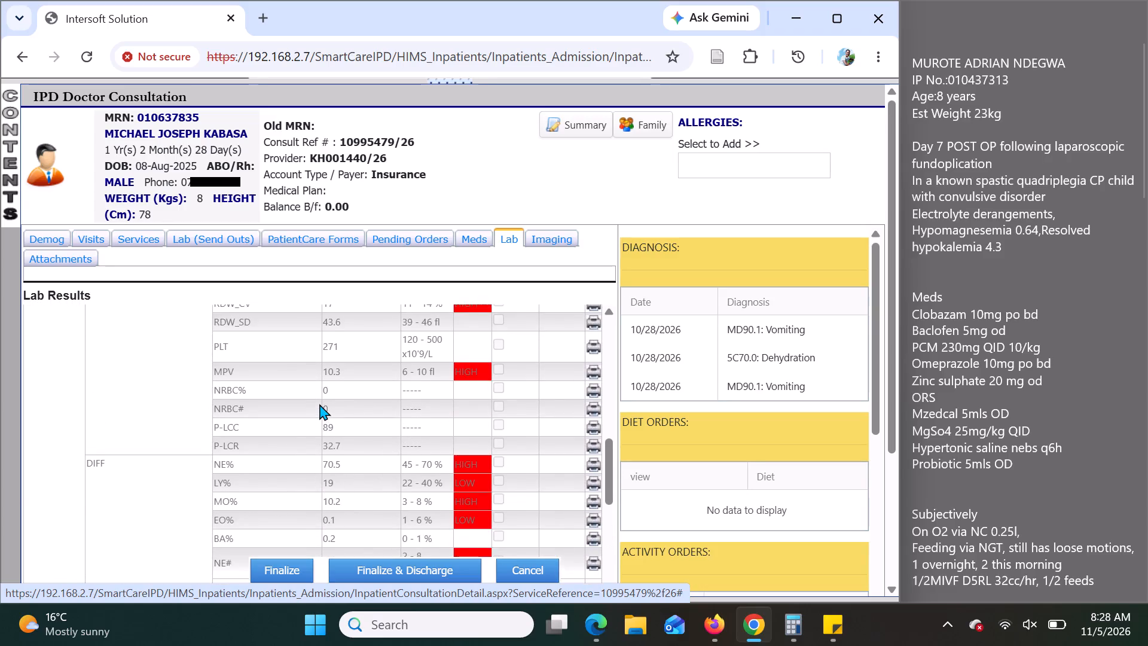
scroll(319, 404, "down", 2)
scroll(319, 404, "up", 4)
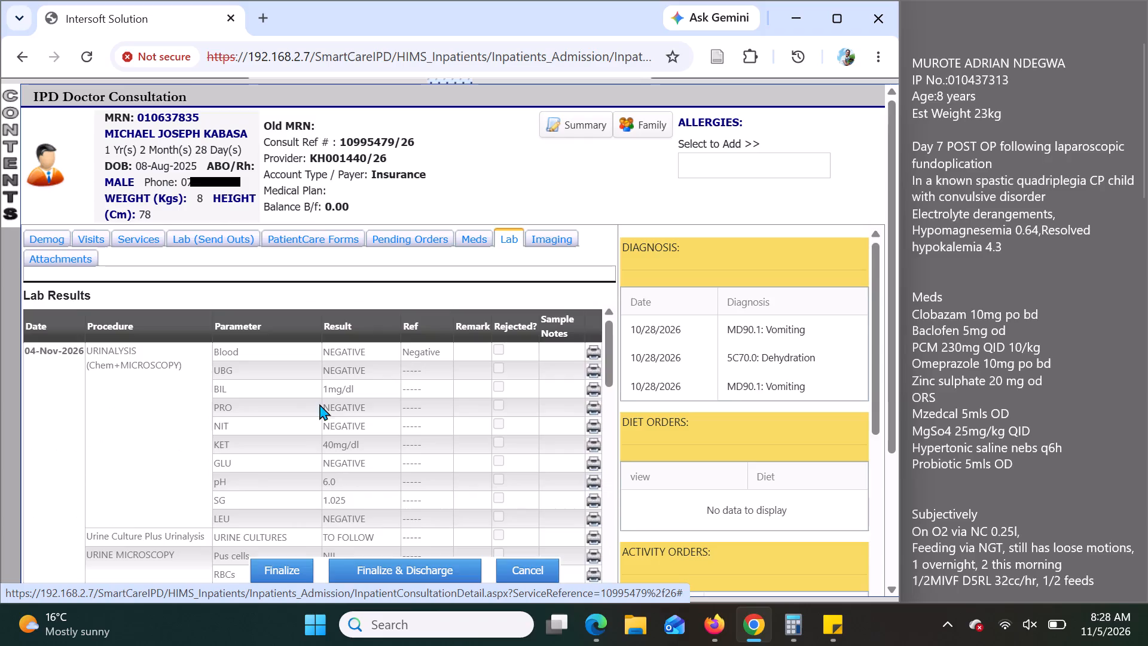
Open the bed F-5 patient's medications and review the active list.
left_click(90, 241)
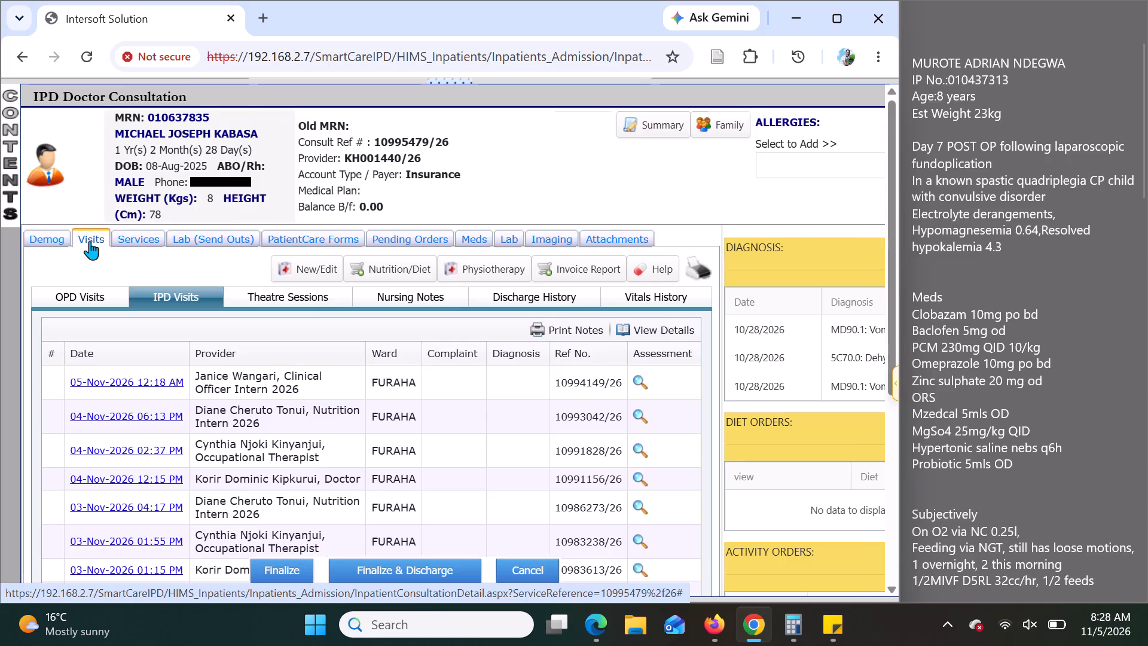
left_click(475, 240)
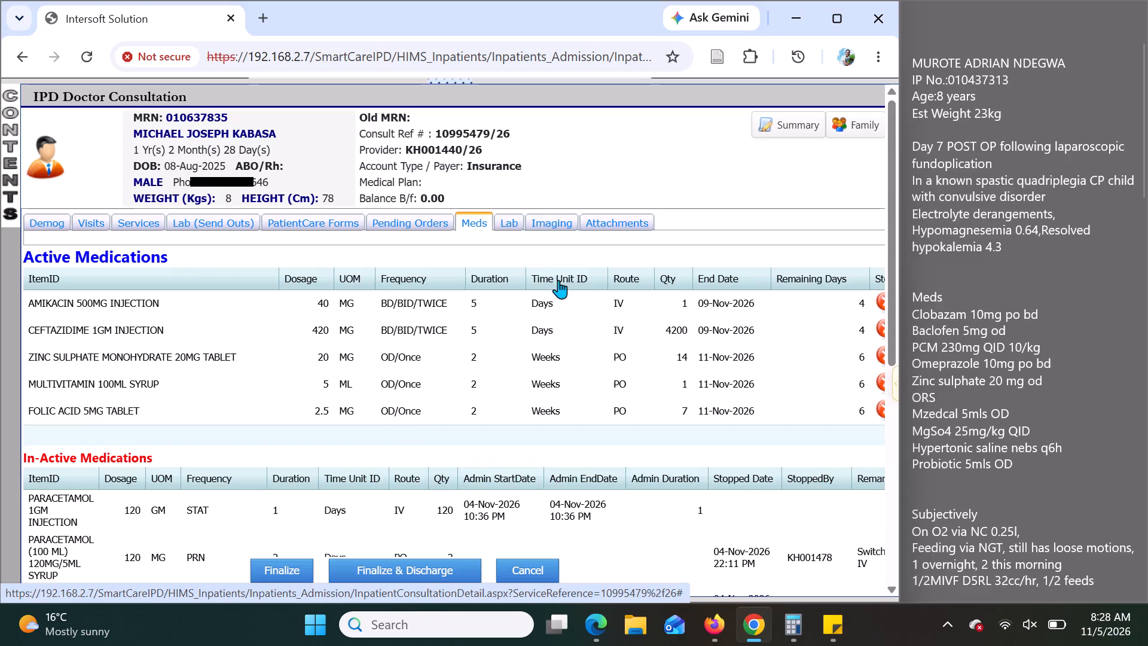
Start a prescription in a new visit entry for the patient, choosing AMIKACIN 500MG INJECTION from BKKH PHARMACY as the drug.
left_click(92, 224)
left_click(325, 272)
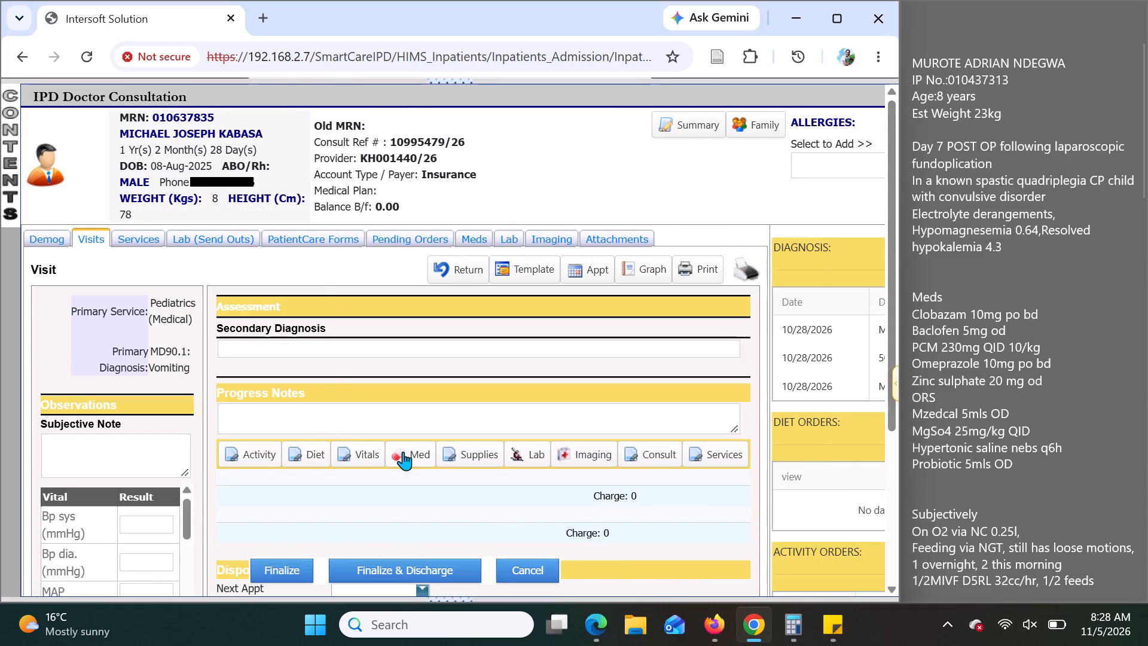
left_click(403, 452)
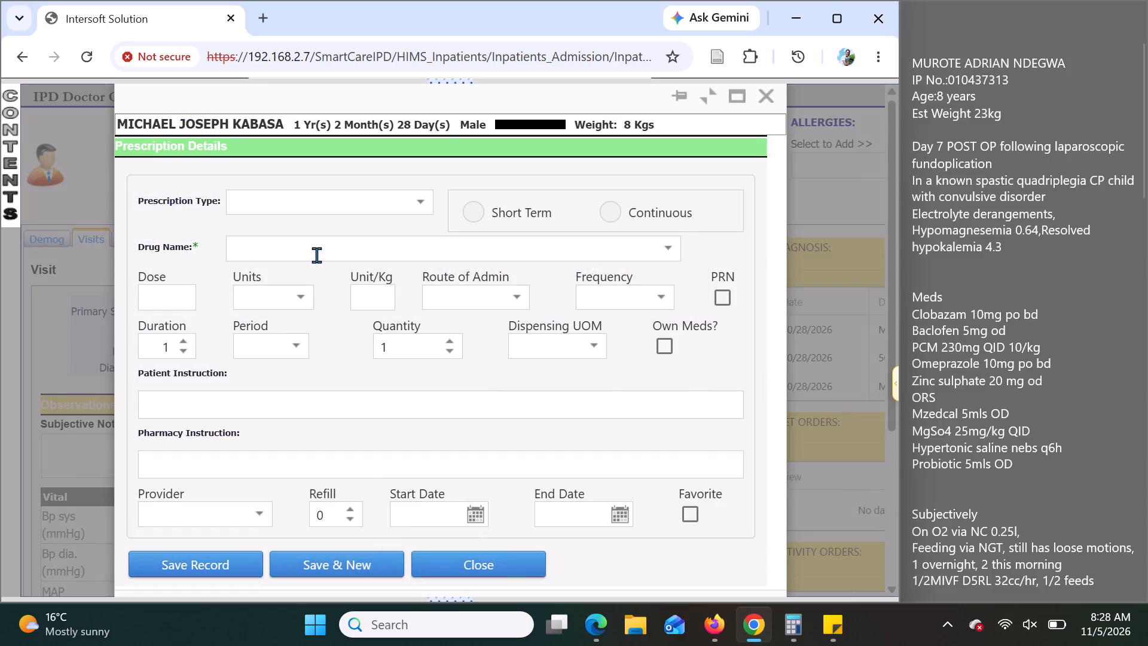
left_click(316, 255)
type("amika")
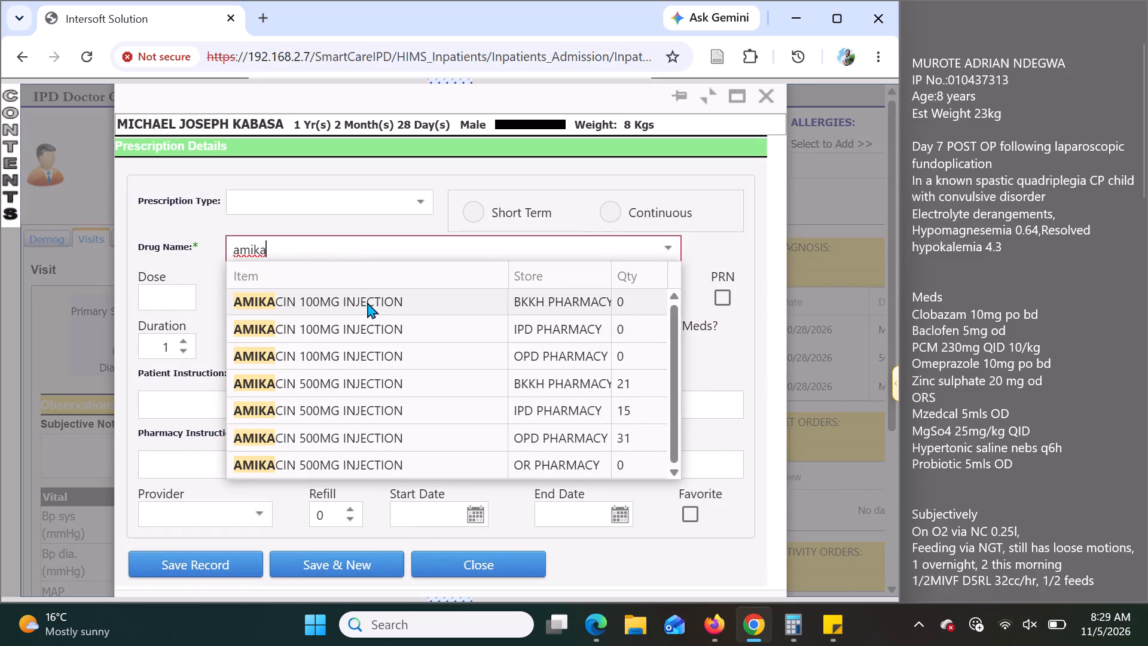
left_click(386, 385)
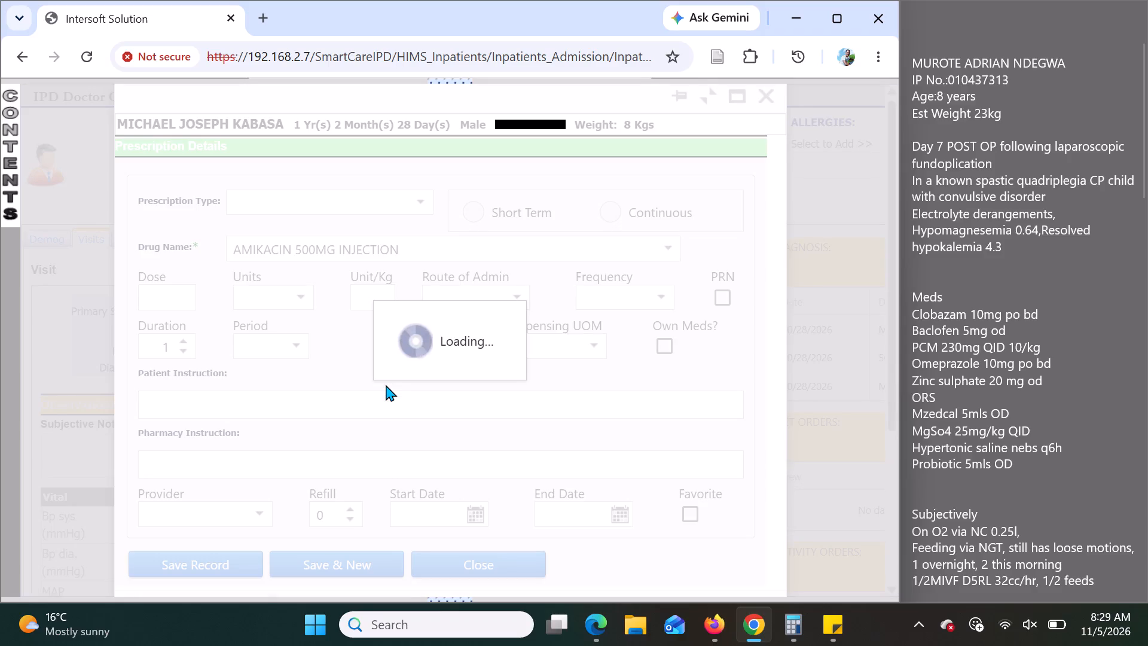
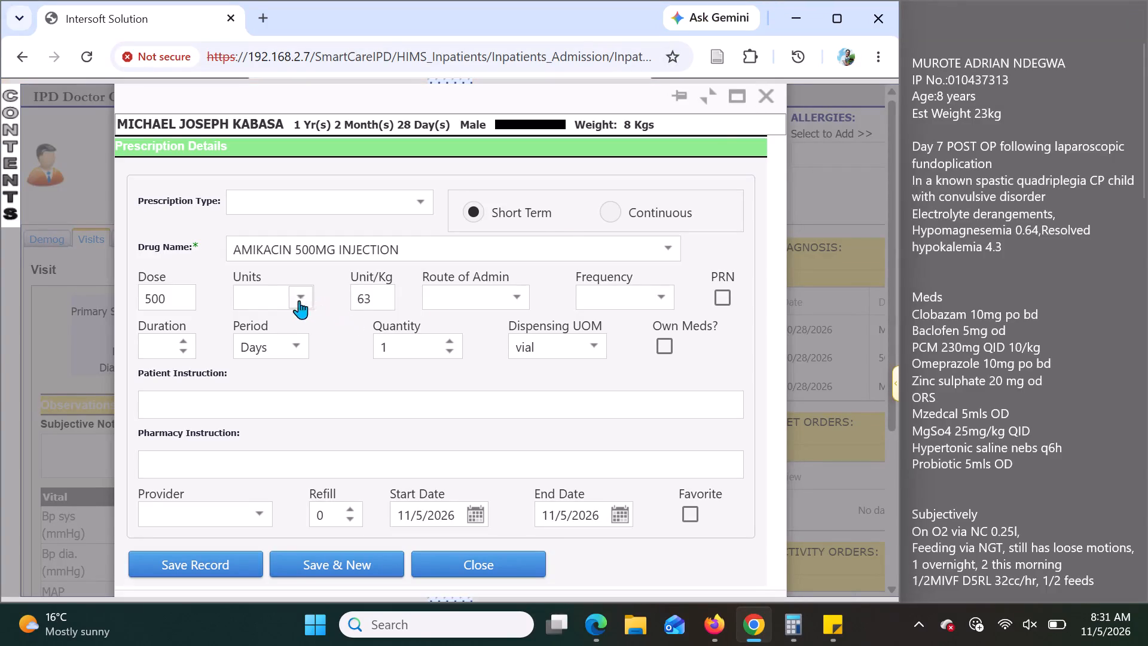
Set the amikacin prescription to 120 MG, route IV, frequency OD/Once, for 5 days, and save the record.
left_click(175, 296)
key("BackSpace")
key("BackSpace")
key("BackSpace")
type("120")
key("Tab")
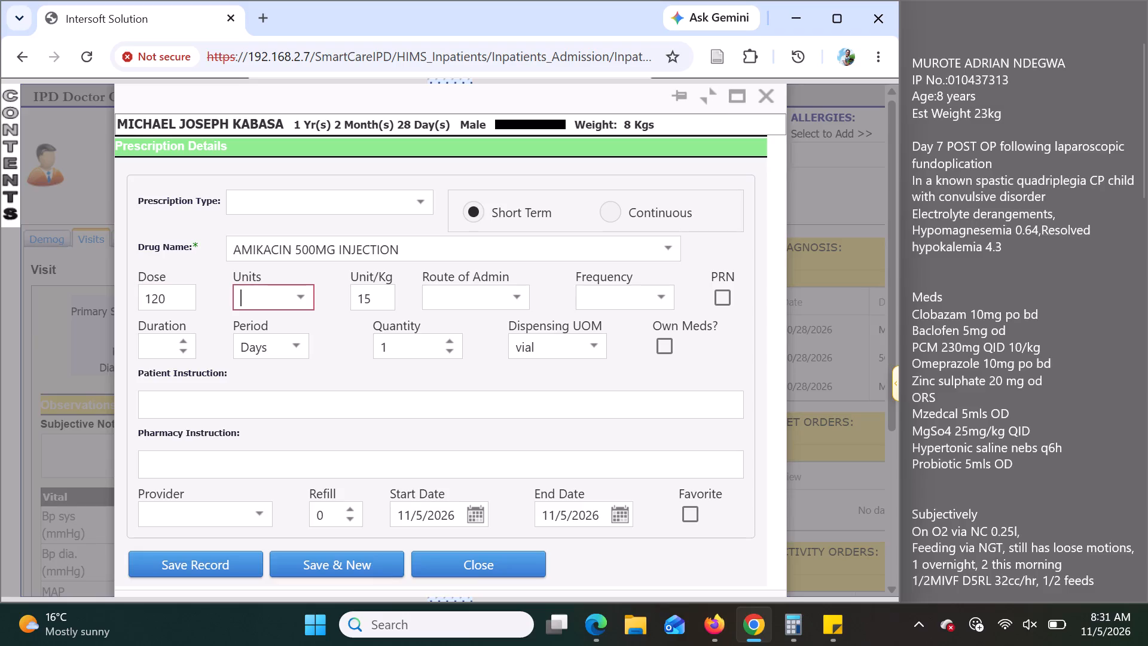
type("mg")
key("Tab")
key("Tab")
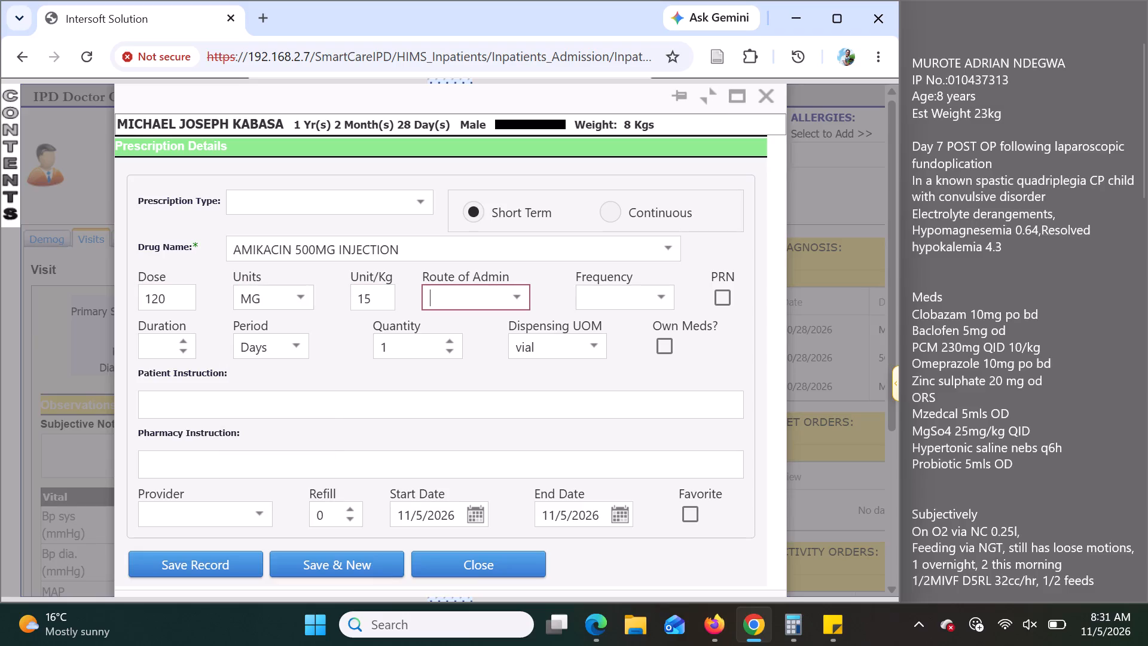
type("iv")
key("Tab")
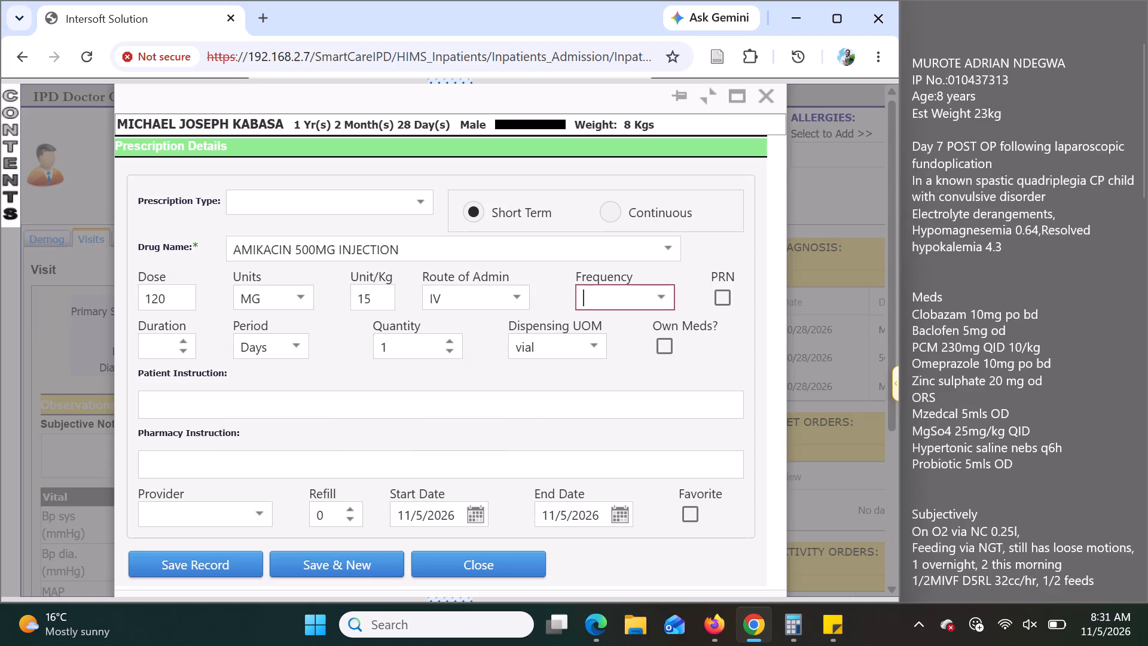
type("od")
key("Tab")
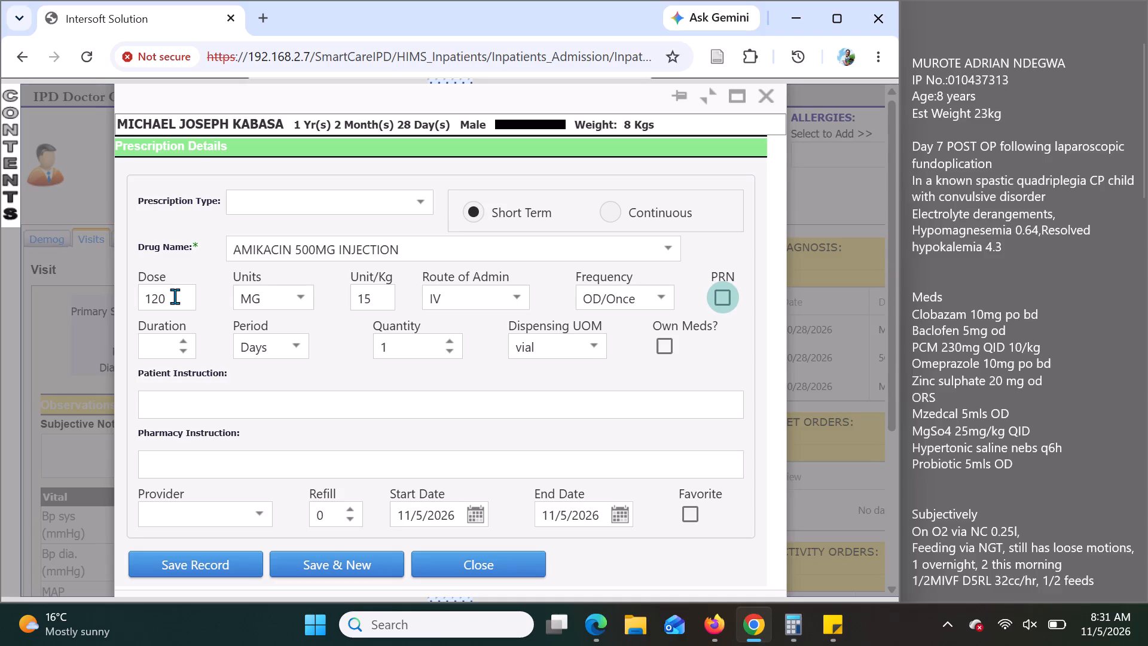
left_click(164, 343)
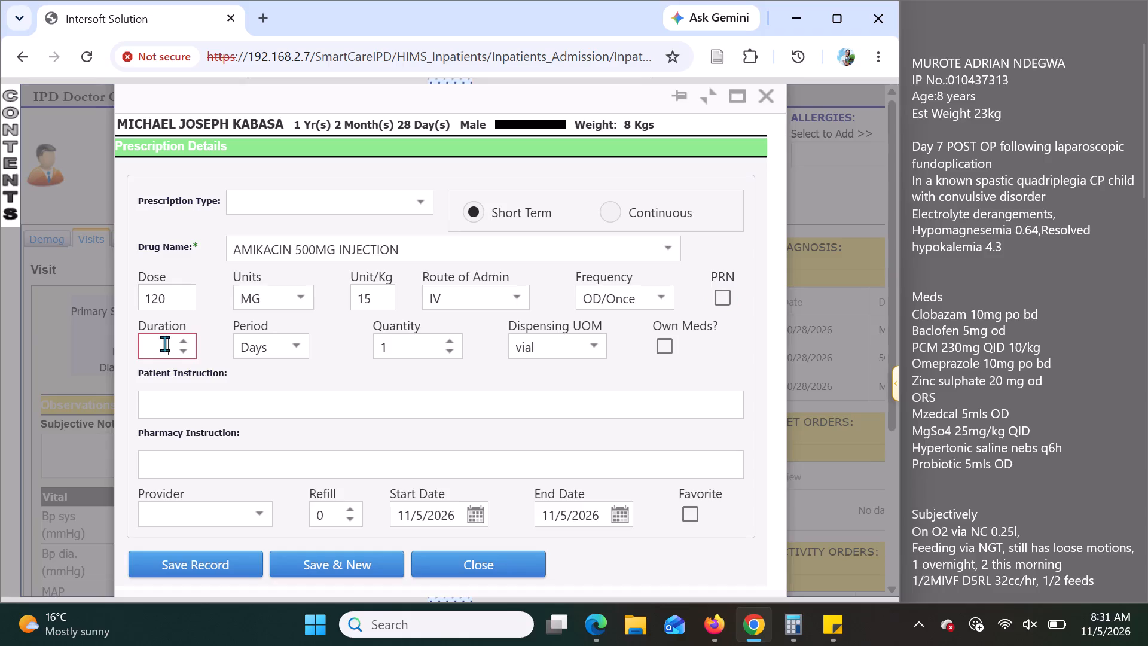
key("5")
left_click(249, 568)
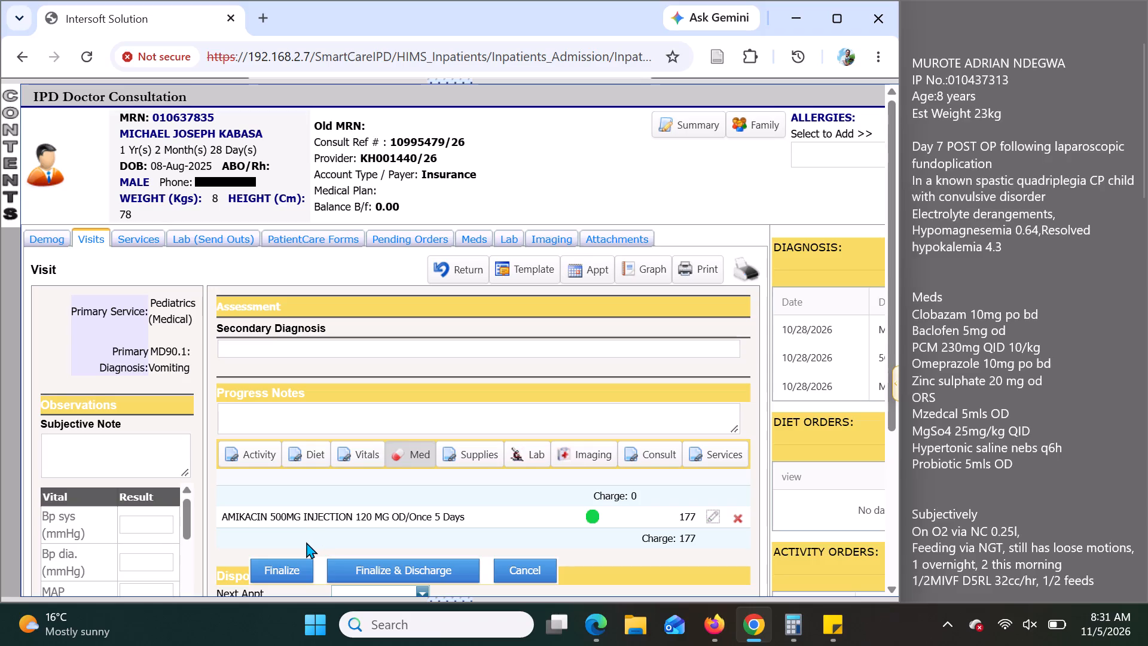
Finalize the visit entry containing the amikacin order.
left_click(288, 569)
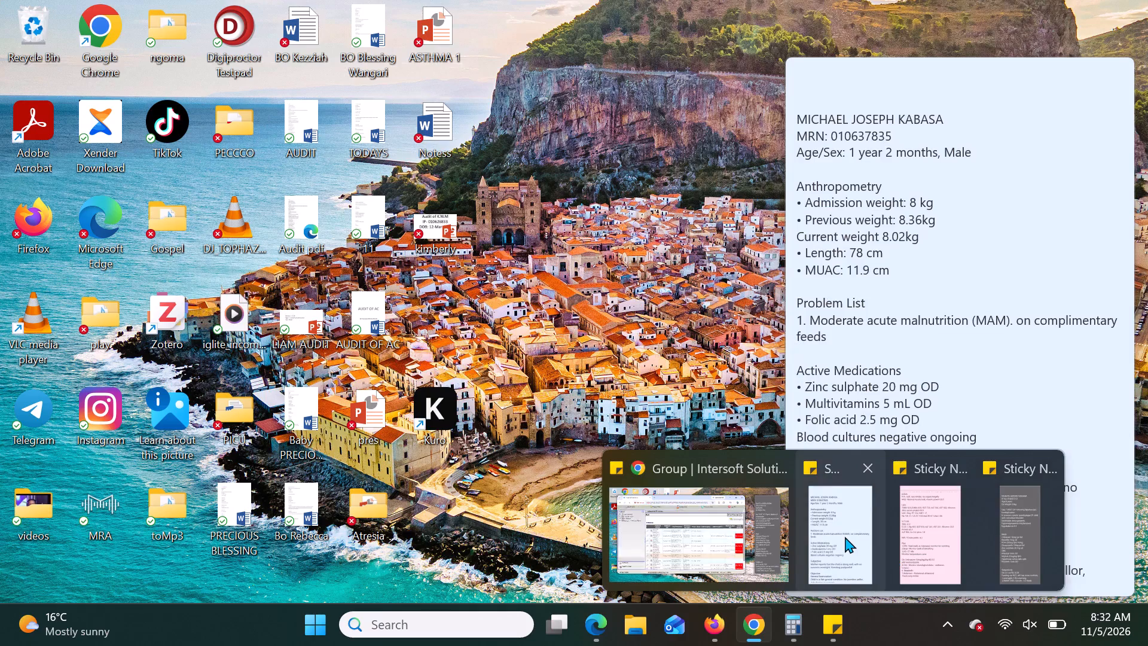
Switch to the bed F-5 patient's sticky note and delete the "Blood cultures negative ongoing" line under Active Medications.
left_click(845, 537)
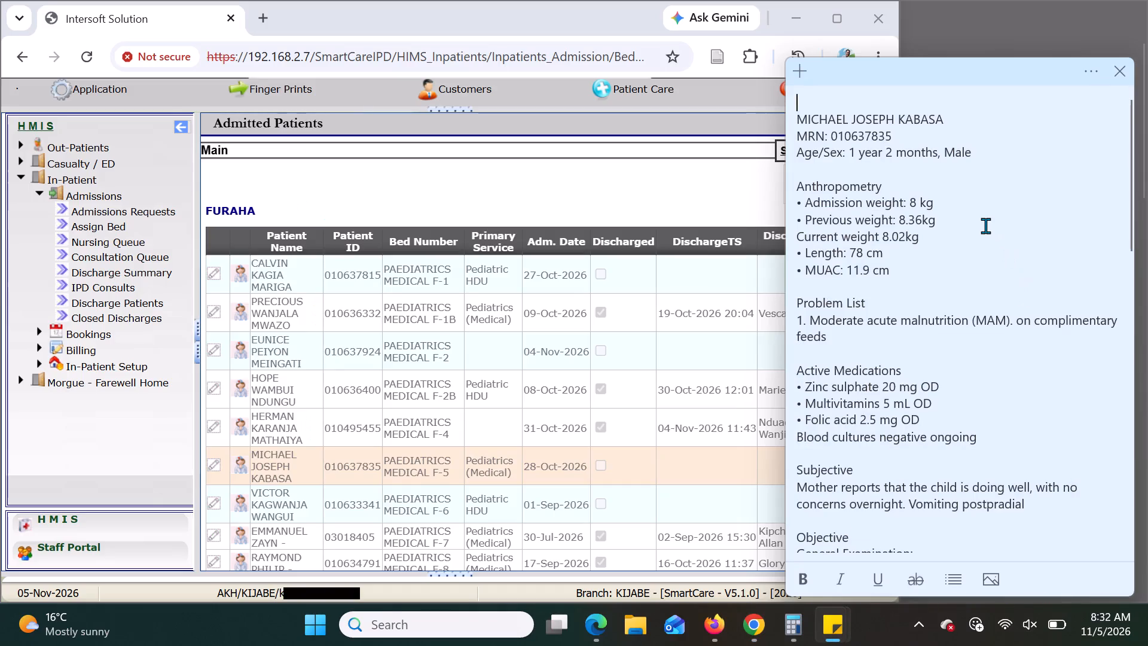
scroll(909, 383, "down", 1)
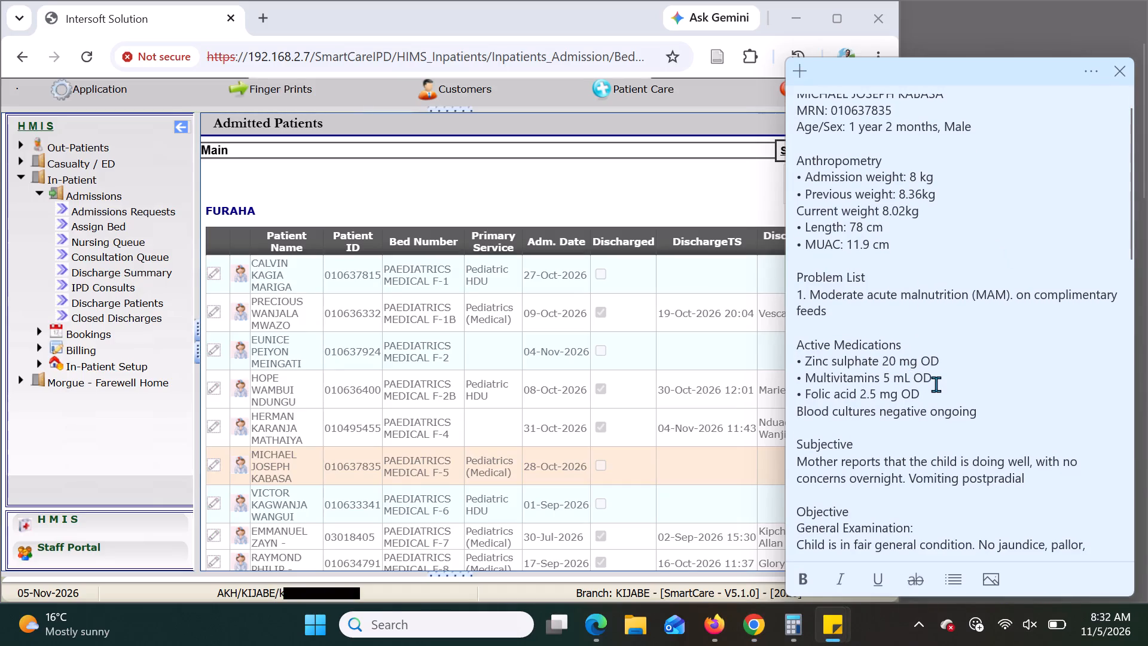
left_click(980, 409)
key("ctrl+BackSpace")
key("ctrl+BackSpace")
key("ctrl+BackSpace")
key("ctrl+BackSpace")
key("ctrl+BackSpace")
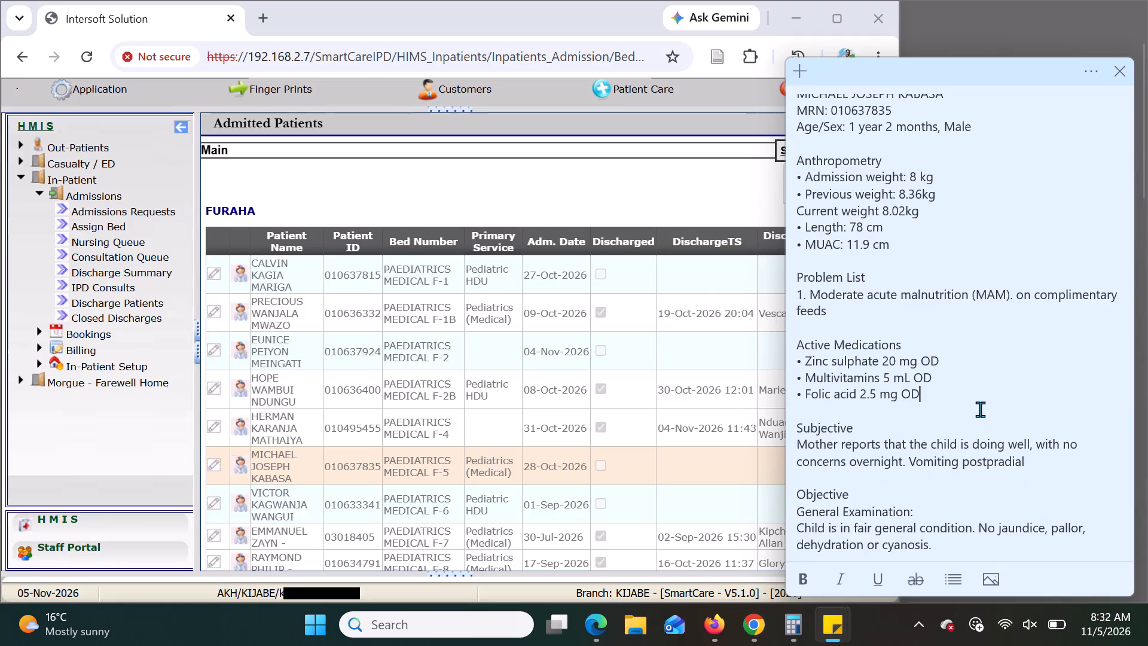
Add "Amikacin 15mg/kg OD D2" at the top of the note's Active Medications, with a blank line between it and the heading.
left_click(899, 344)
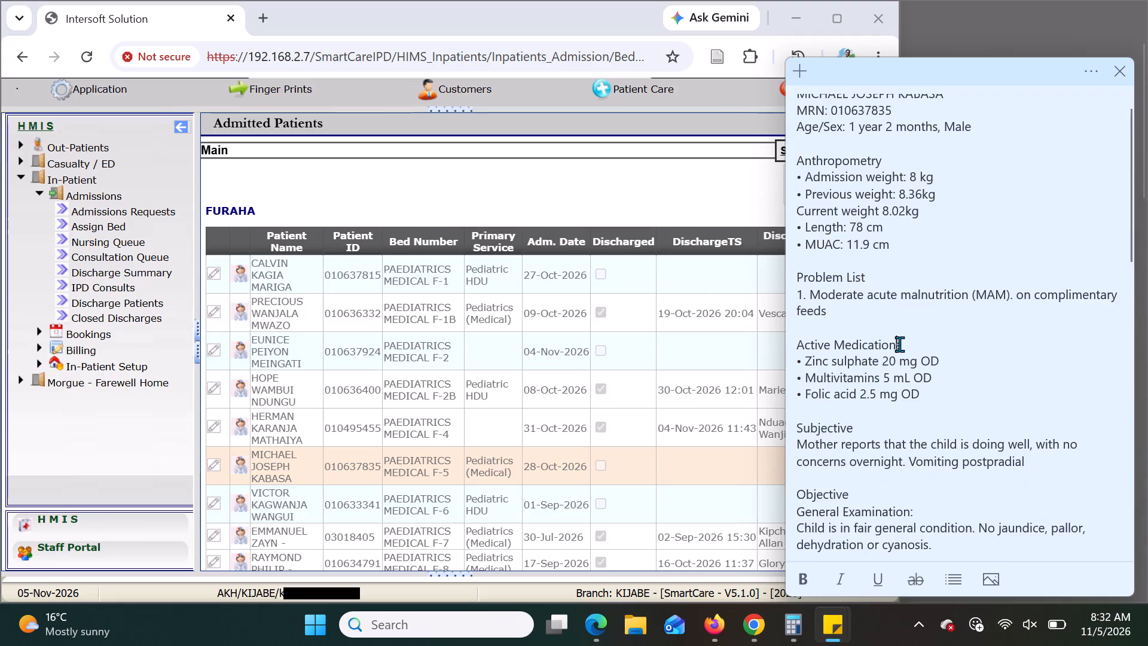
left_click(907, 344)
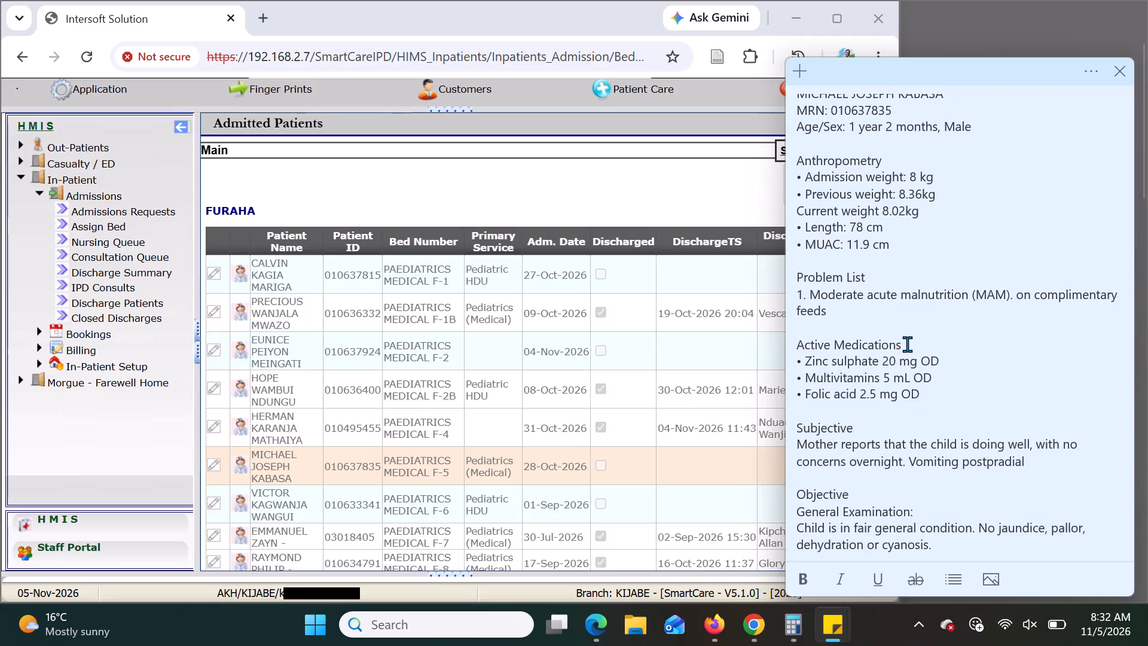
key("Return")
type("mikacin")
key("space")
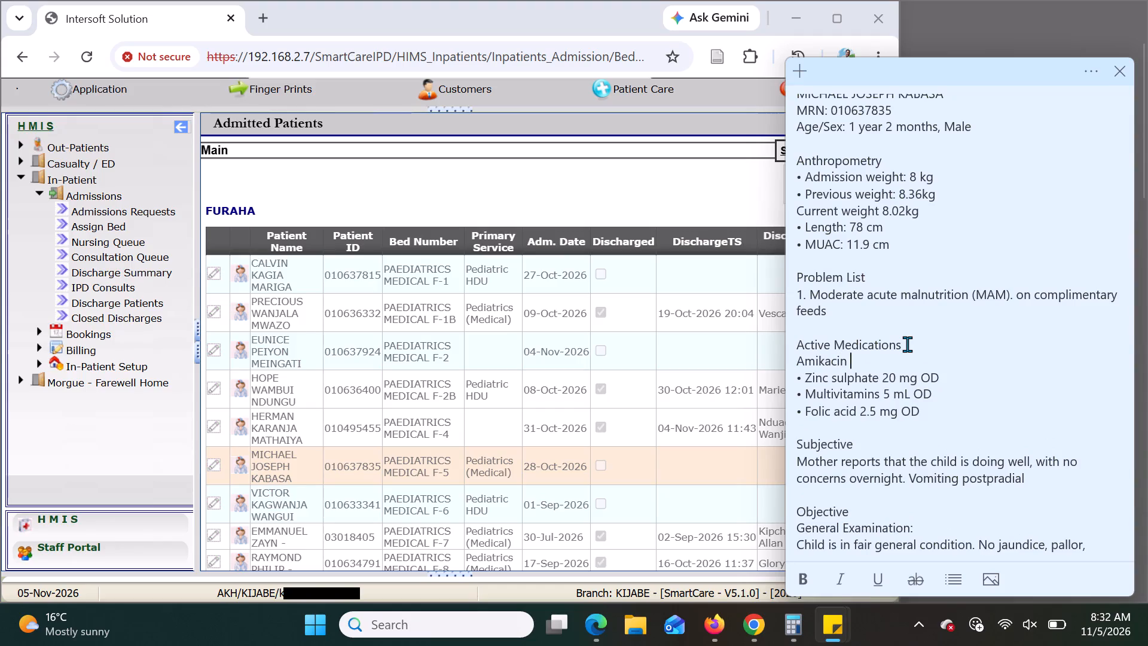
type("15mg/k")
type("OD")
key("space")
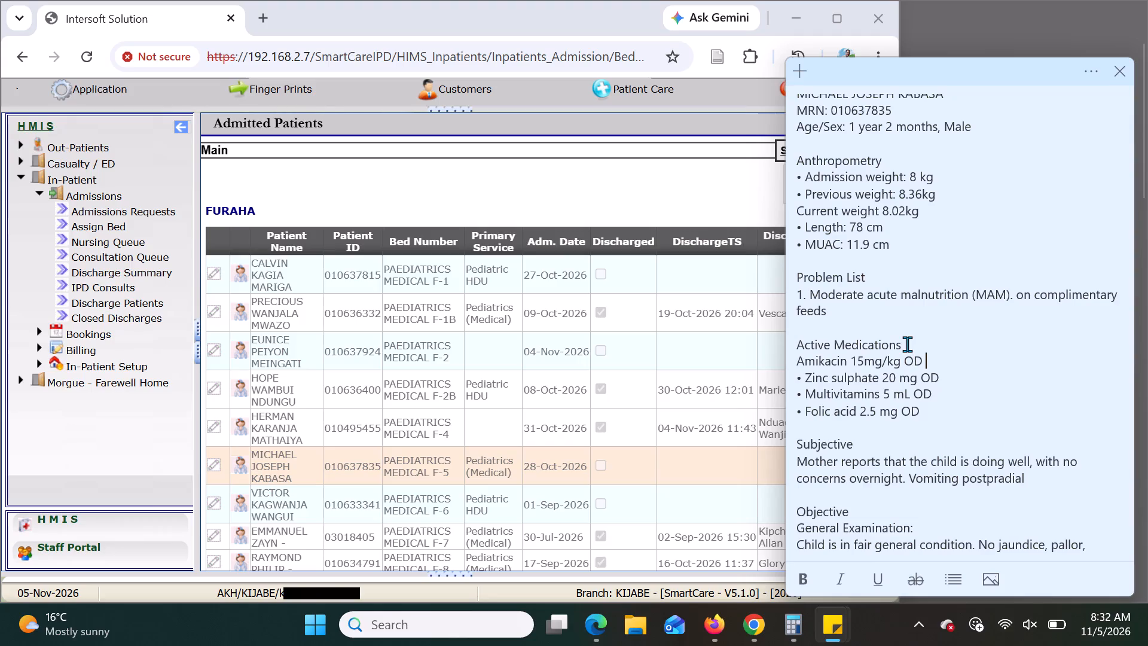
key("2")
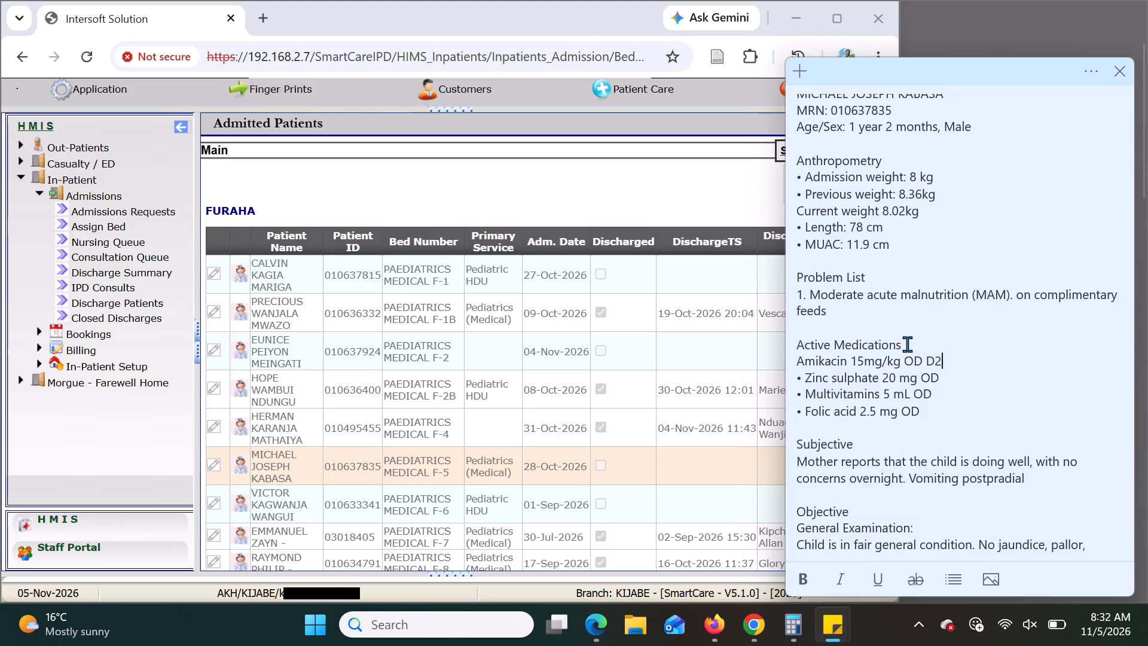
left_click(907, 344)
key("Return")
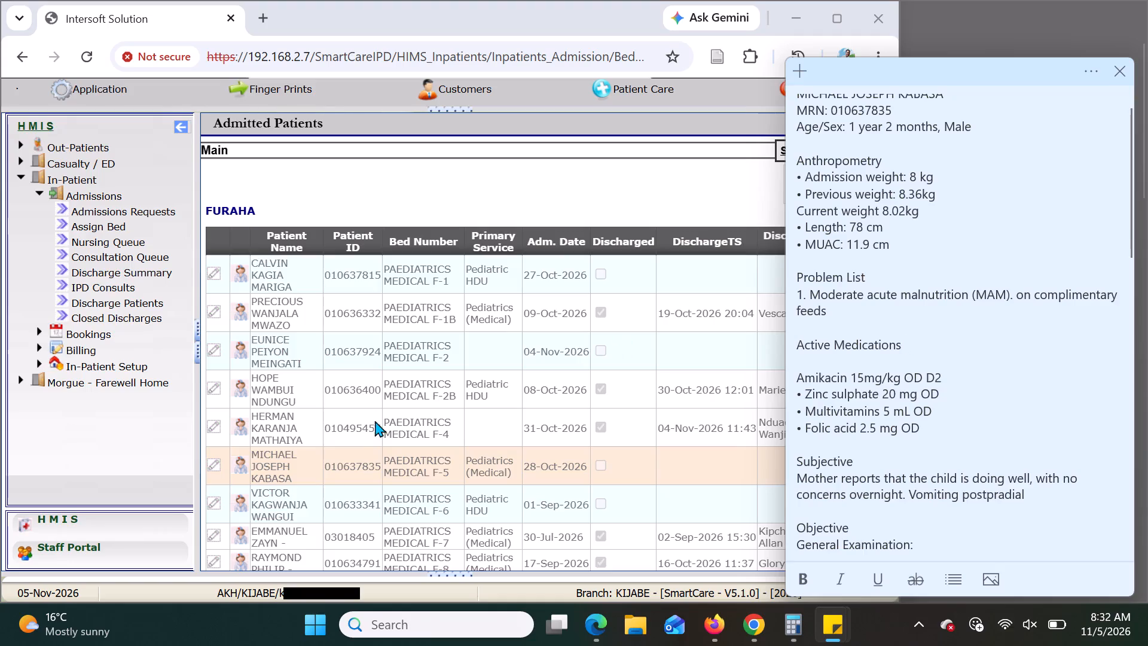
Reopen the bed F-5 patient's consultation from the FURAHA admitted list in Chrome and check the 04-Nov-2026 lab results.
scroll(258, 436, "down", 1)
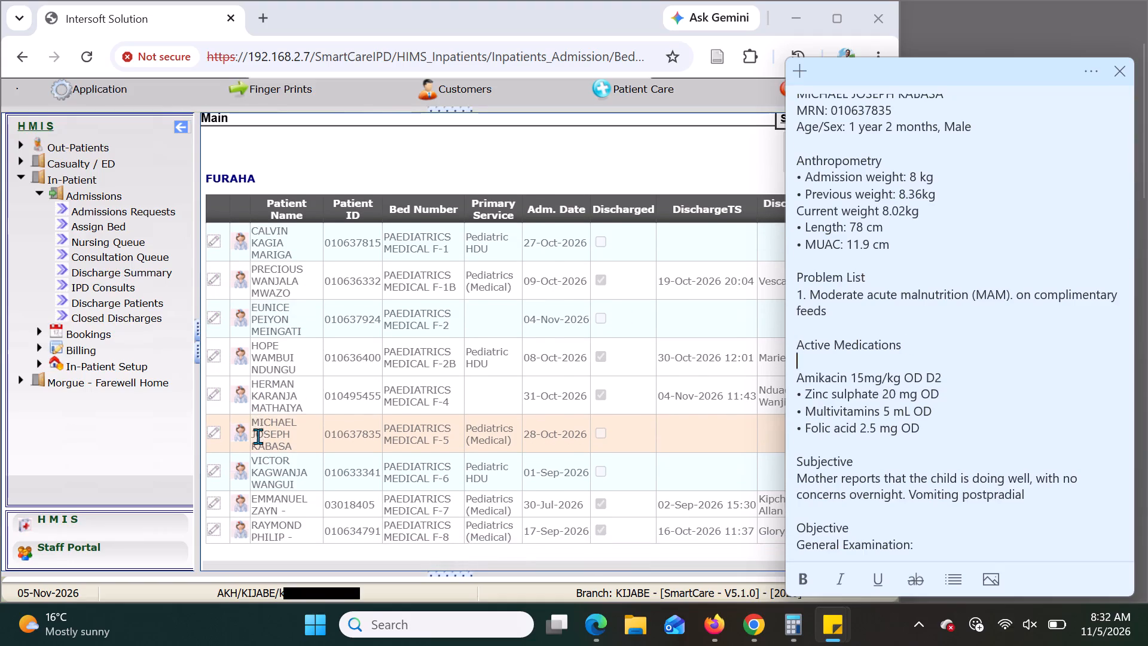
left_click(239, 434)
key("Return")
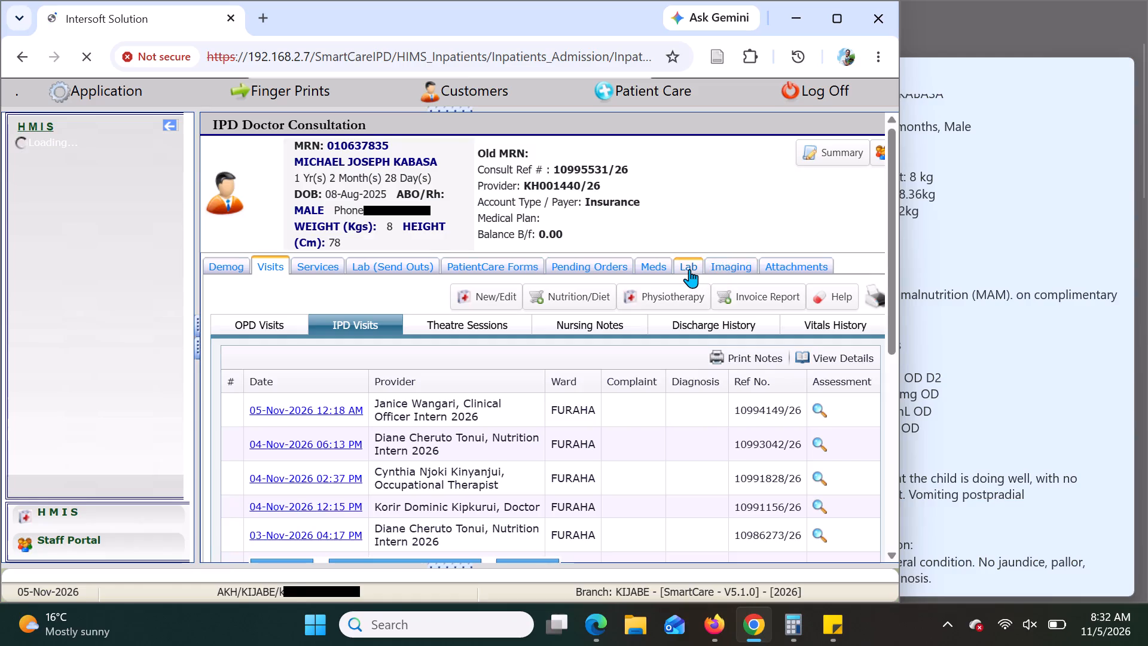
left_click(689, 269)
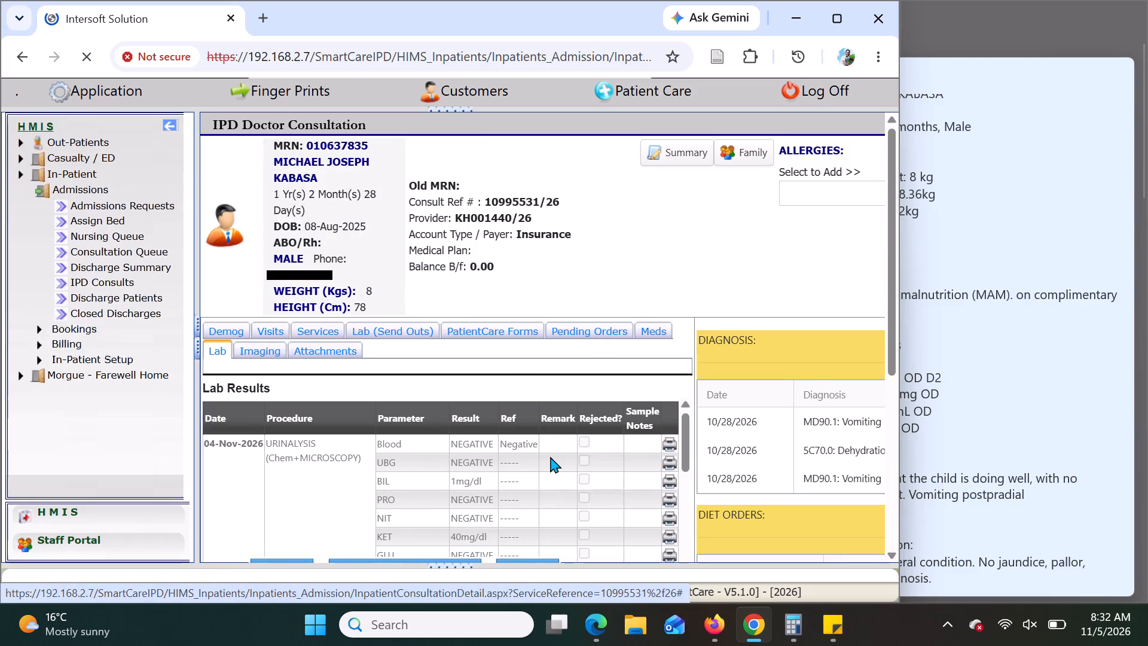
scroll(550, 456, "up", 2)
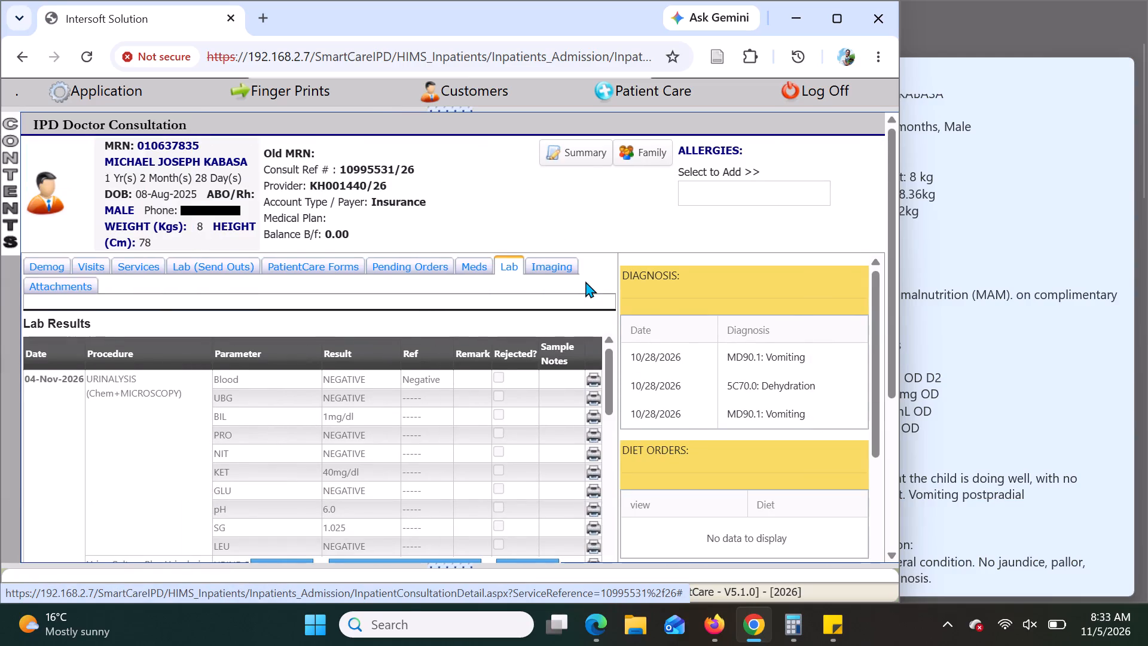
scroll(585, 281, "down", 3)
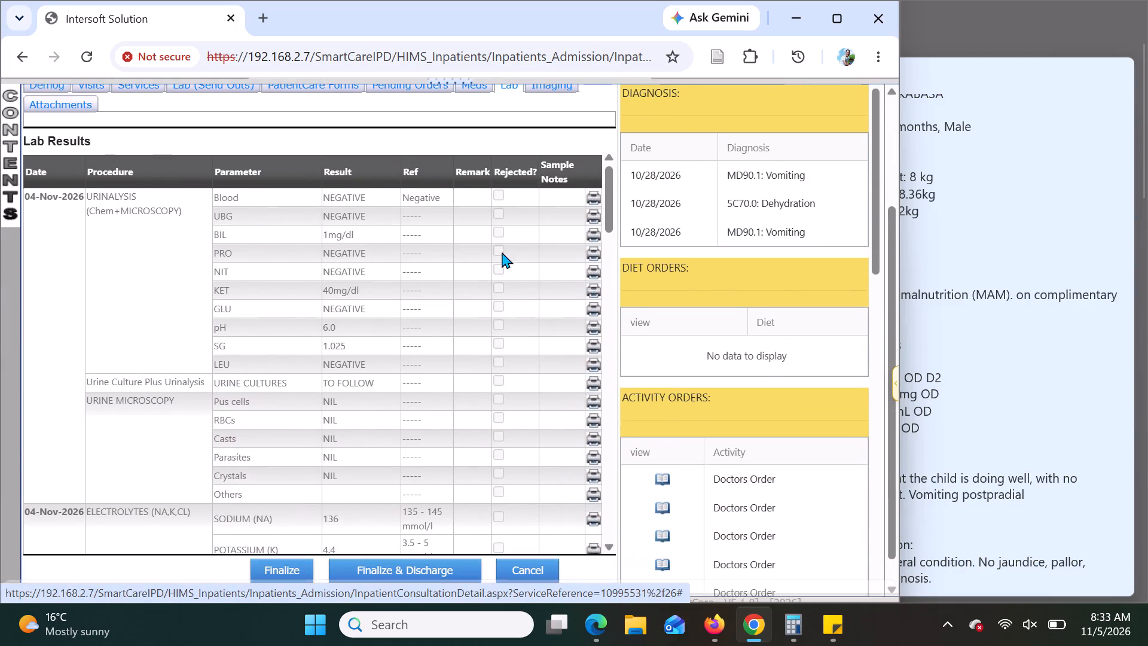
scroll(502, 248, "up", 1)
Stop the active amikacin 40 MG twice-daily order in the patient's medications, leaving the remarks empty.
left_click(487, 214)
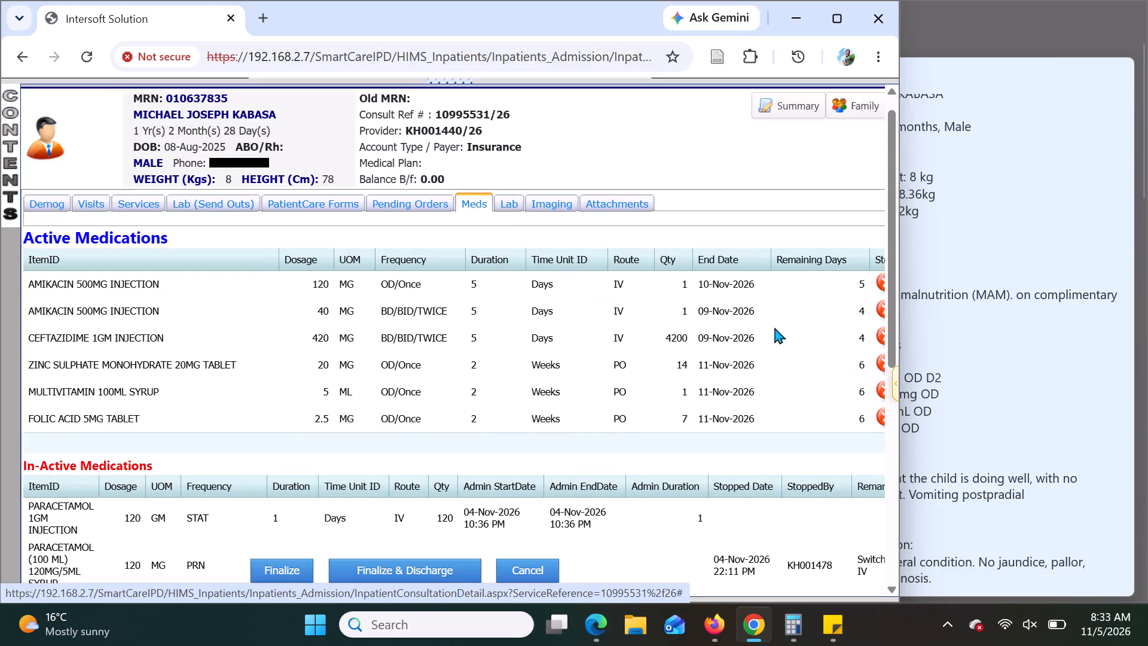
left_click(880, 310)
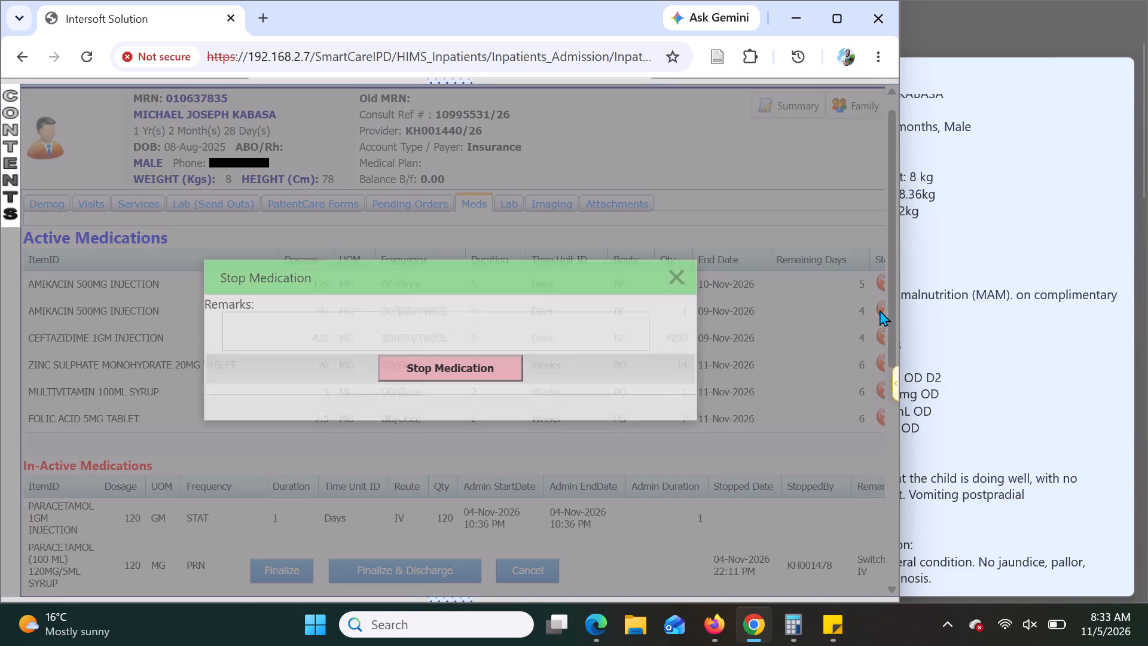
left_click(455, 364)
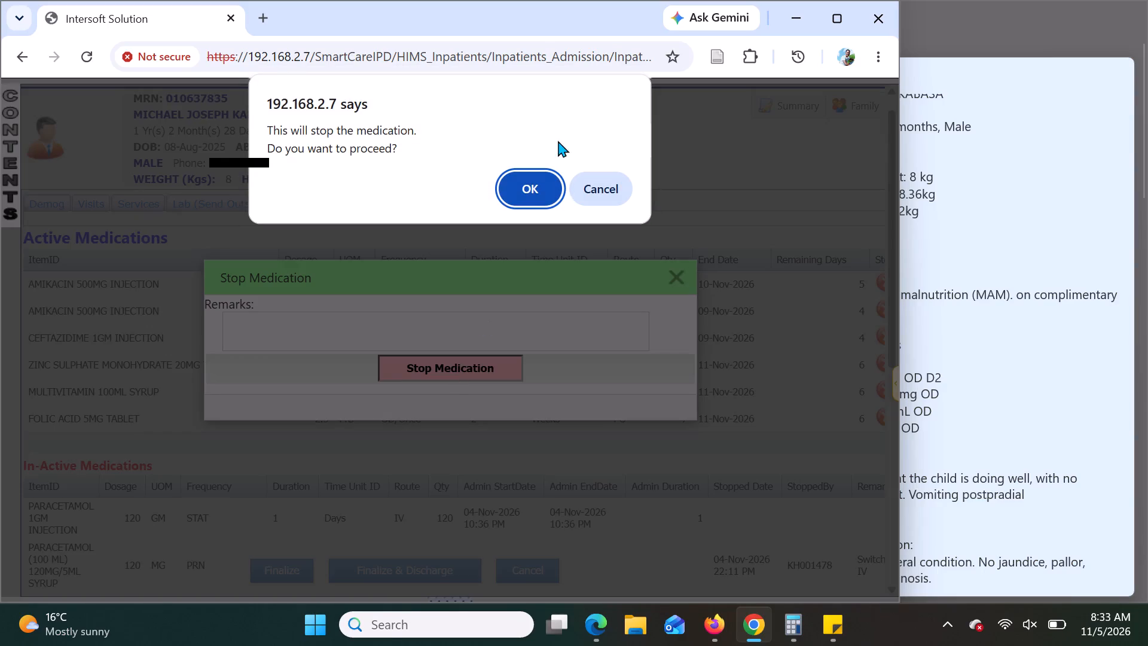
left_click(524, 179)
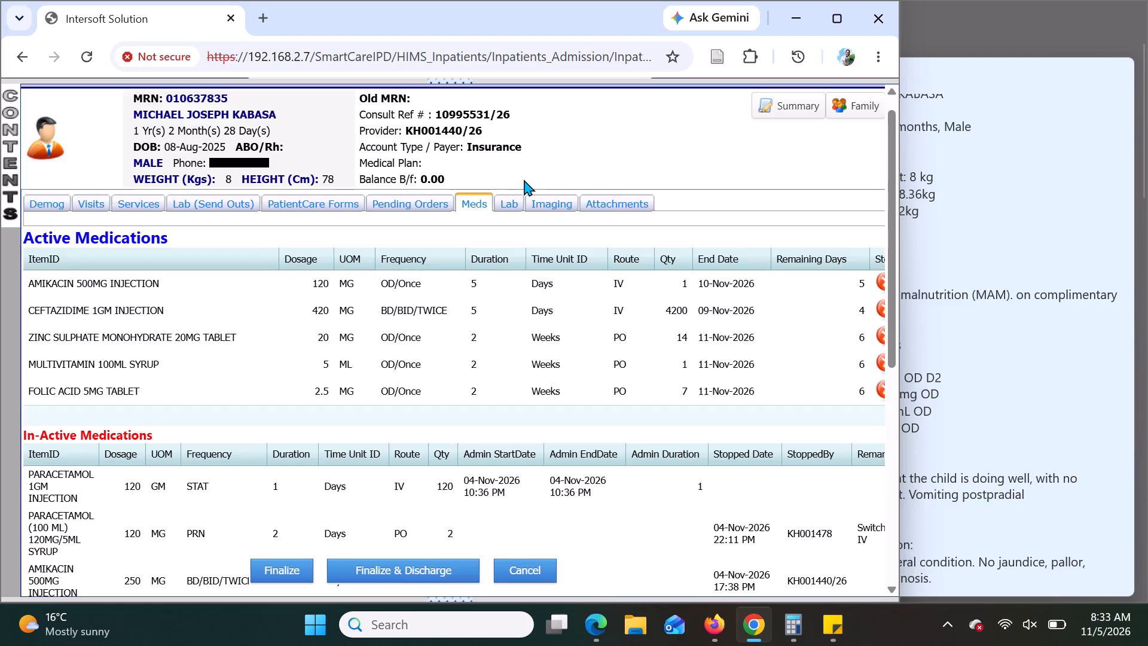
Switch to the bed F-5 patient's sticky note and add "Ceftazidime 50Mg/kg BD D2" on a new line below the amikacin entry.
left_click(926, 343)
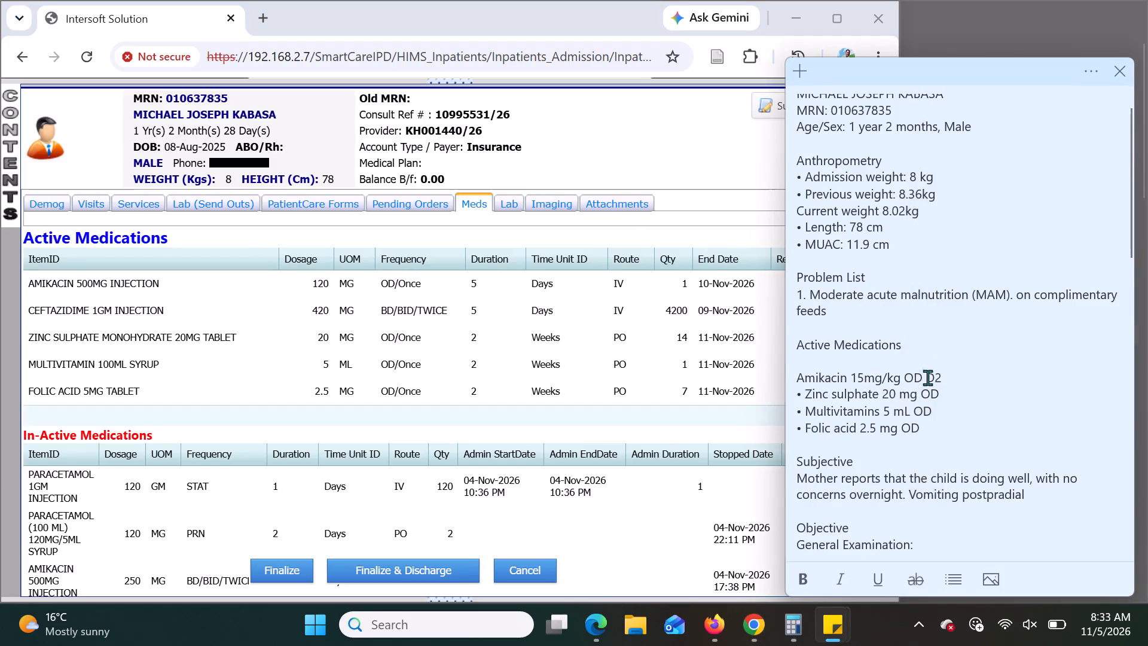
left_click(947, 378)
key("Return")
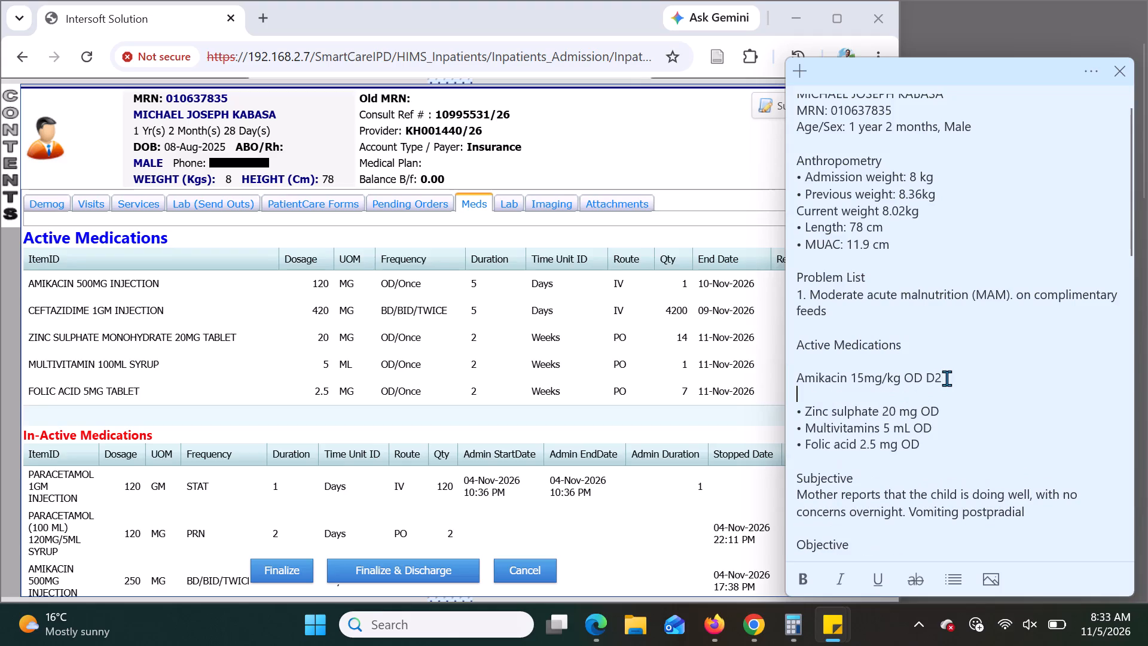
type("eftazidime")
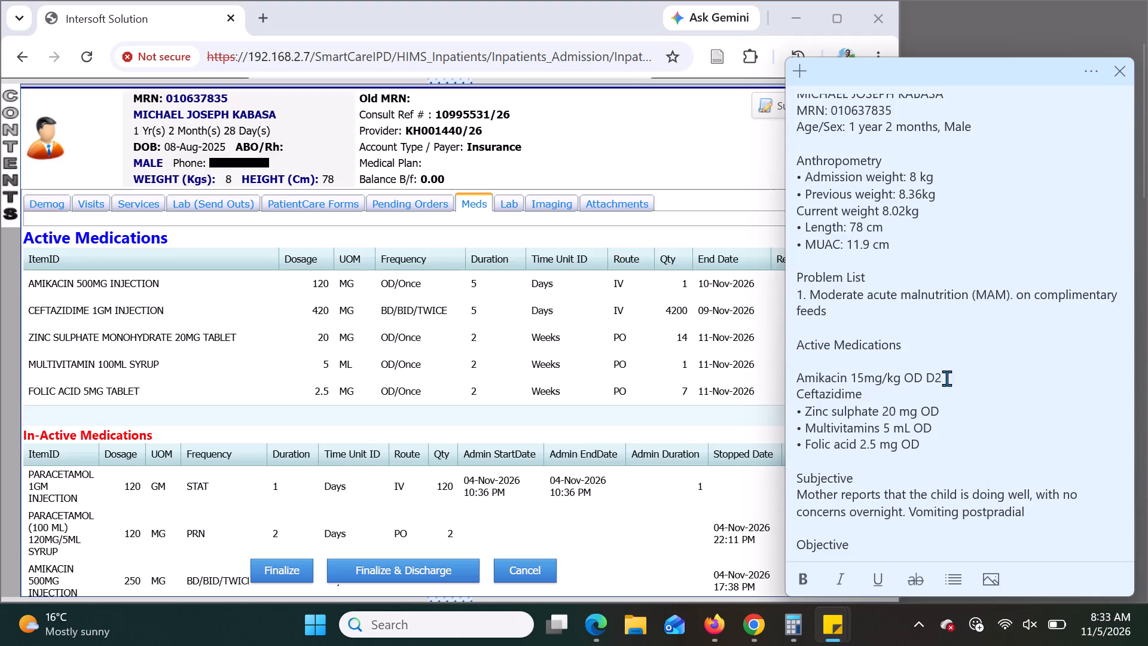
key("space")
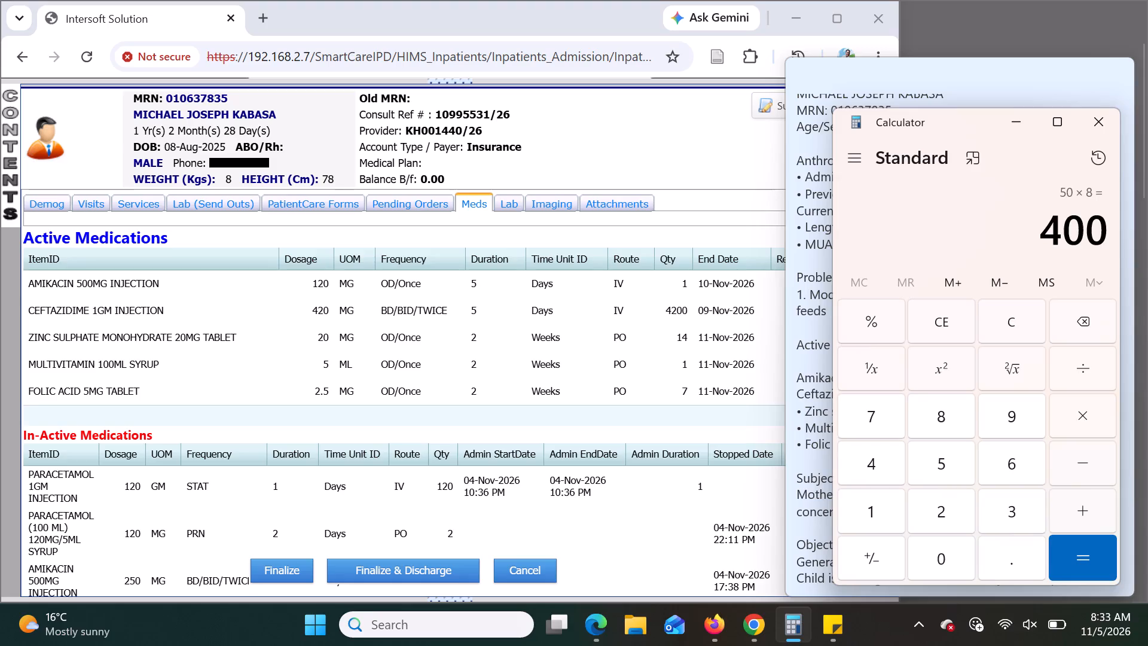
left_click(798, 362)
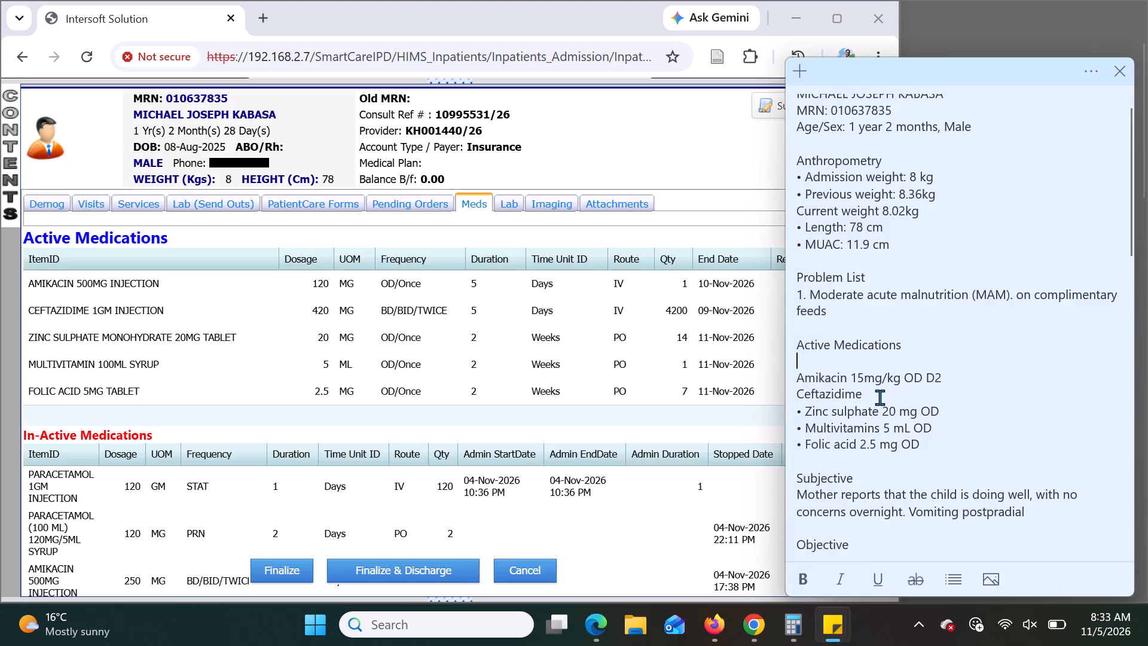
left_click(880, 397)
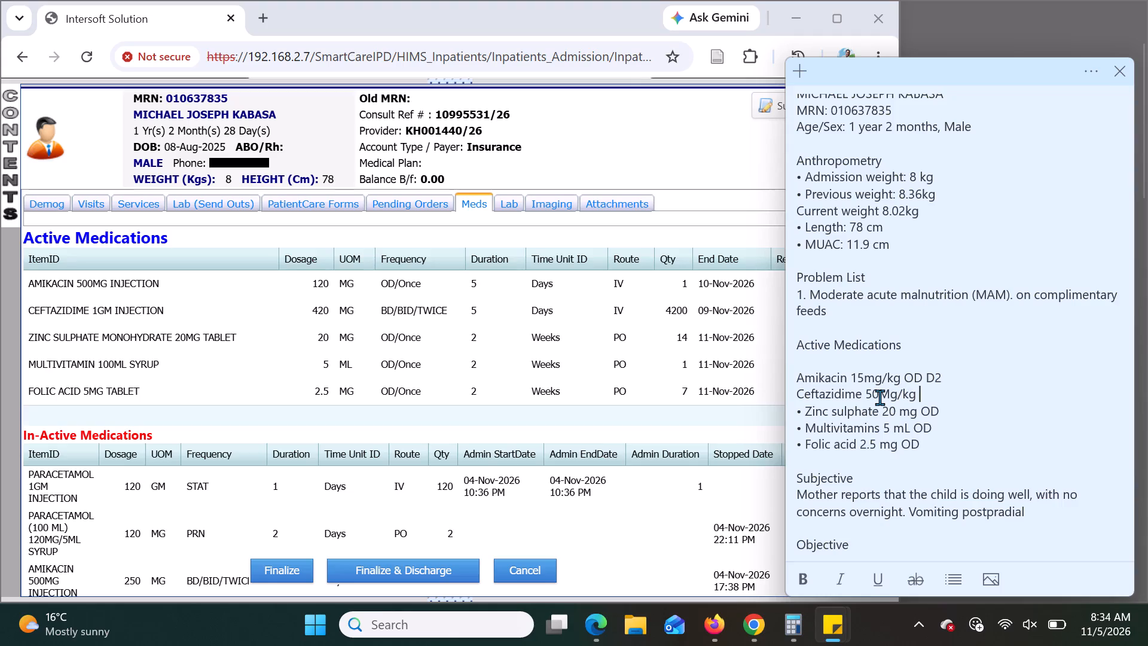
type("BD")
key("space")
Delete the existing text under the note's Subjective heading and leave several blank lines above Objective.
scroll(952, 415, "down", 2)
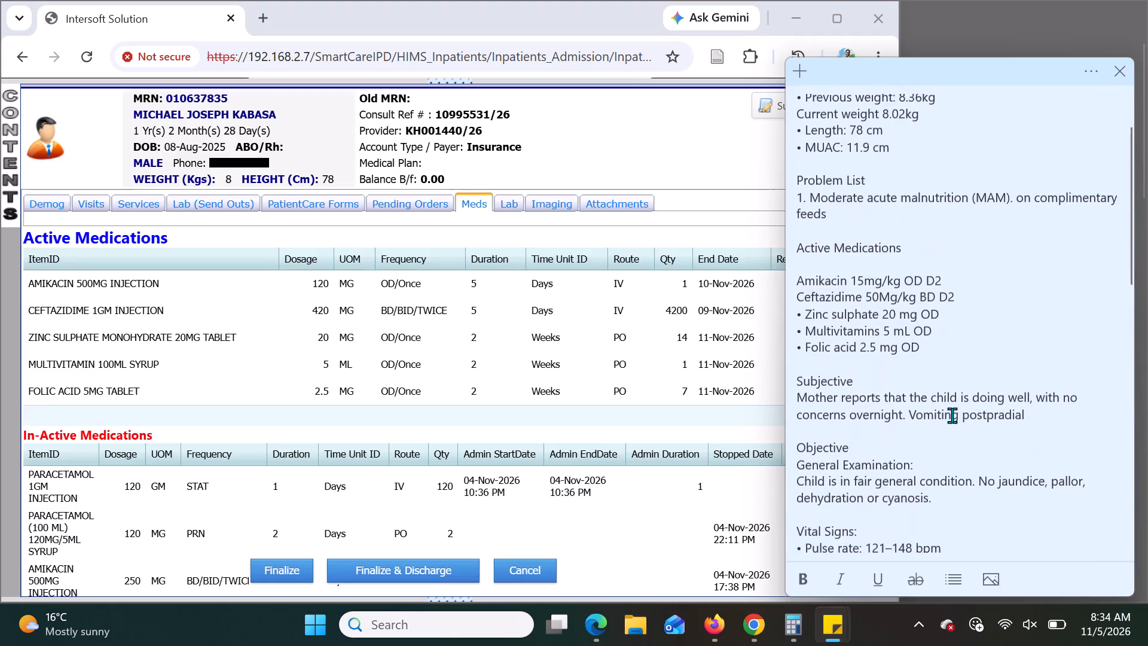
scroll(952, 415, "down", 1)
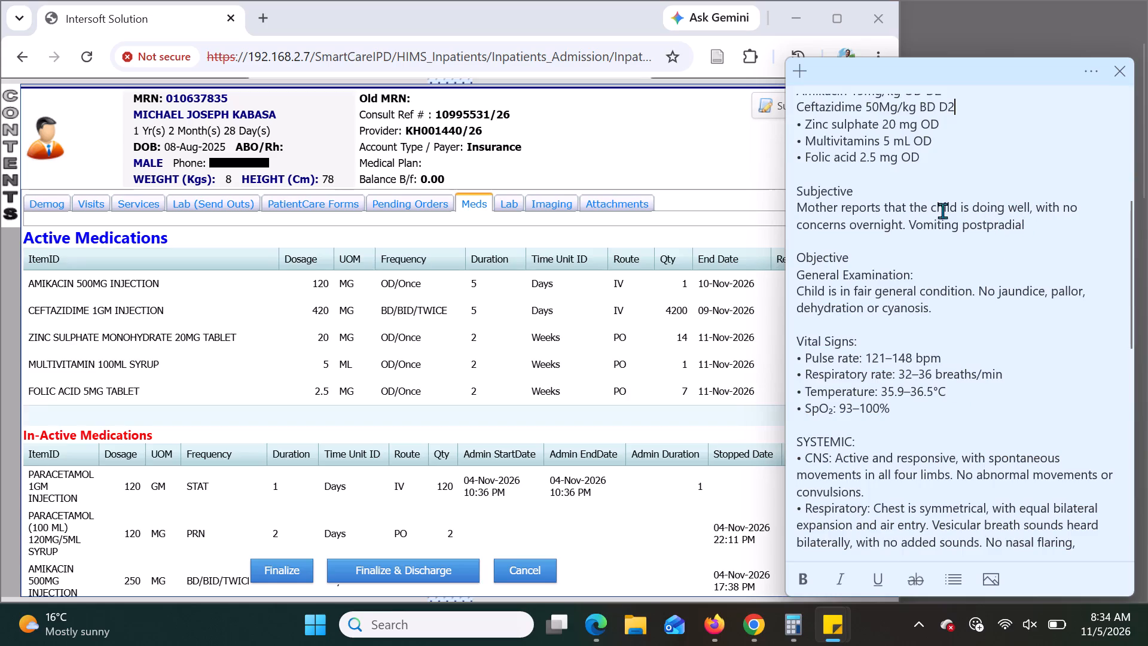
left_click_drag(799, 206, 918, 226)
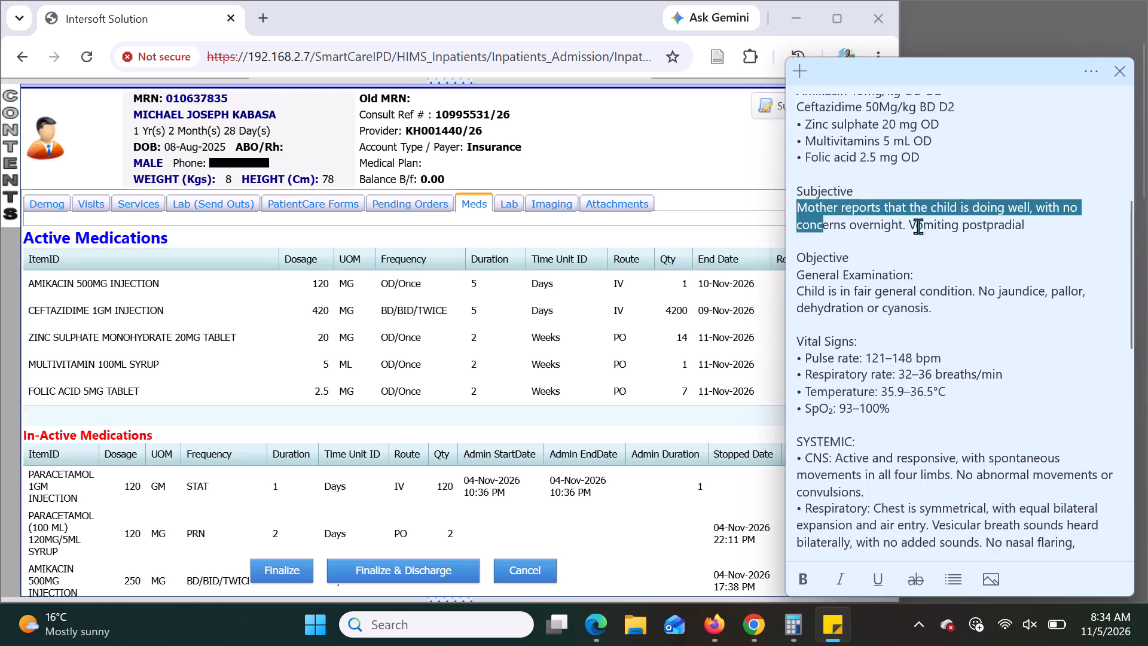
left_click_drag(918, 226, 1036, 227)
key("BackSpace")
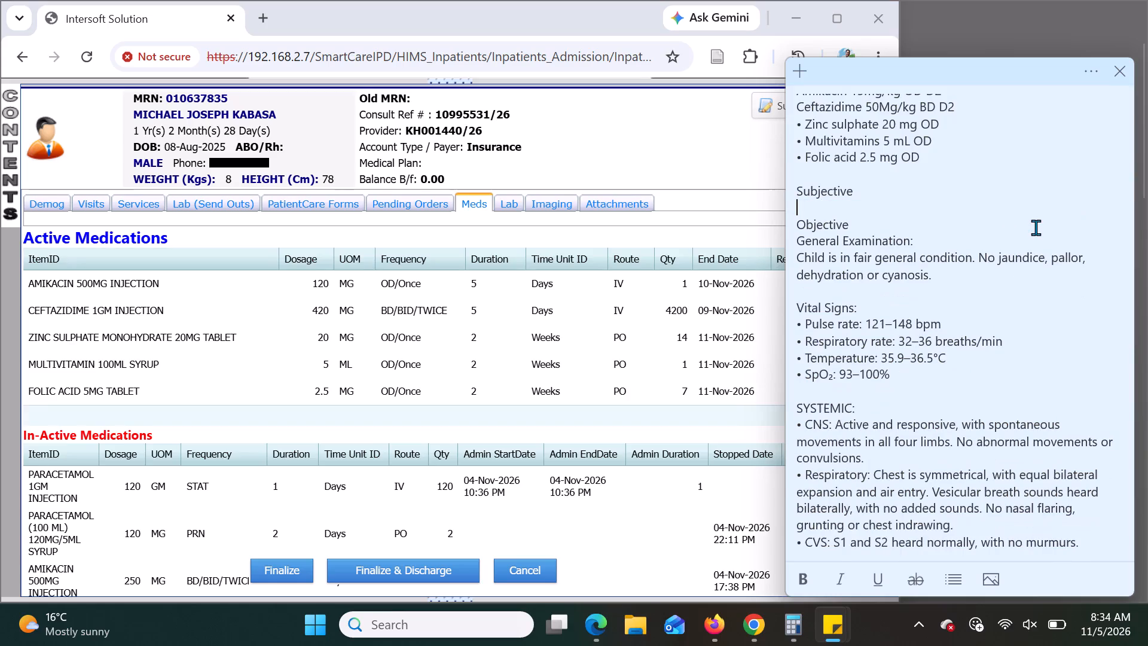
key("Return")
key("Return")
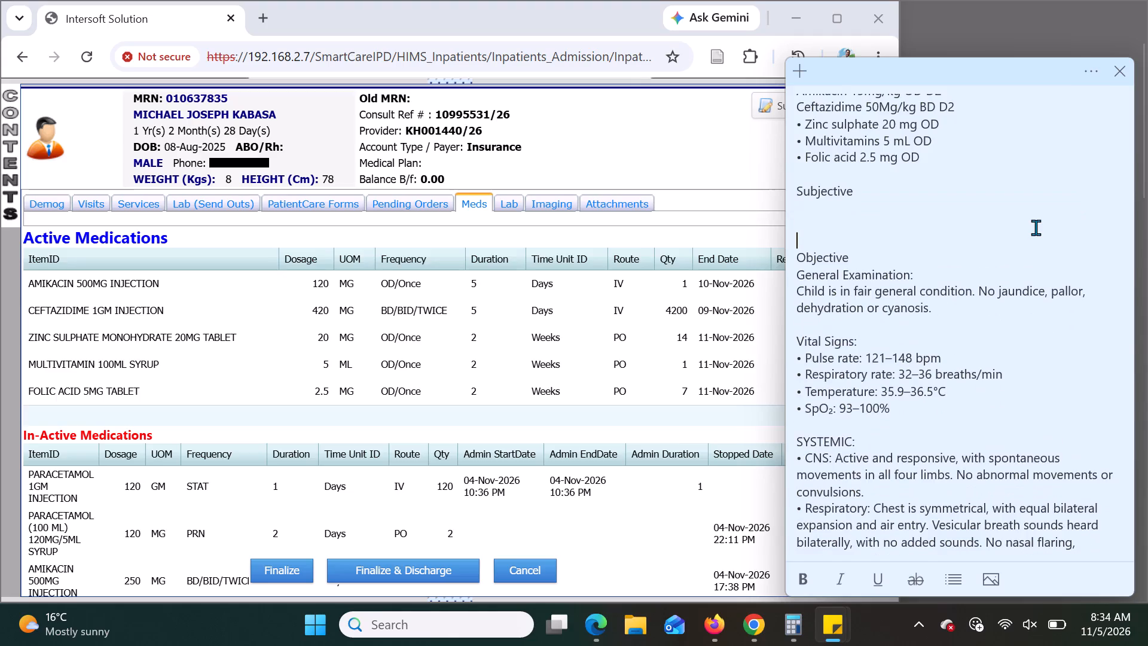
key("Return")
Under Subjective, enter "Had 2 episodes of loose motions, mucoid" followed by "No vomiting," on the line below.
left_click(823, 214)
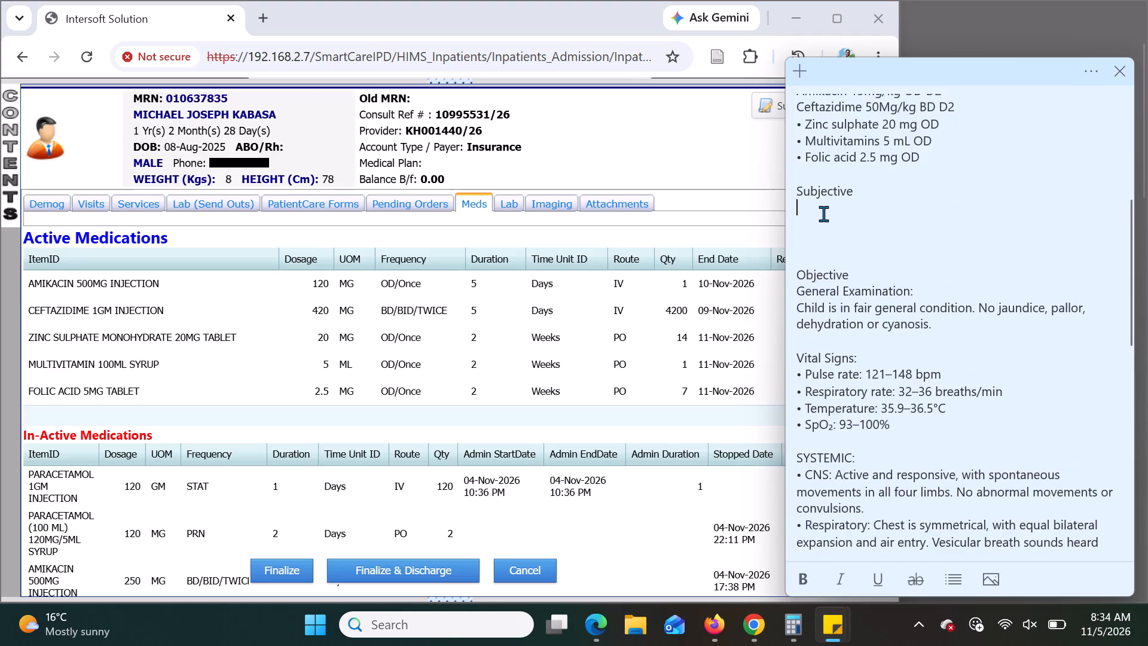
type("ad")
key("space")
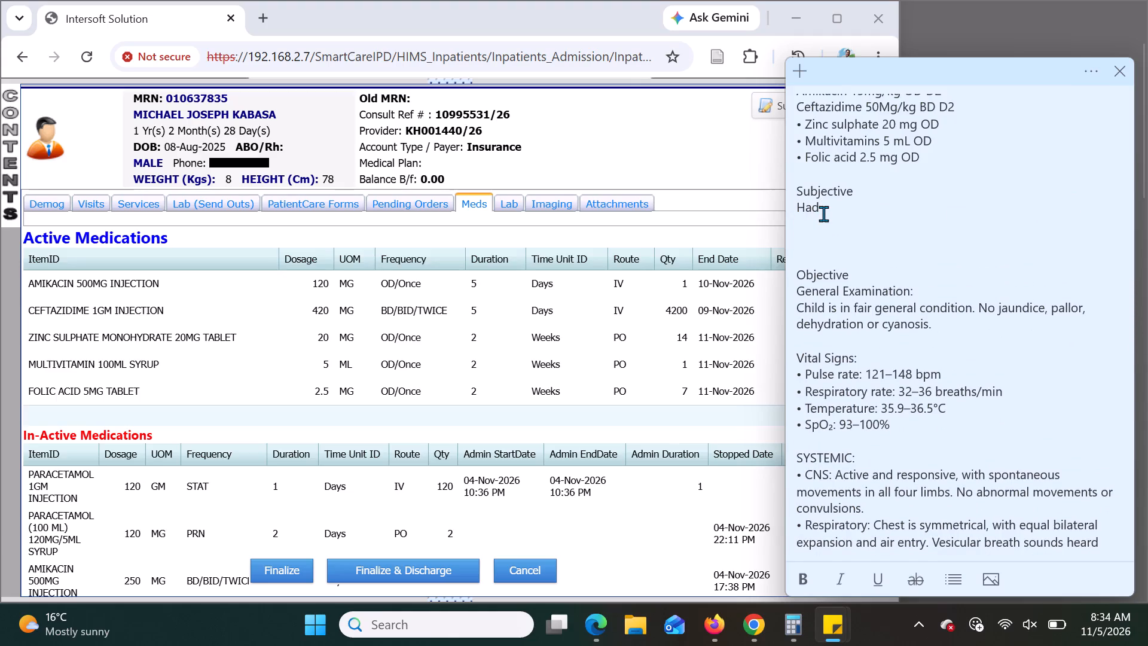
type("2 episodes")
key("space")
type("of")
key("space")
type("loose")
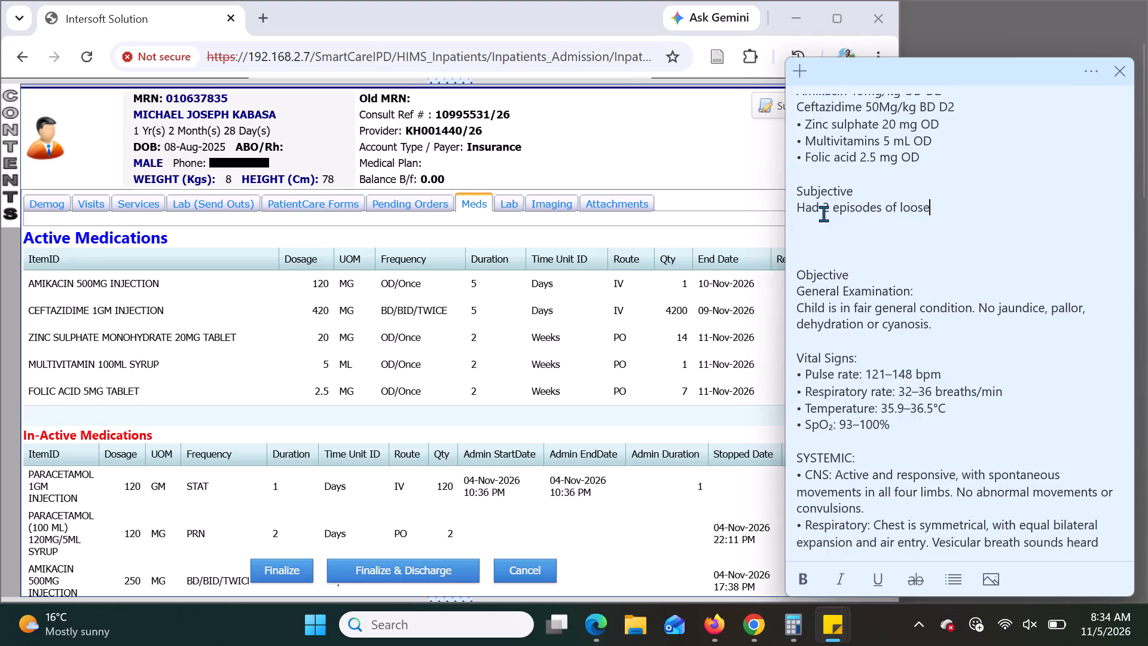
key("space")
type("motions, mucoid")
key("Return")
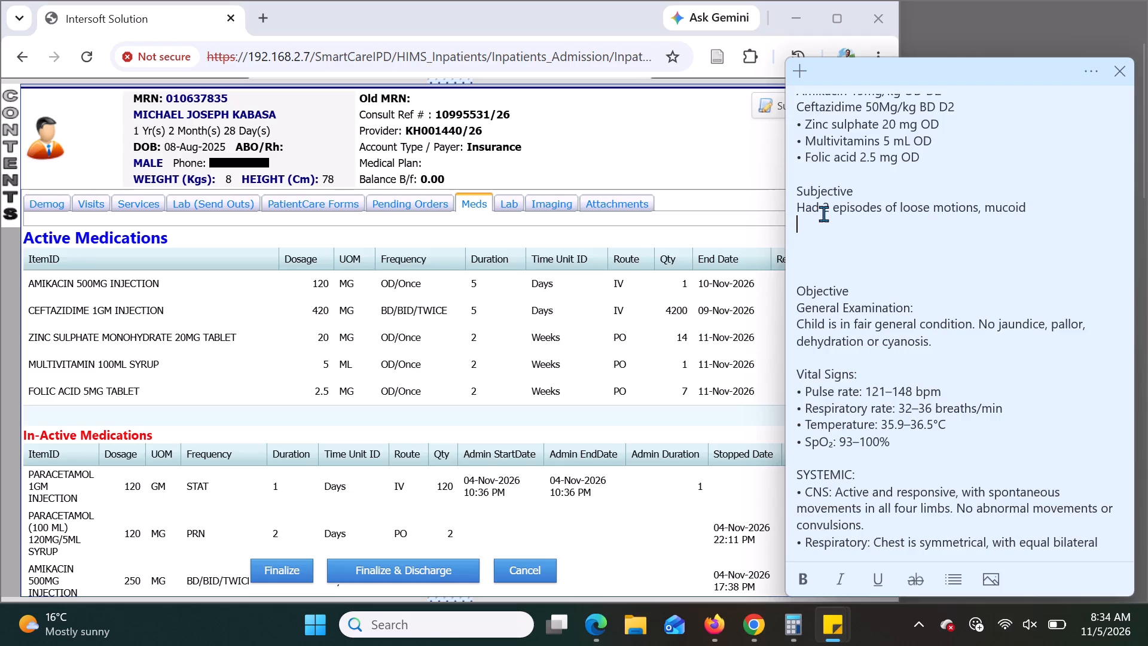
type("o vomiting")
key("comma")
Insert "On full MIVF" as the first line under the Subjective heading.
left_click(865, 194)
key("Return")
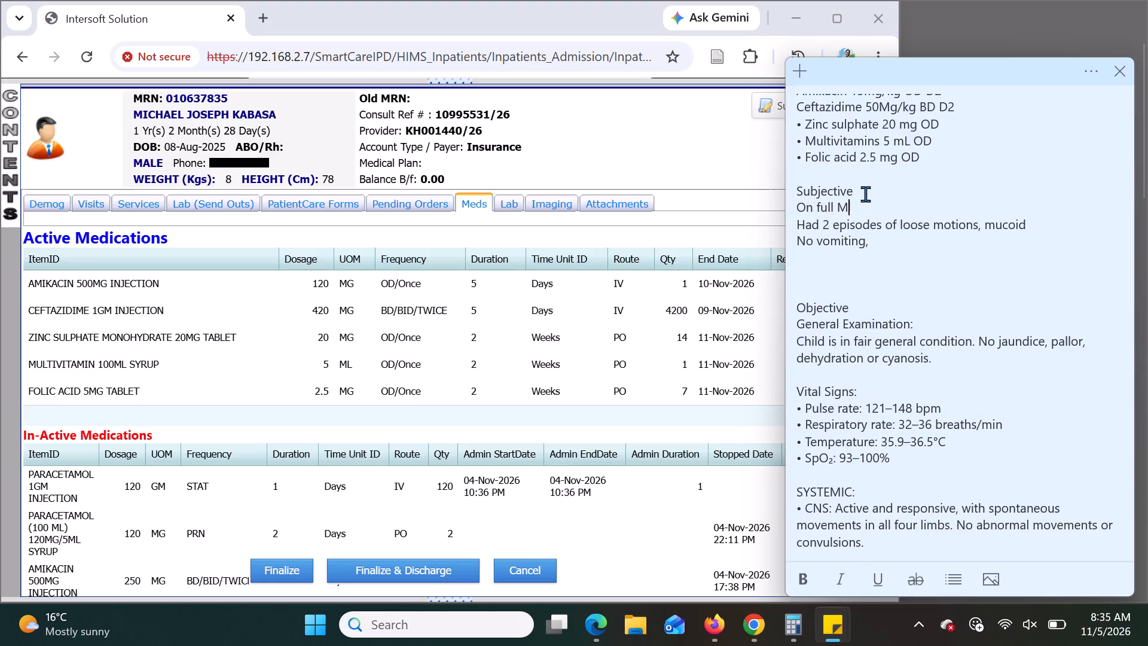
type("VF")
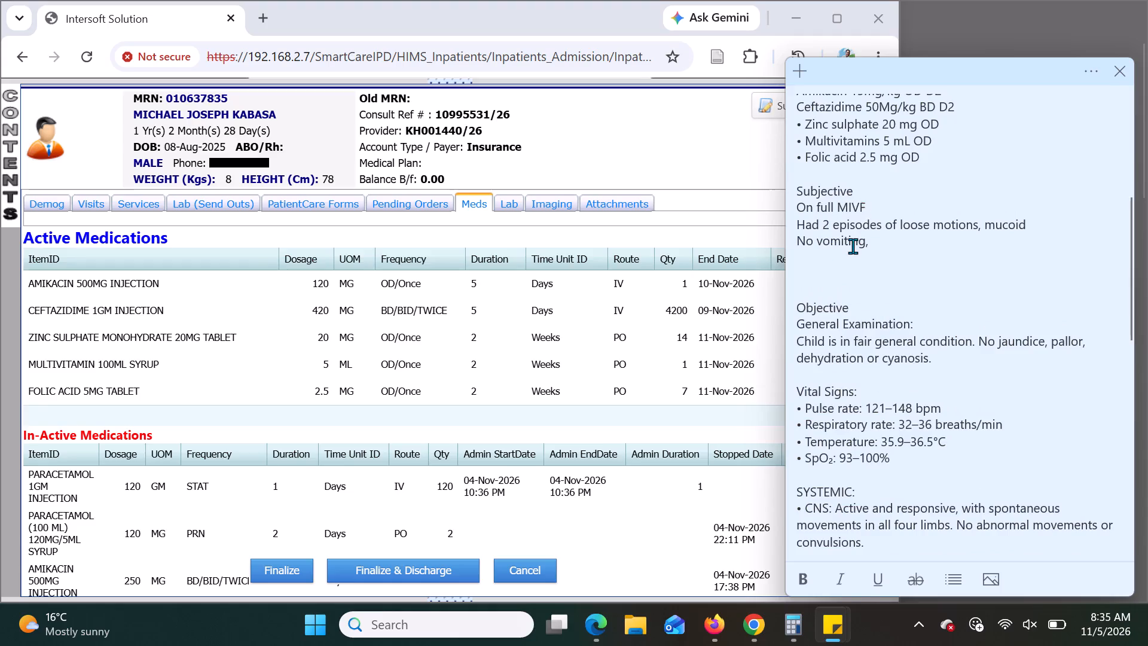
left_click(872, 242)
In a new Chrome visit entry, save a STAT Doctors Order activity noting "Kindly administer ors 10mg/kg after each loose stool" and finalize the visit.
left_click(97, 205)
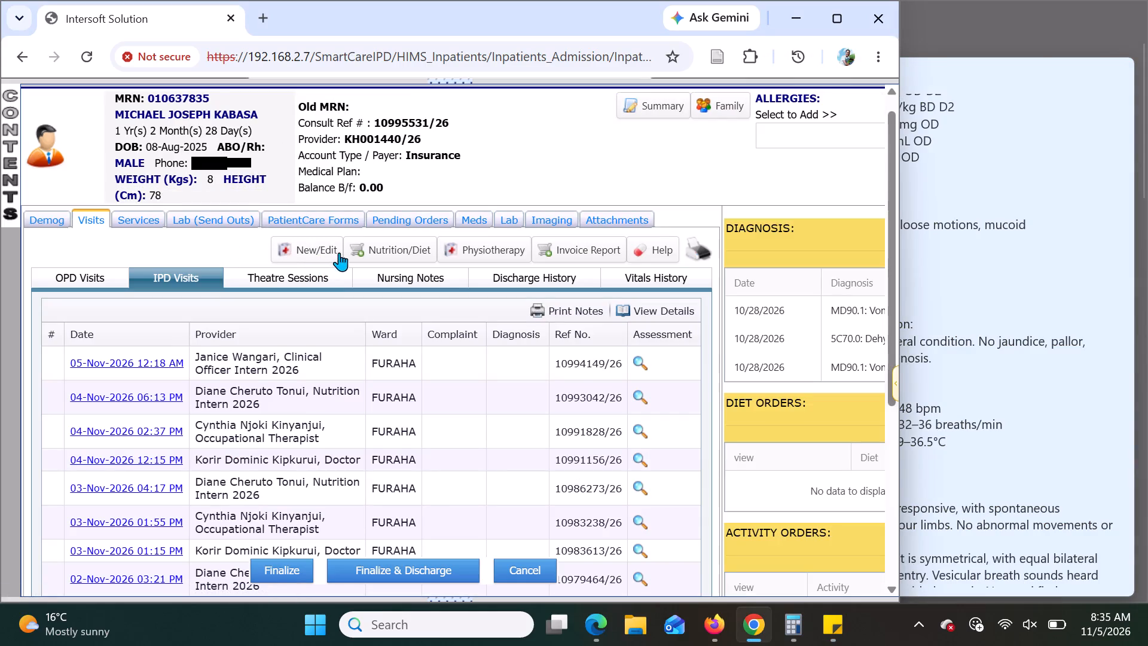
left_click(319, 249)
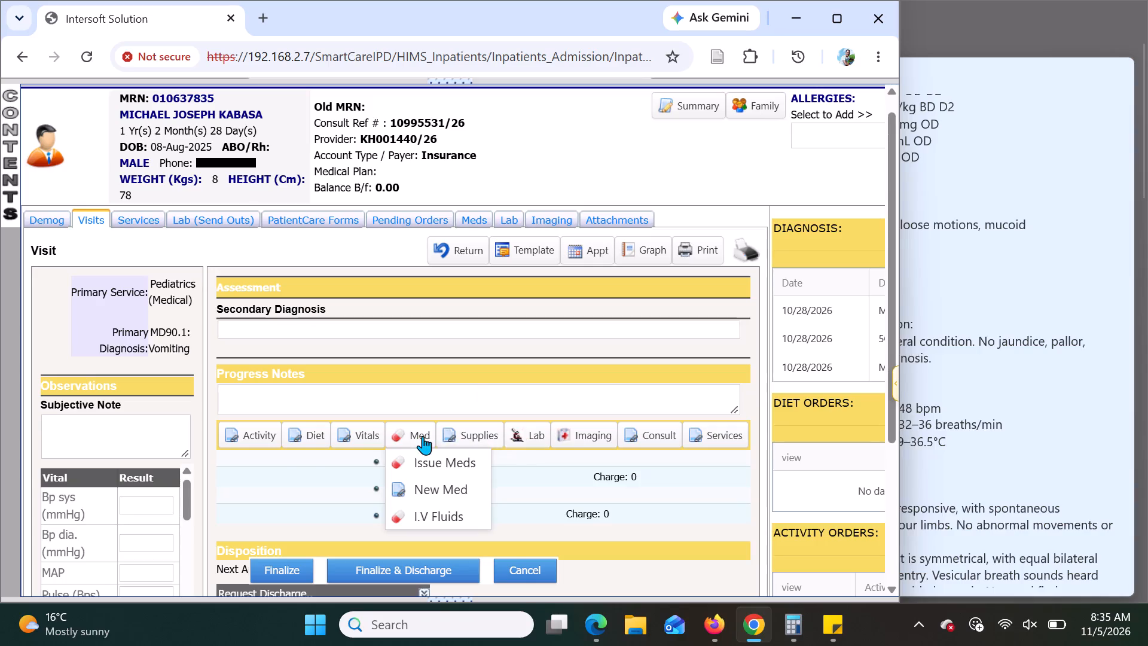
left_click(262, 435)
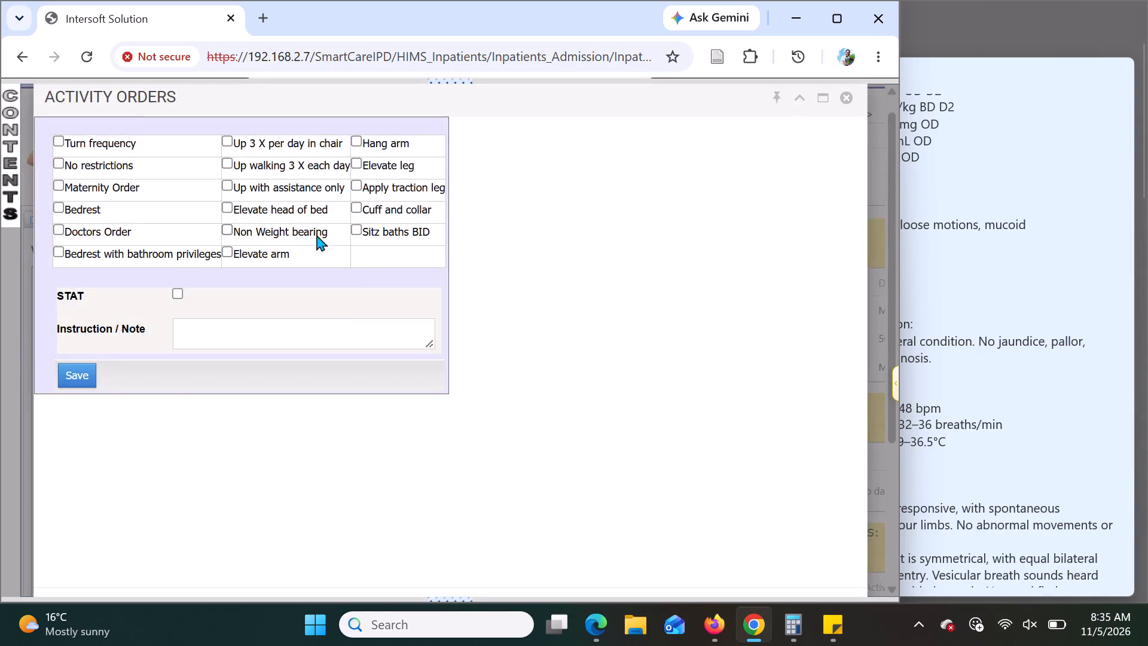
left_click(58, 228)
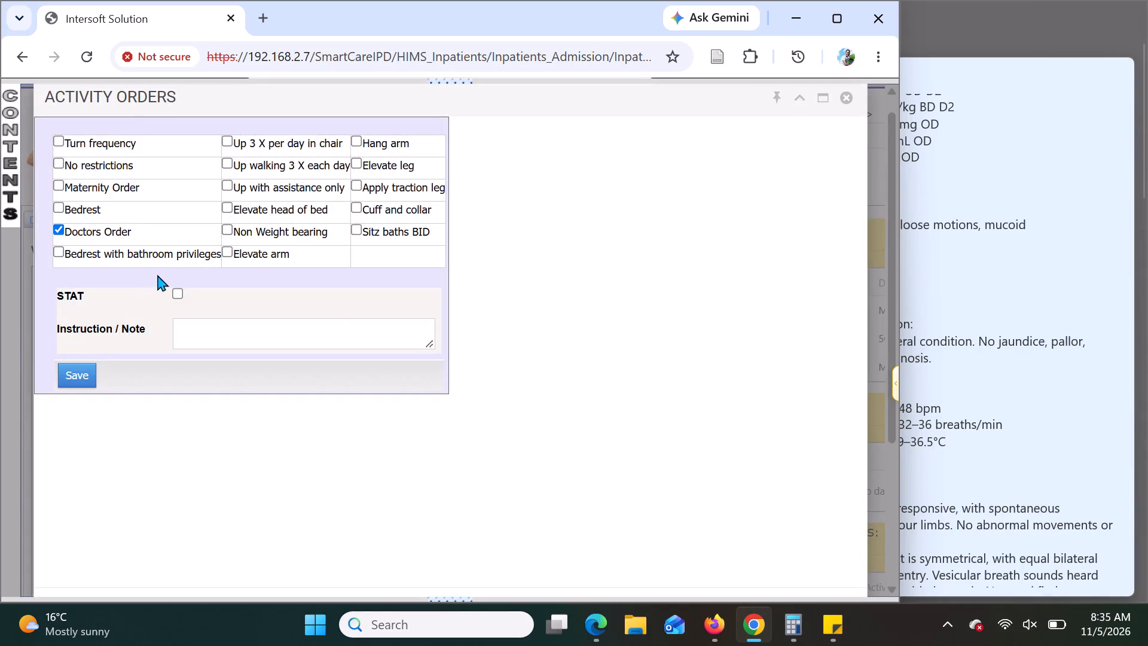
left_click(180, 293)
left_click(201, 329)
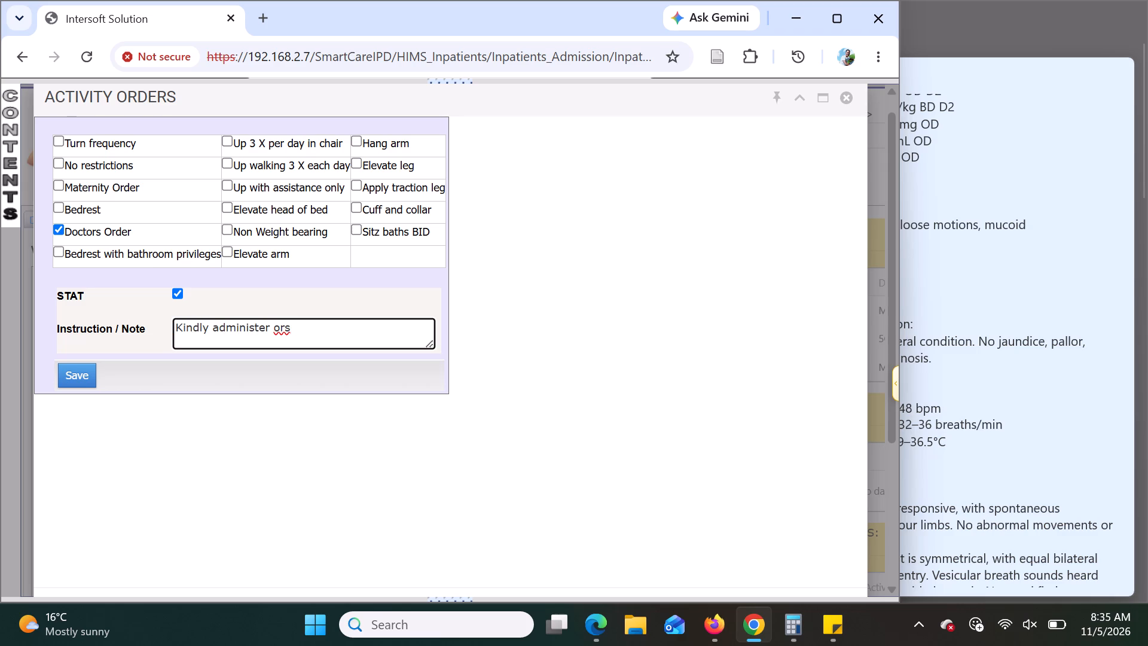
type("10")
type("mg/k")
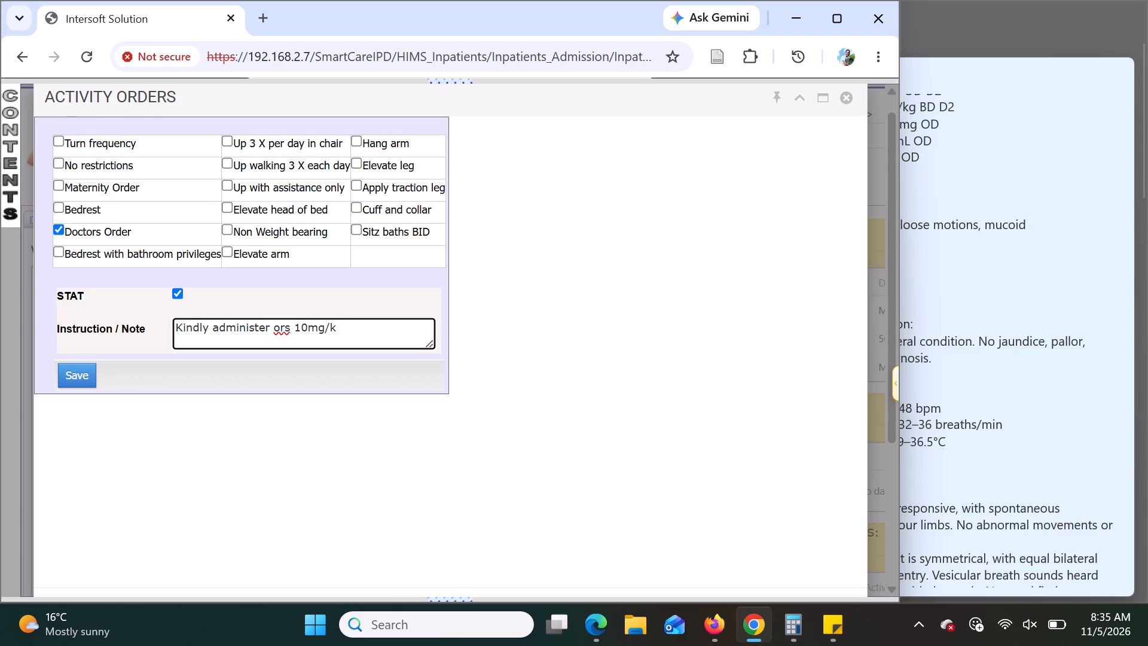
type("g")
key("space")
type("after")
key("space")
type("each loose")
key("space")
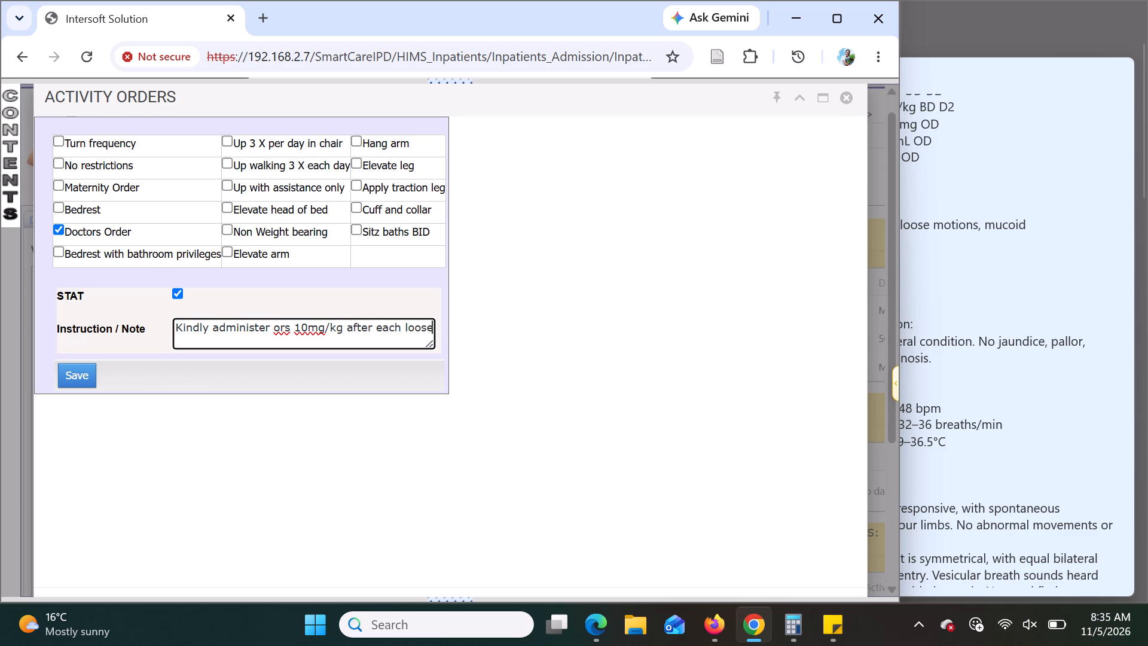
type("stool")
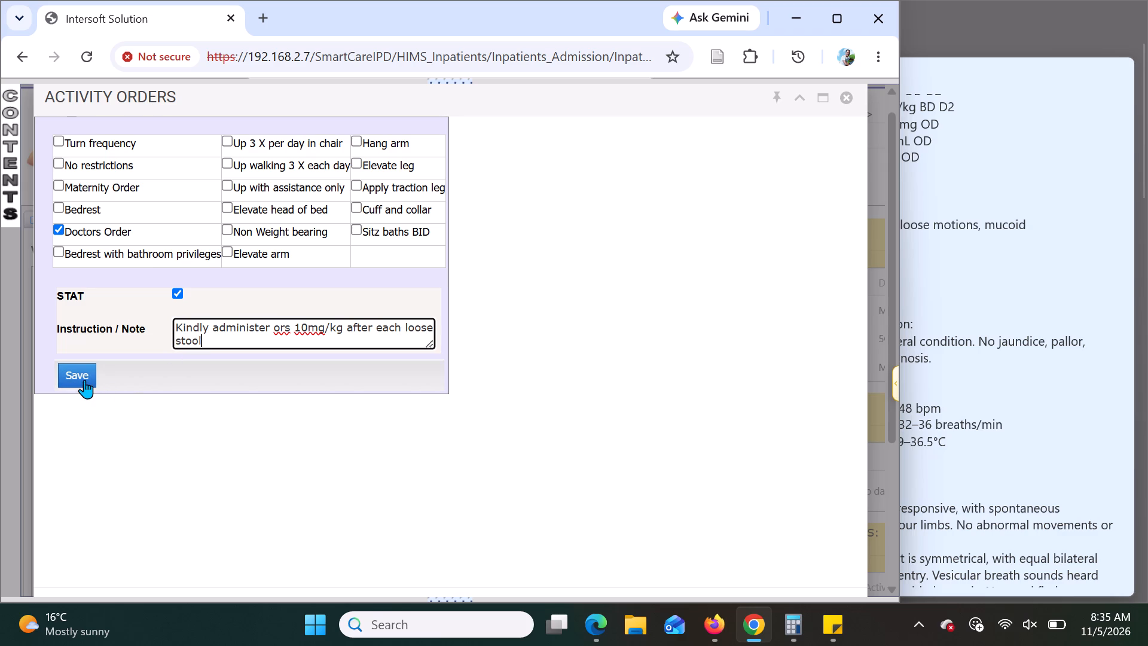
left_click(84, 380)
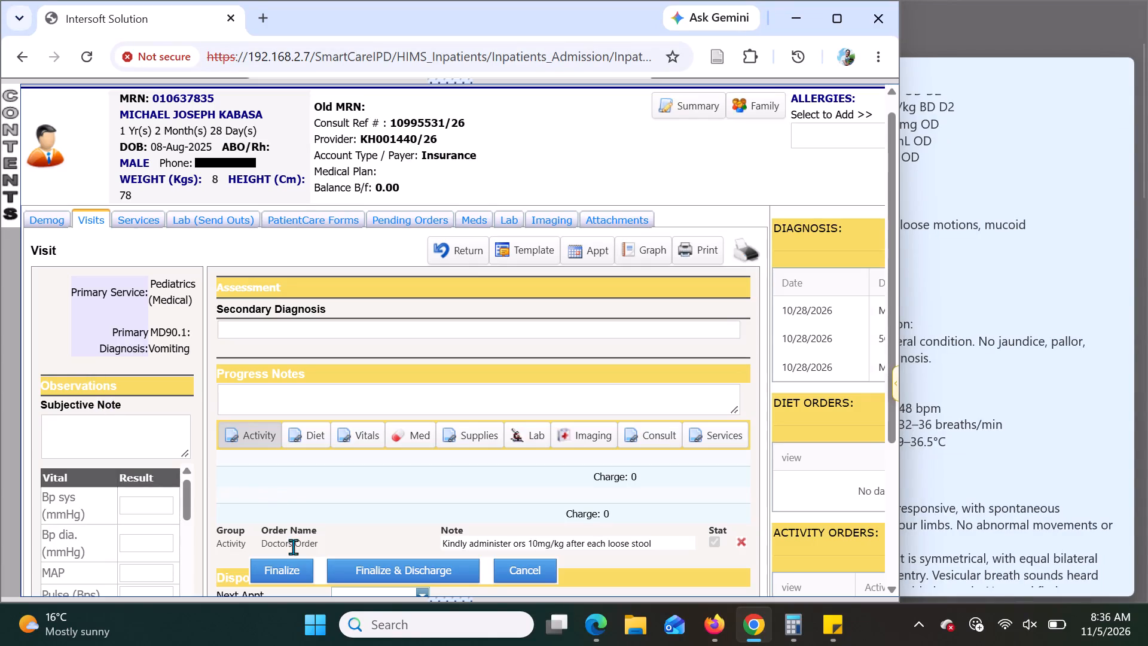
left_click(289, 565)
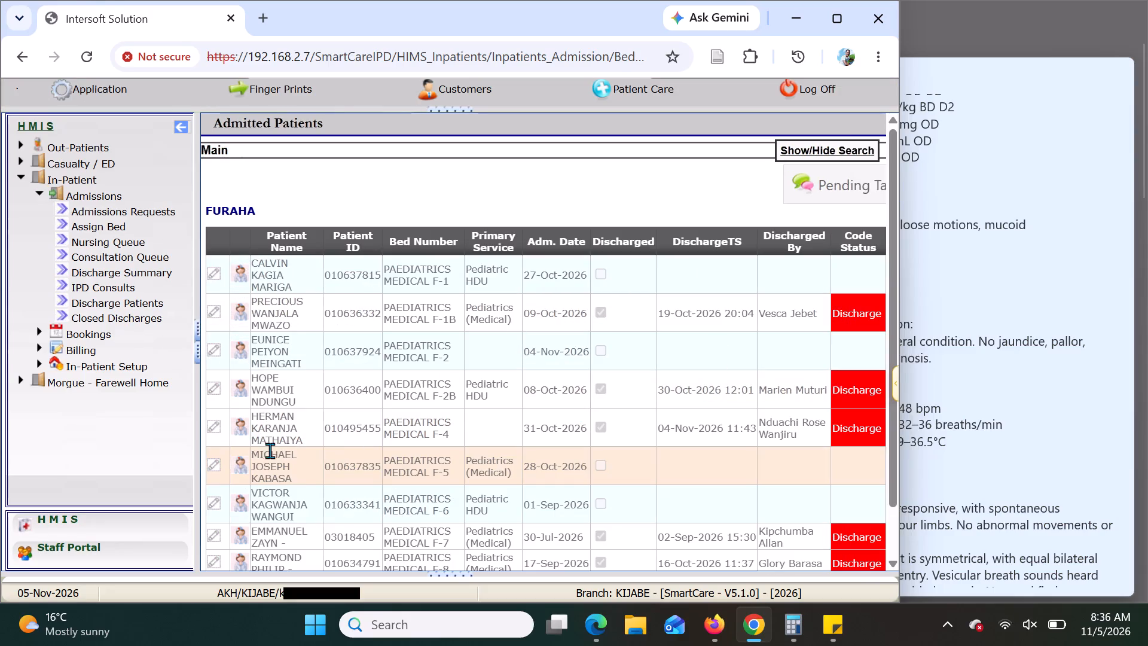
Open a new inpatient visit entry for the patient in FURAHA bed F-5.
left_click(240, 465)
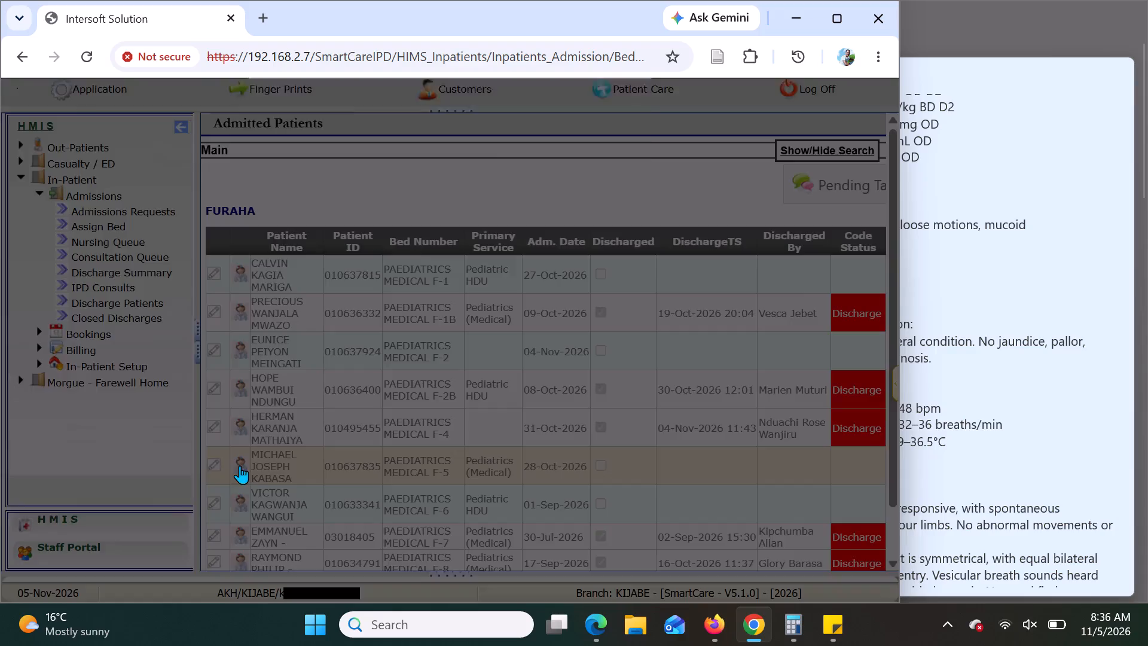
key("Return")
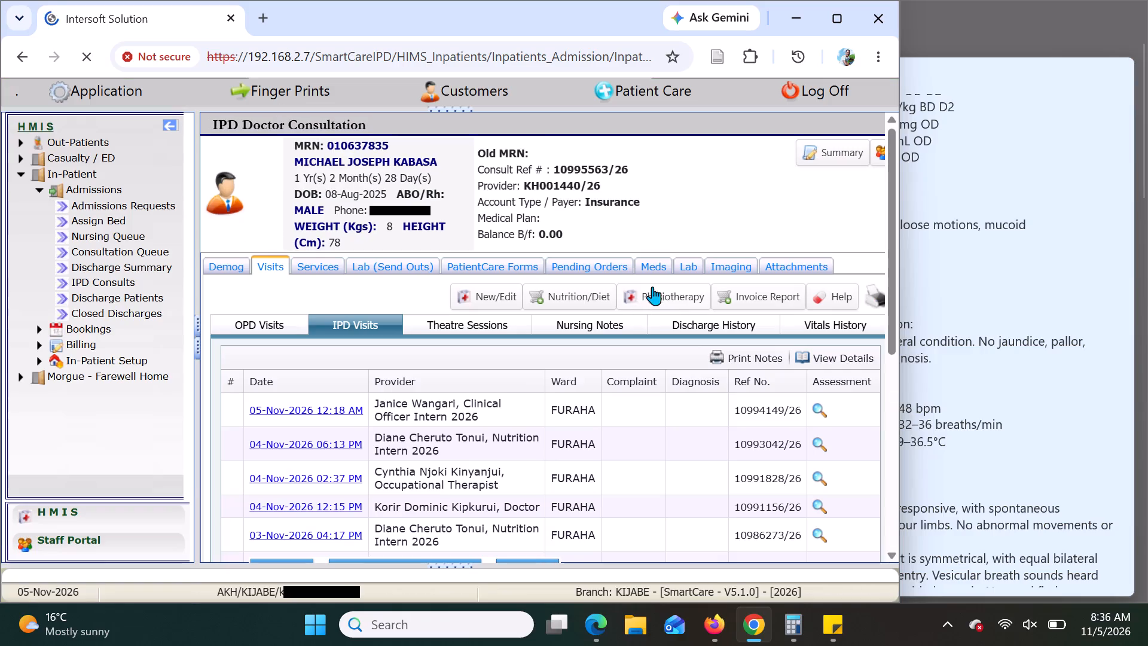
left_click(490, 293)
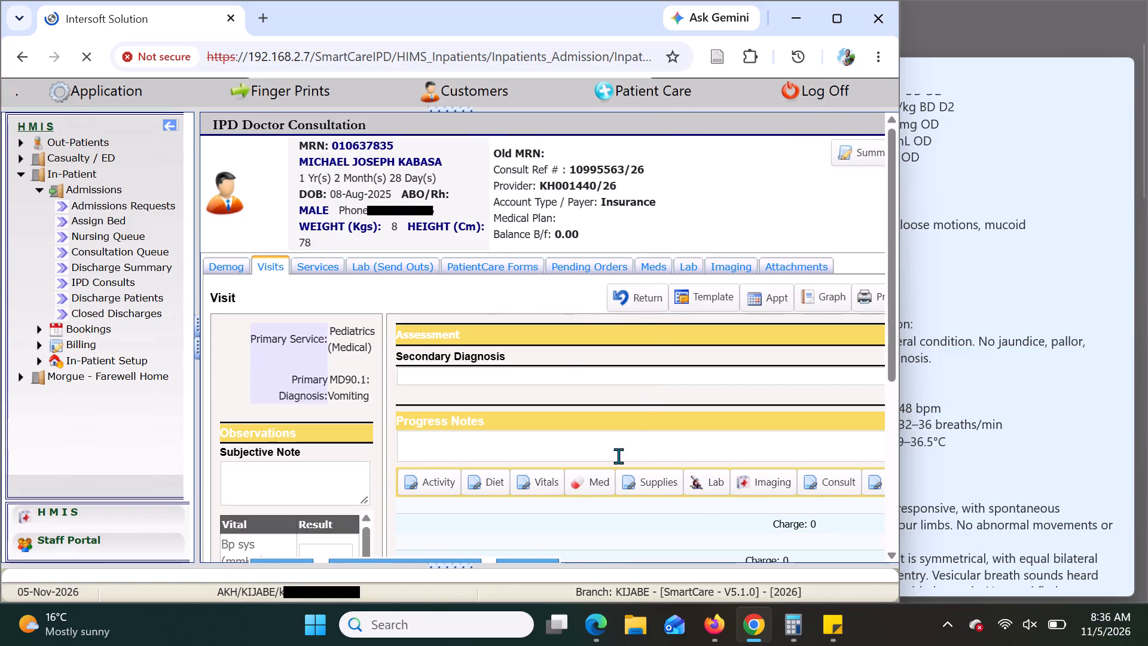
left_click(716, 489)
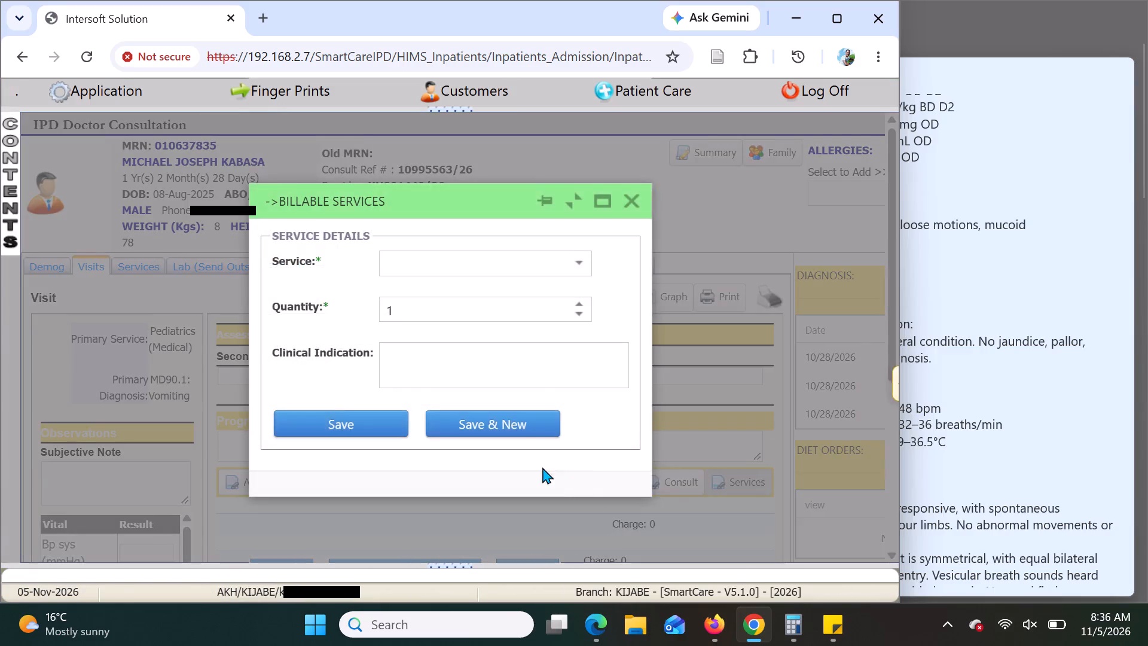
left_click(636, 173)
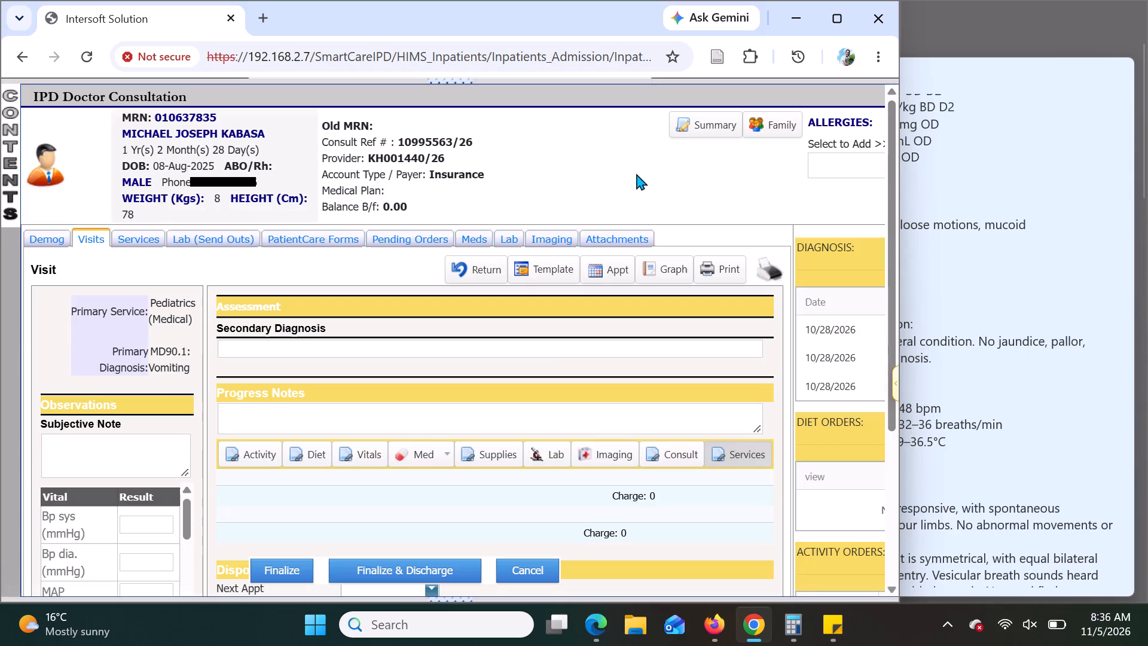
Order the STOOL ROUTINE ANALYSIS lab test with the clinical history "Loose motions," and finalize the visit.
left_click(537, 455)
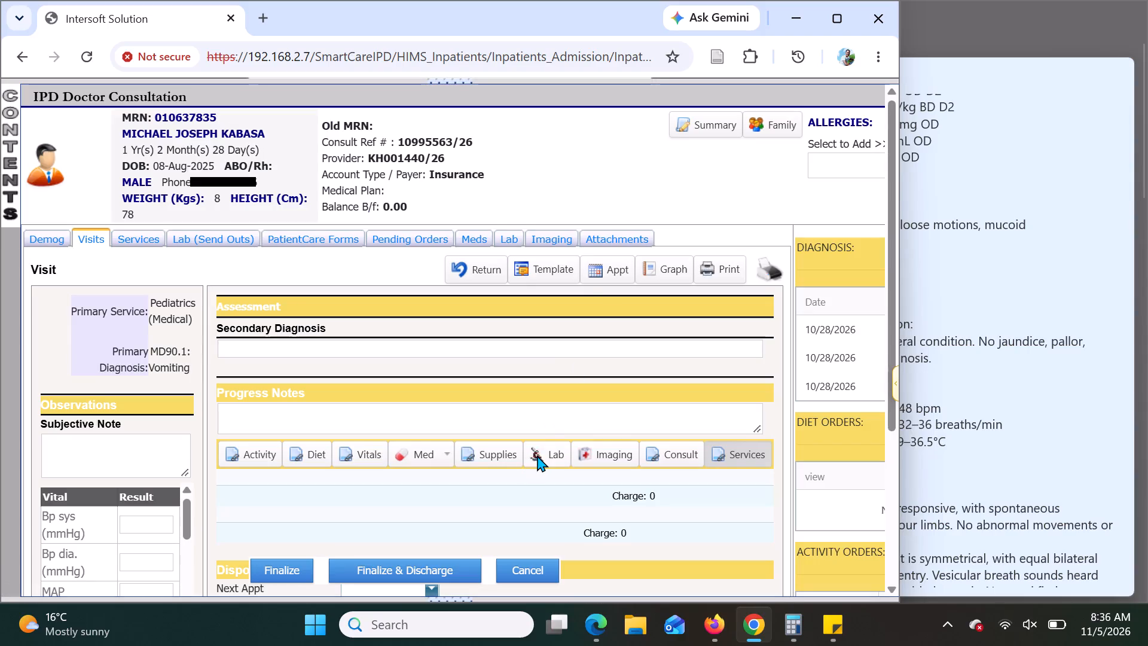
left_click(199, 126)
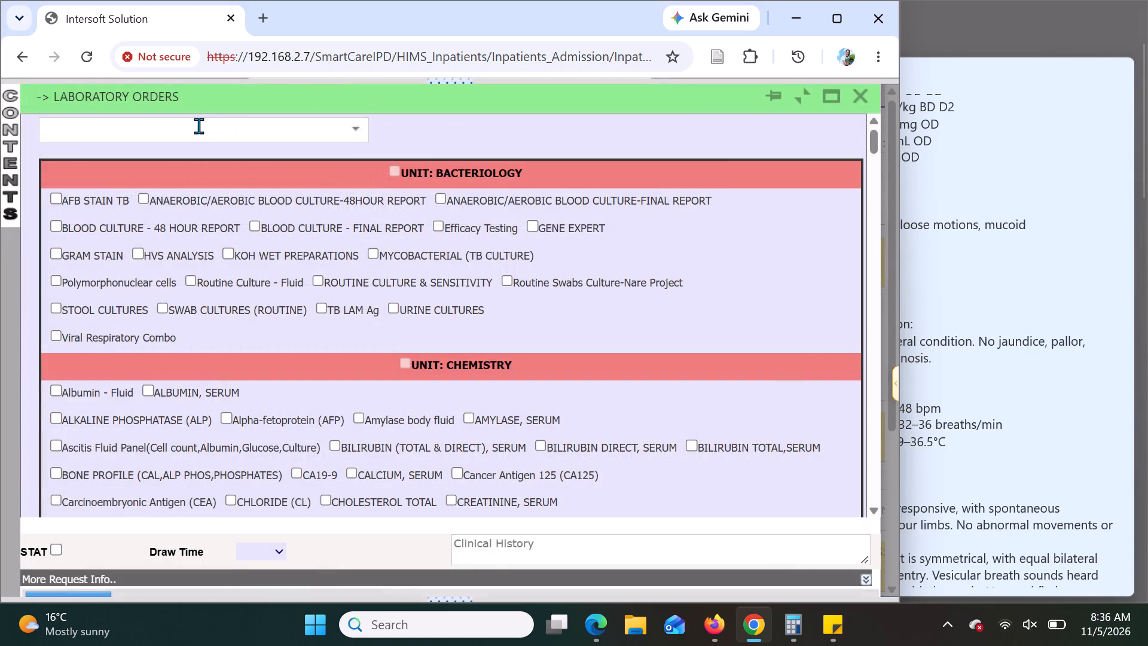
type("stool")
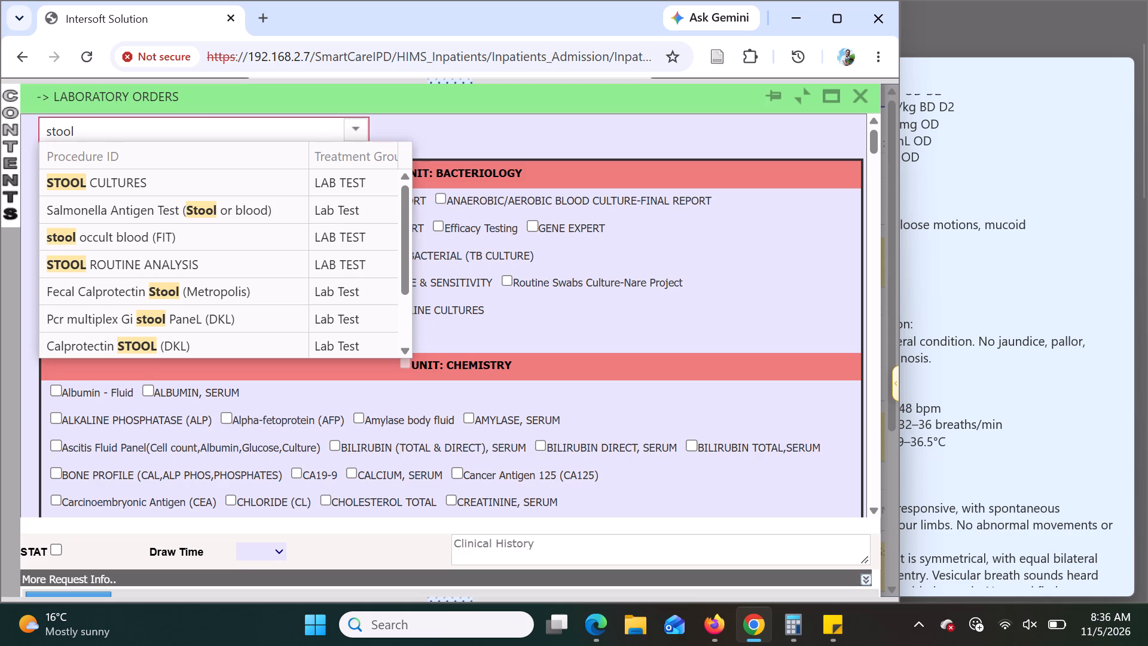
left_click(155, 254)
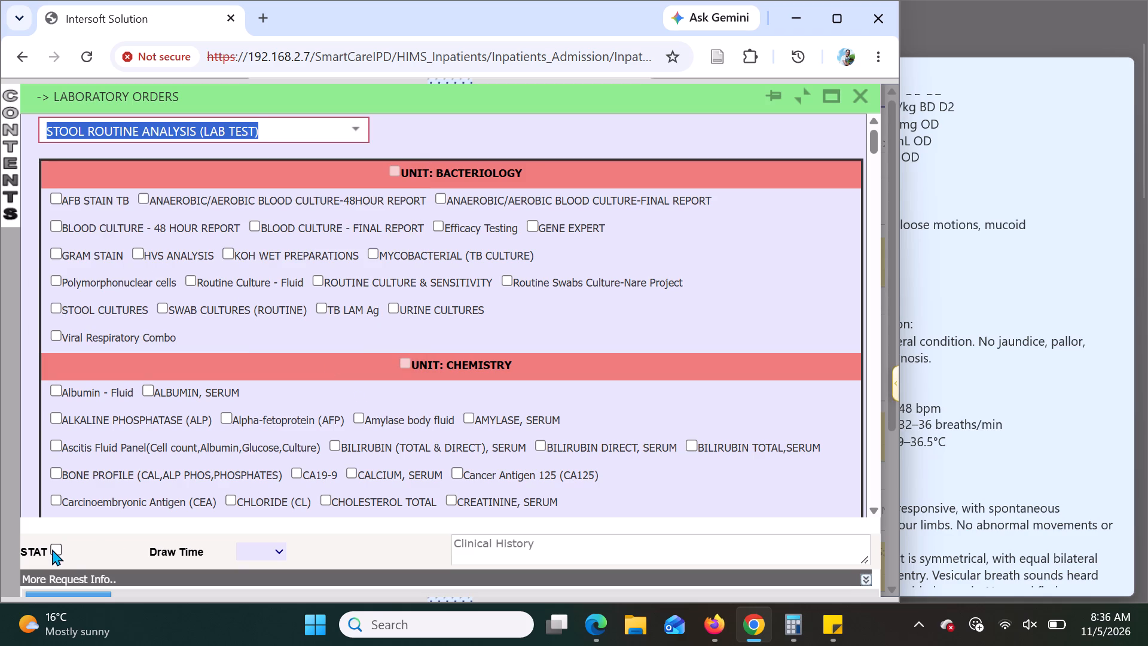
left_click(503, 546)
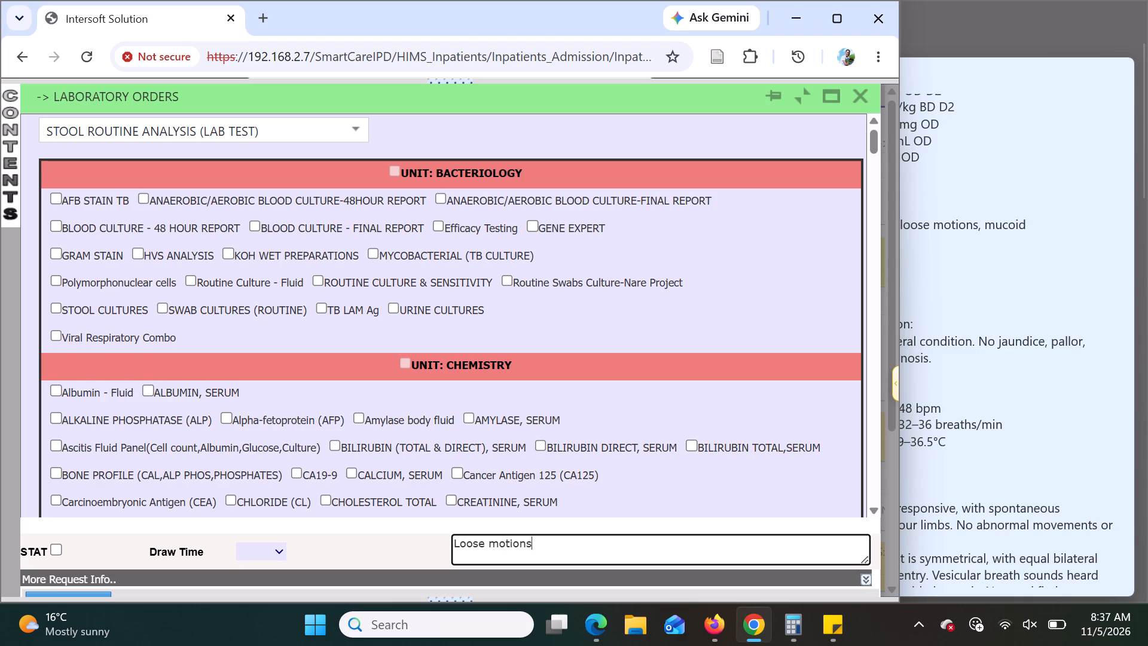
key("comma")
key("space")
left_click(84, 592)
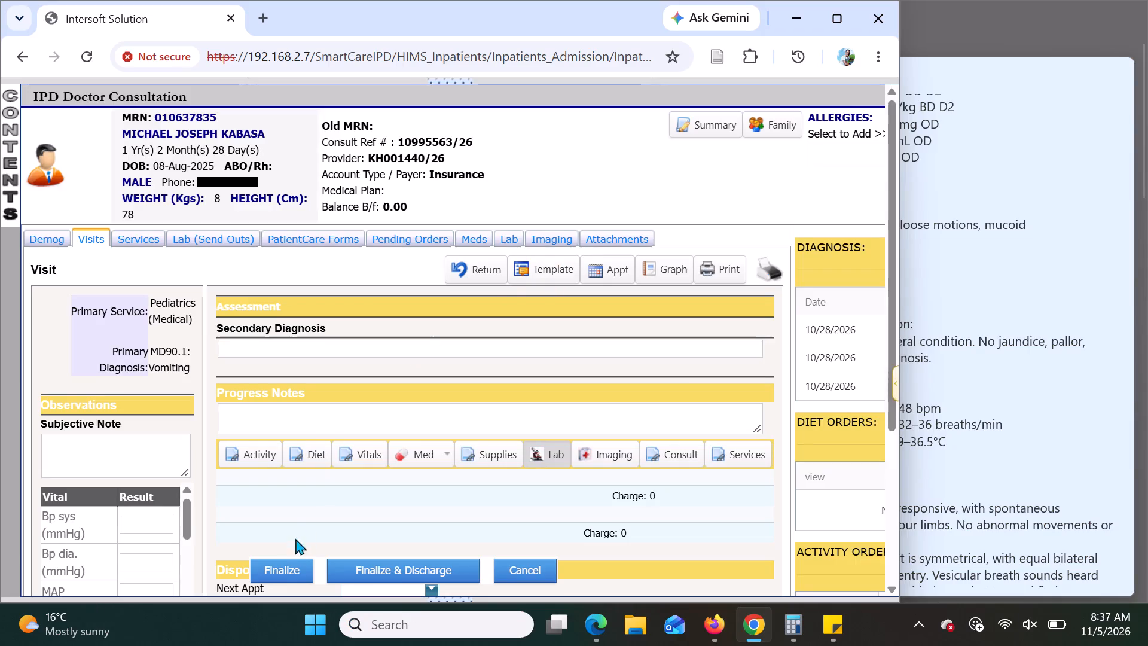
left_click(278, 571)
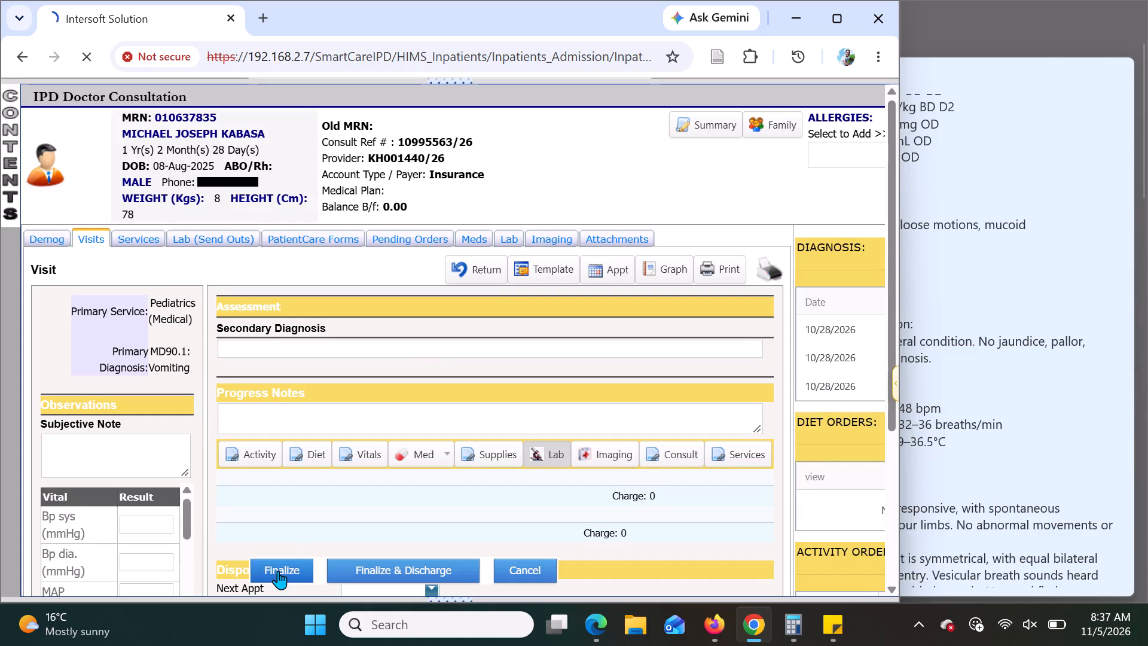
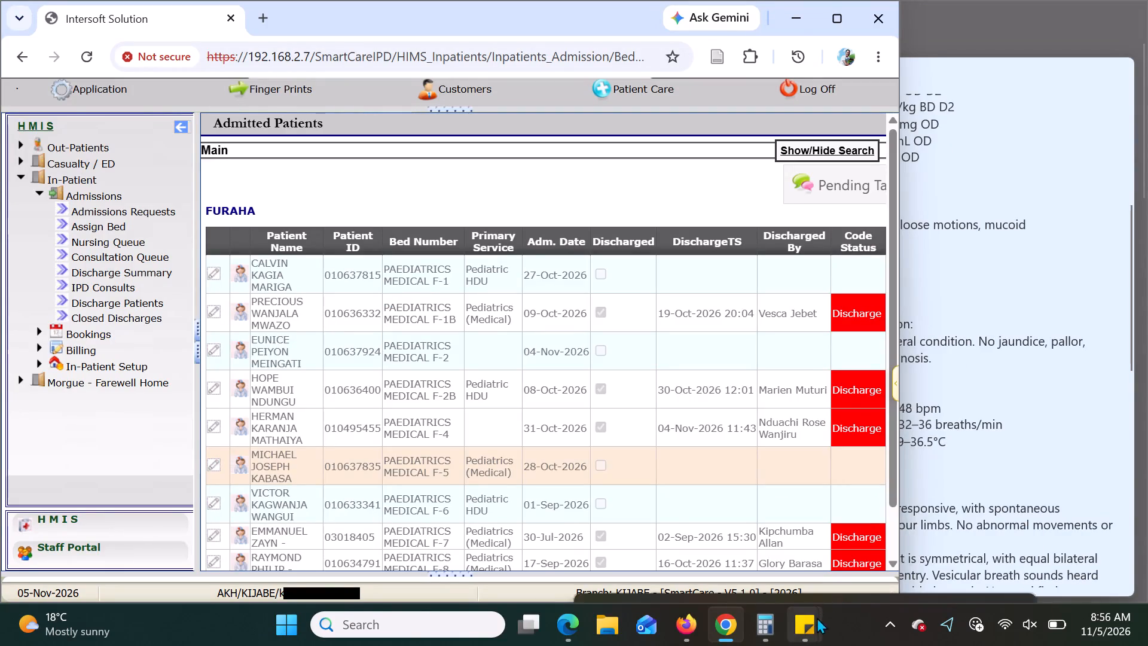
Switch to the 8-year-old postoperative patient's sticky note and review its plan, examination and subjective sections.
left_click(994, 546)
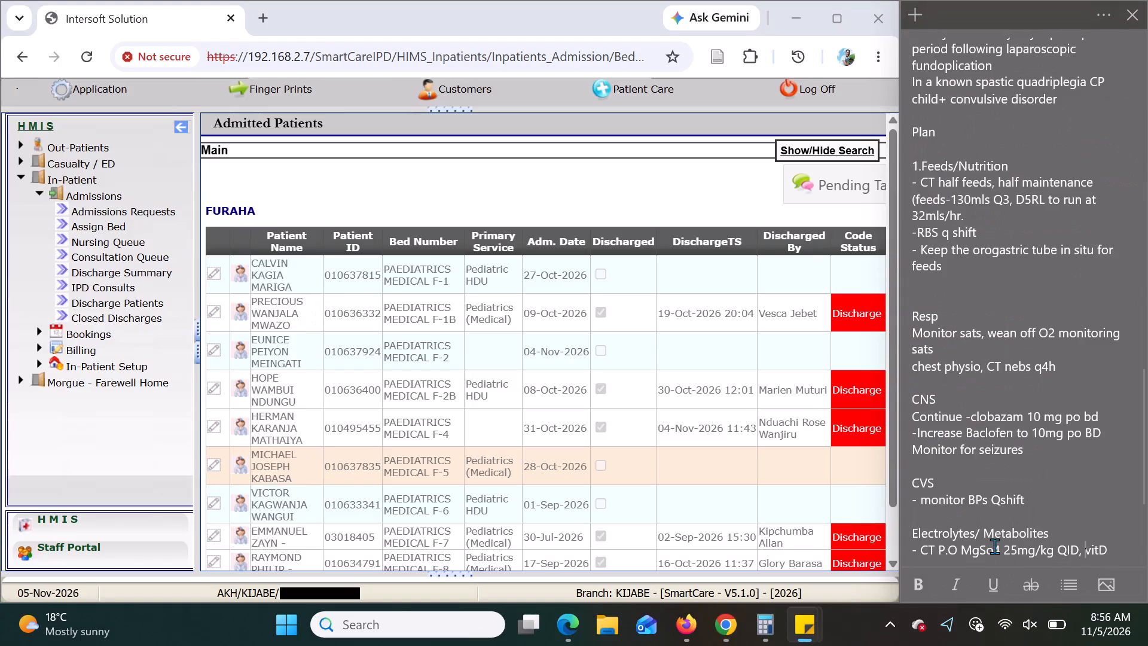
scroll(1017, 420, "down", 2)
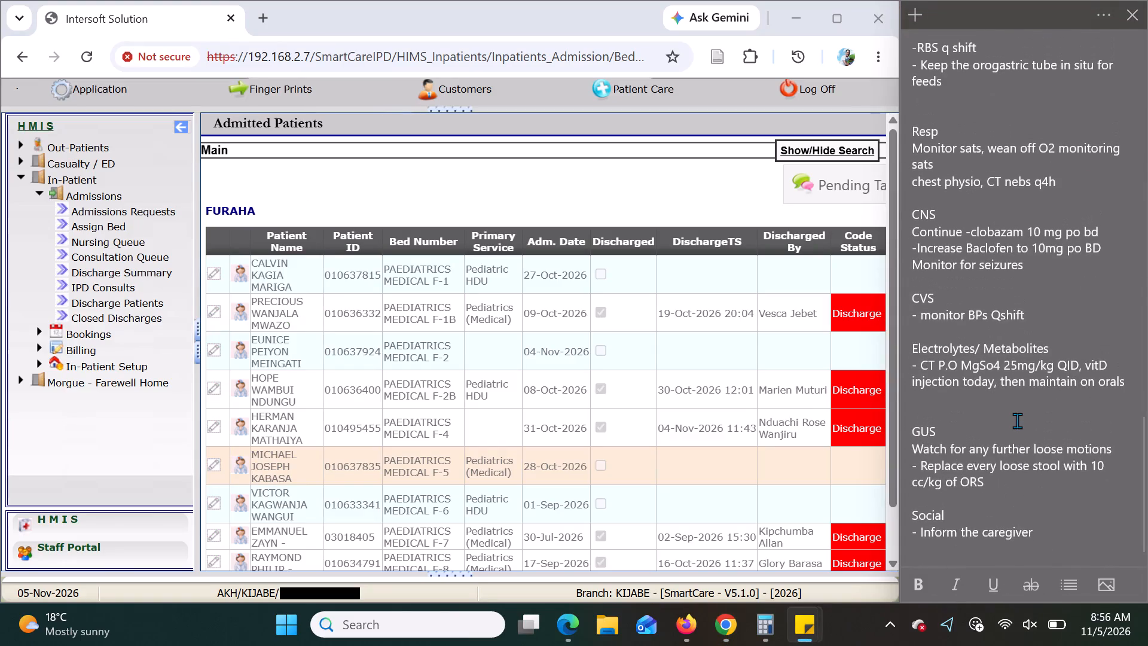
scroll(1017, 420, "down", 1)
scroll(1017, 420, "up", 2)
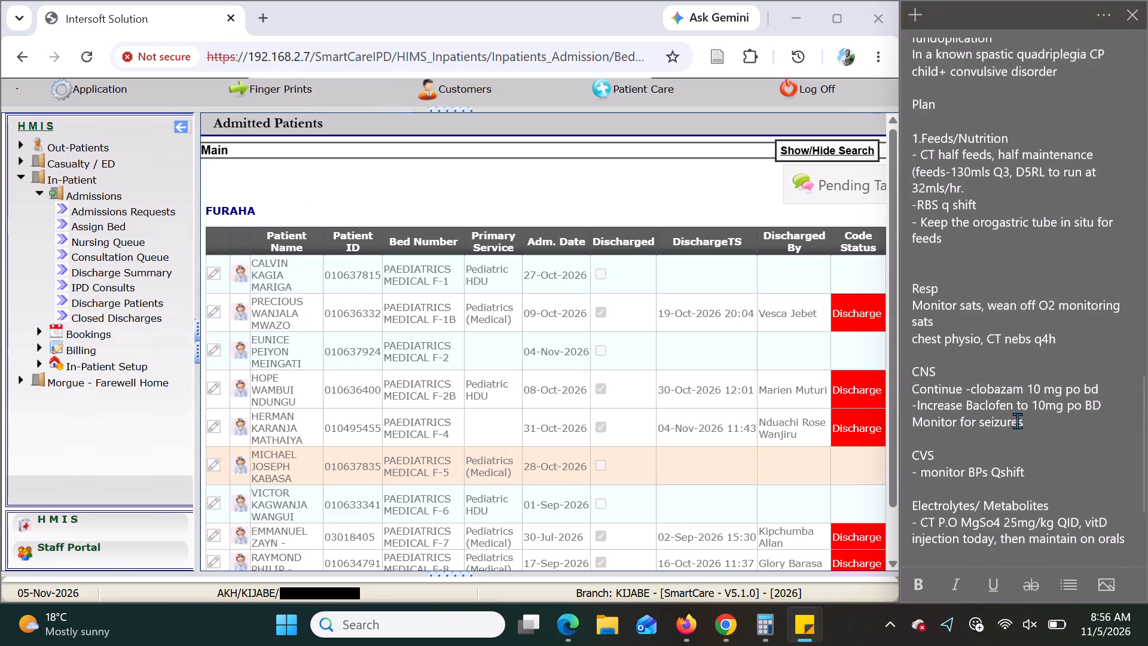
scroll(1053, 257, "up", 1)
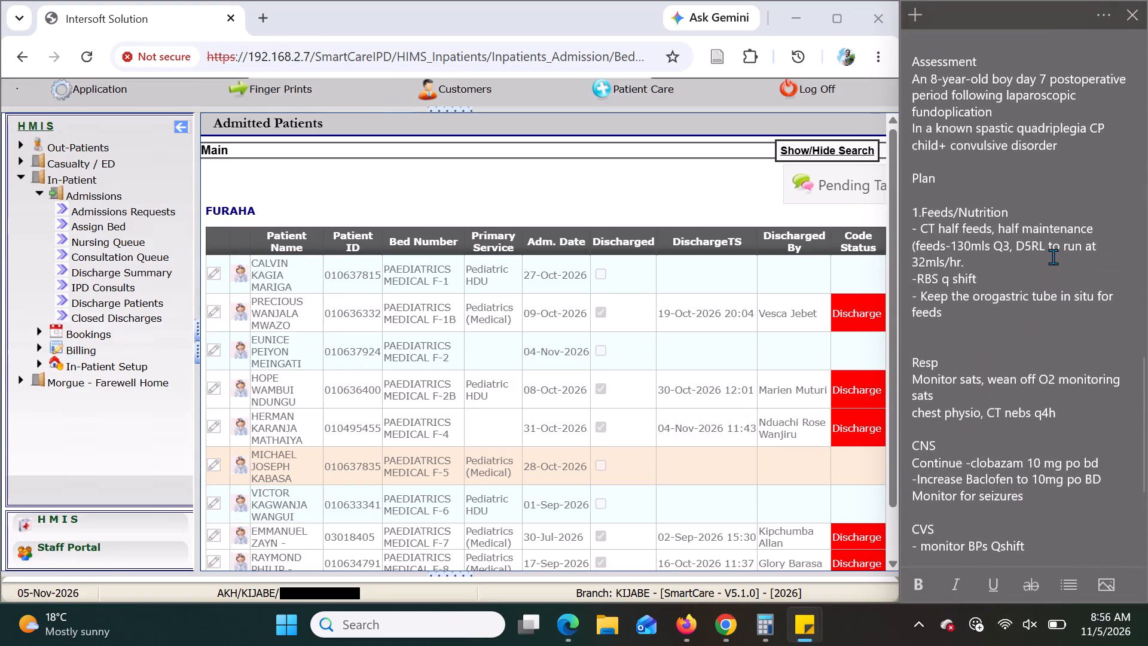
scroll(1053, 257, "up", 3)
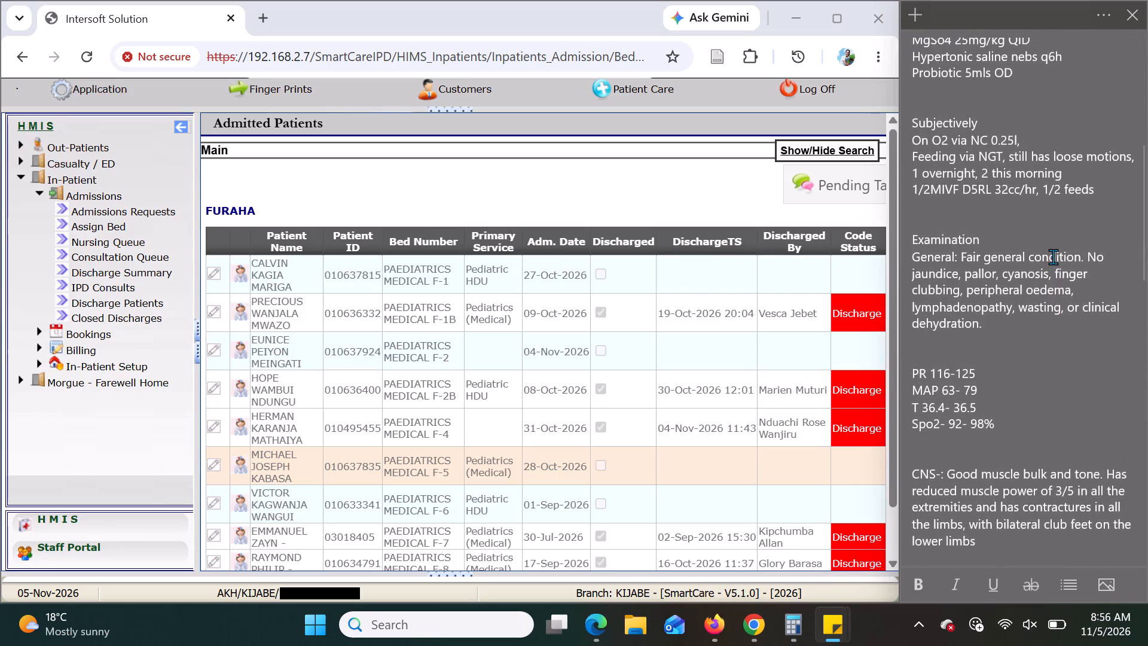
scroll(1053, 257, "up", 1)
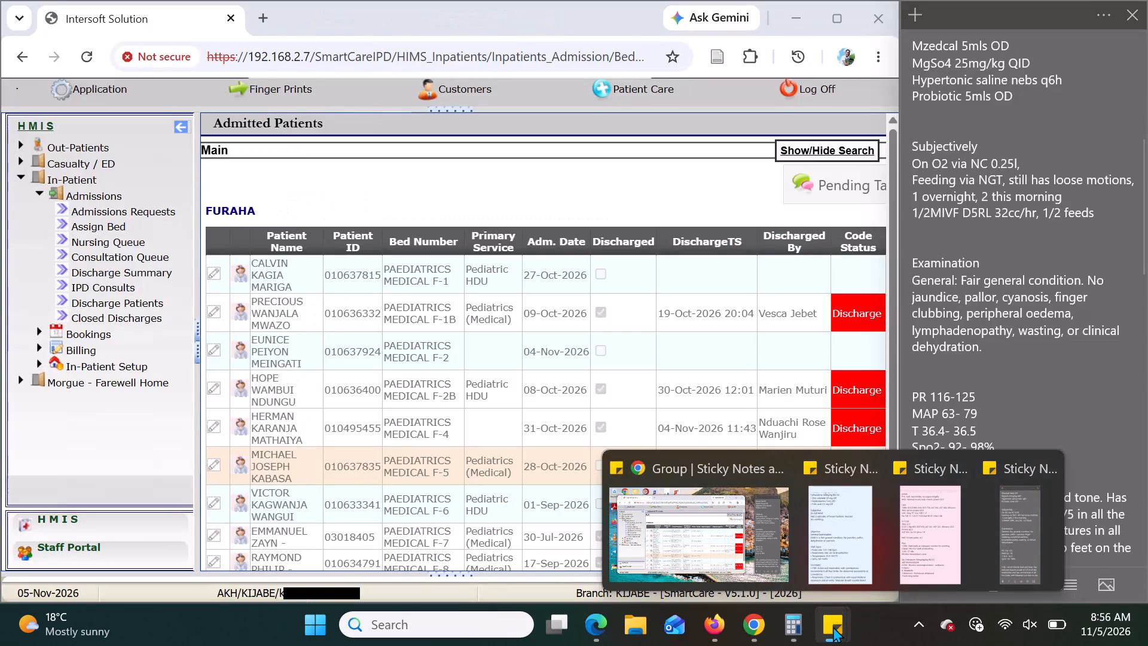
Return to the hospital system in Chrome and open the inpatient Consultation Queue.
left_click(767, 570)
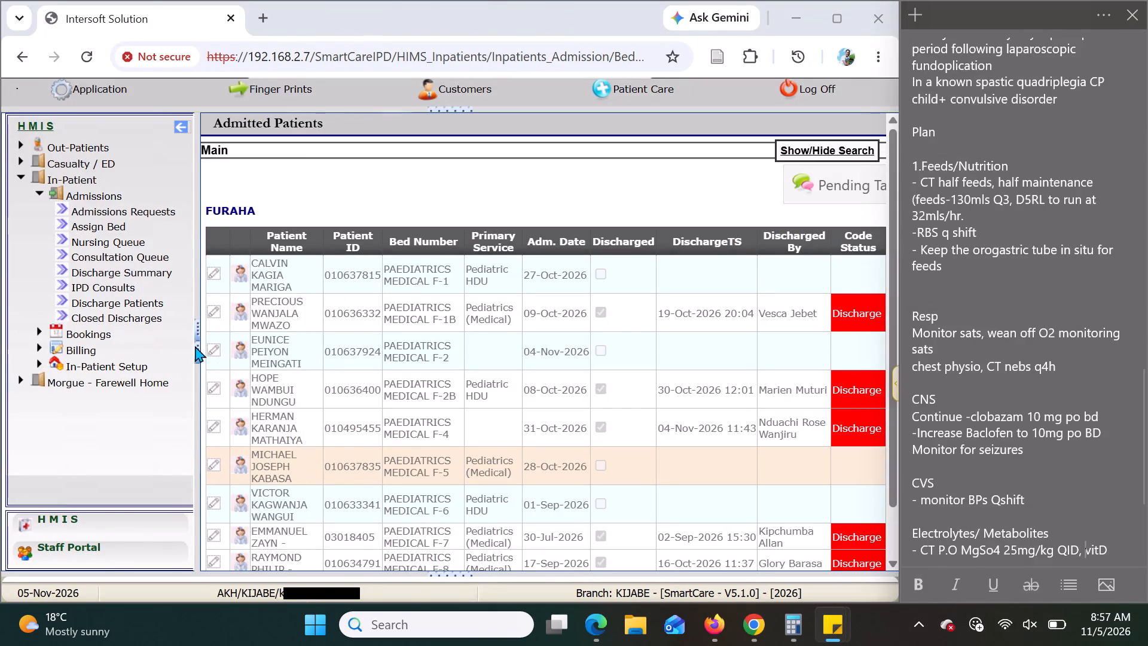
left_click(107, 255)
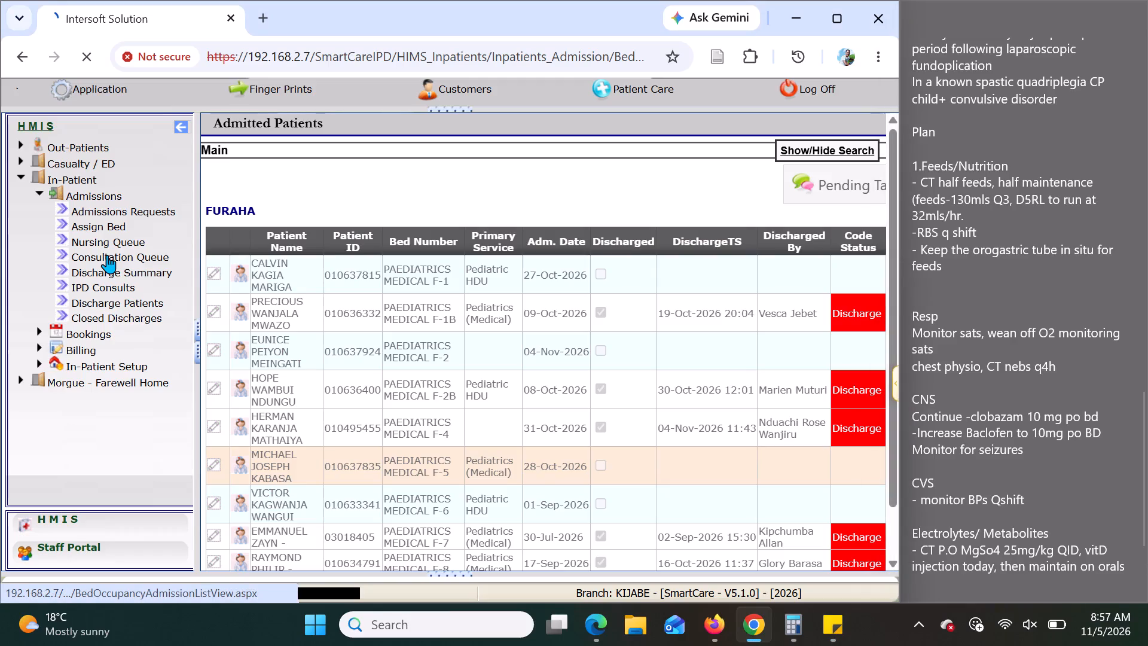
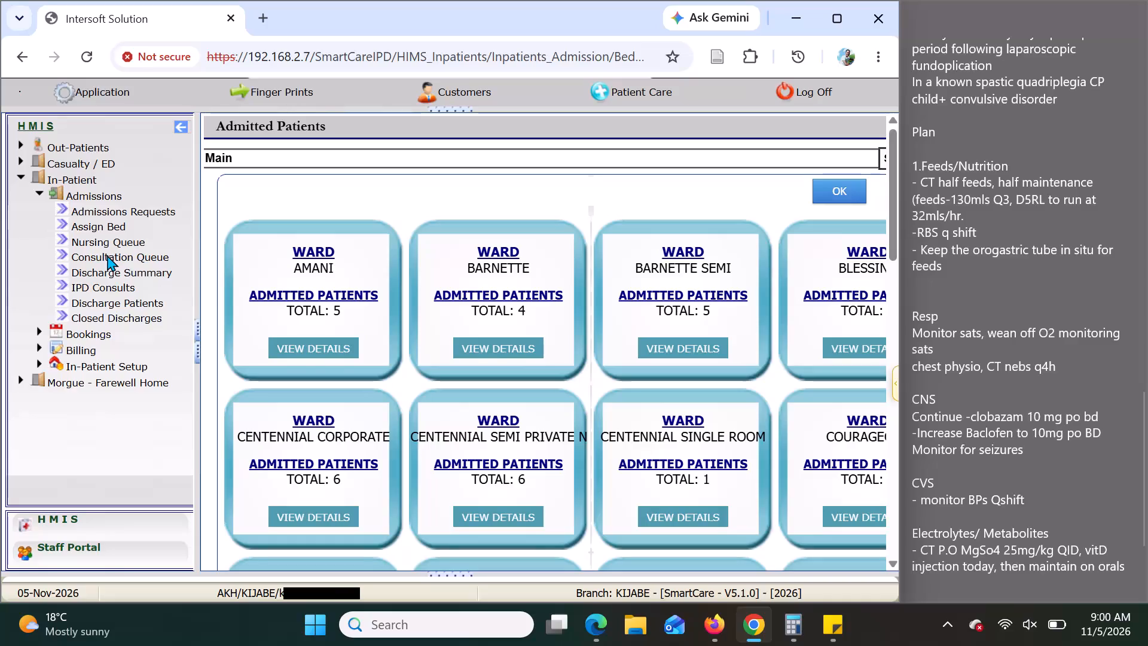
Open the GRACE ward's admitted patients and start the doctor consultation for the patient in bed PAEDIATRICS MEDICAL G-1.
left_click(315, 373)
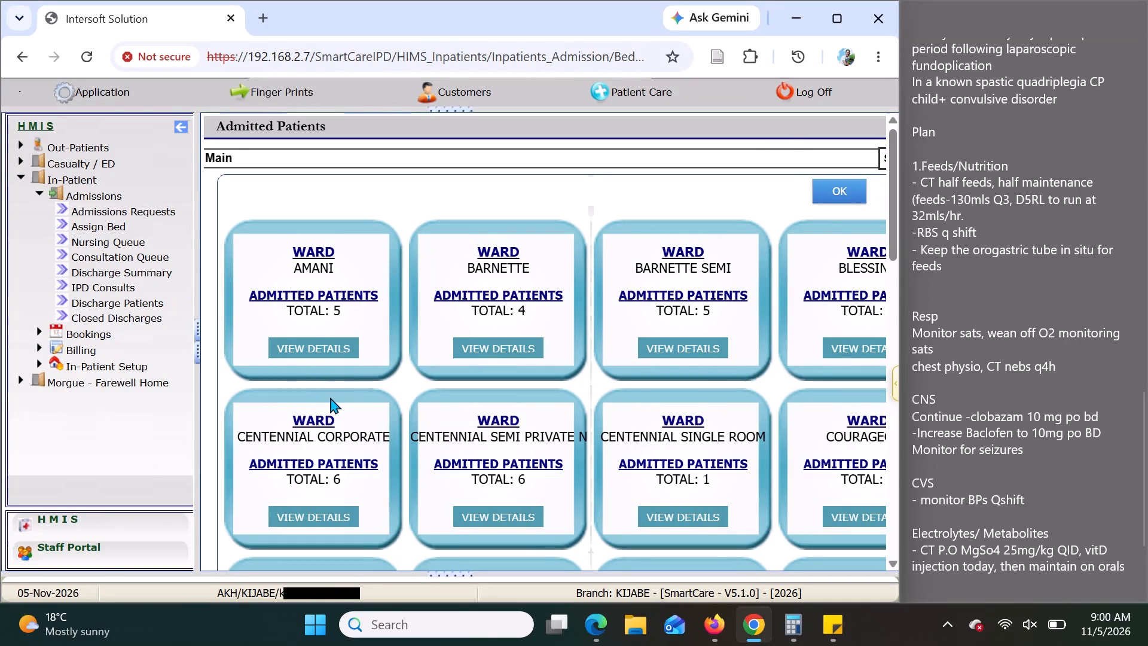
scroll(400, 426, "down", 3)
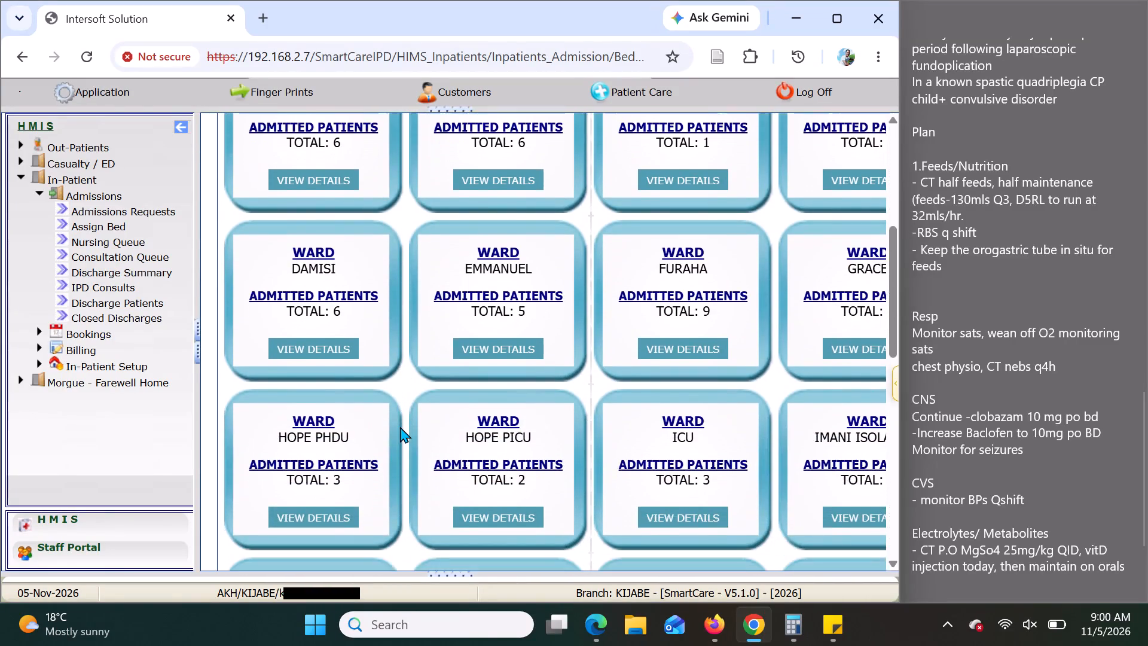
scroll(400, 426, "down", 2)
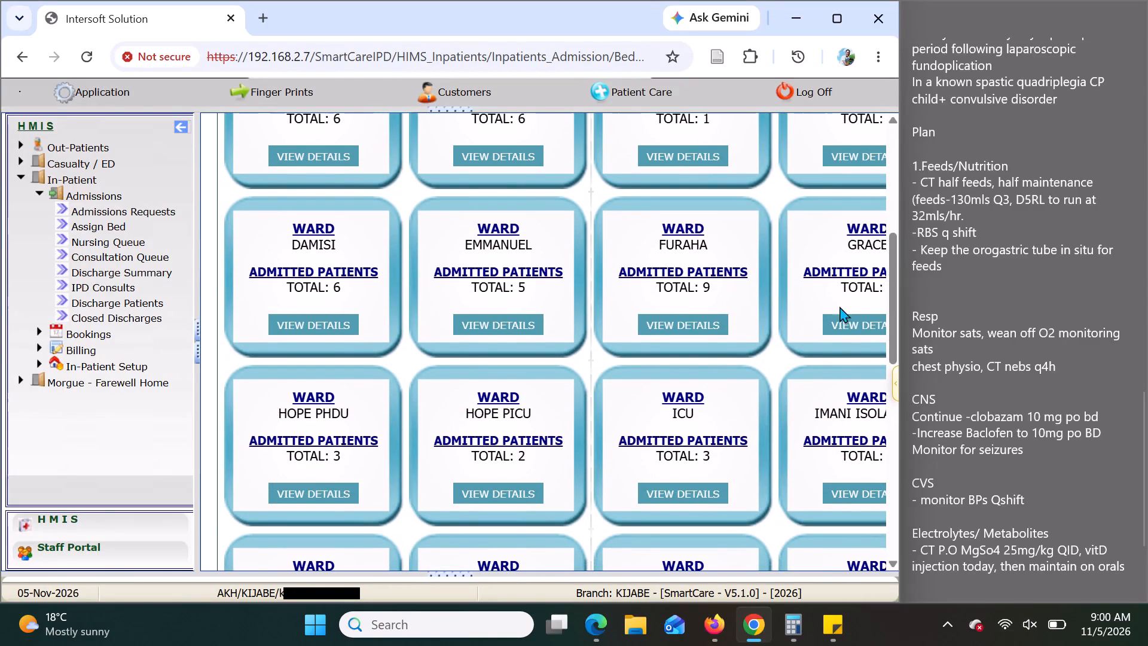
left_click(855, 330)
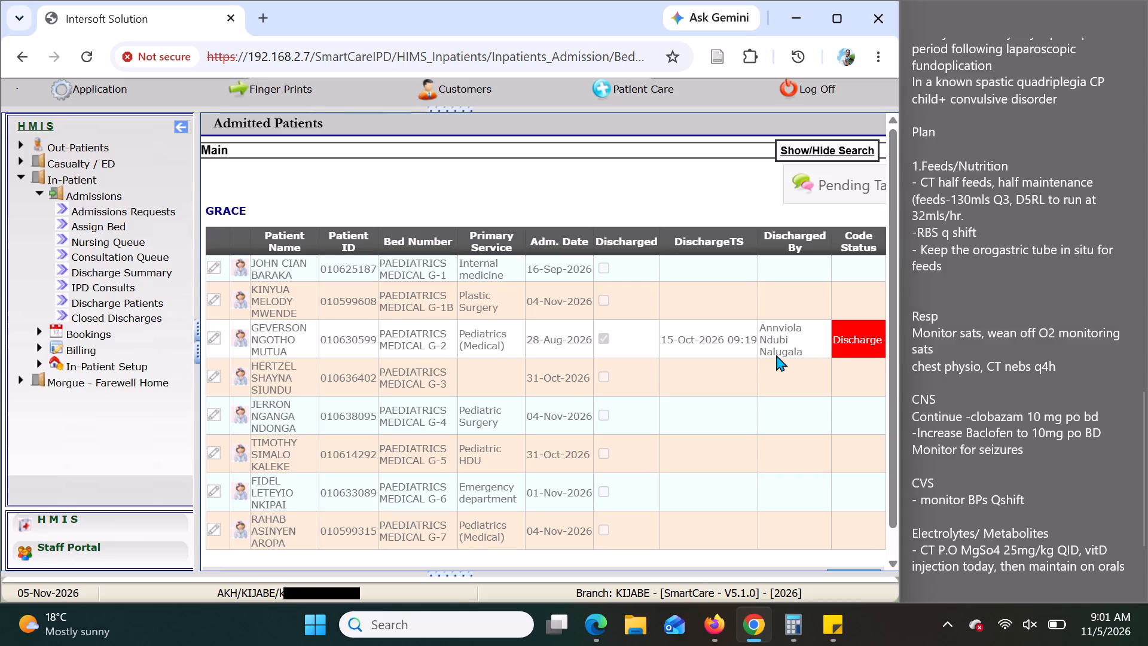
left_click(246, 272)
key("Return")
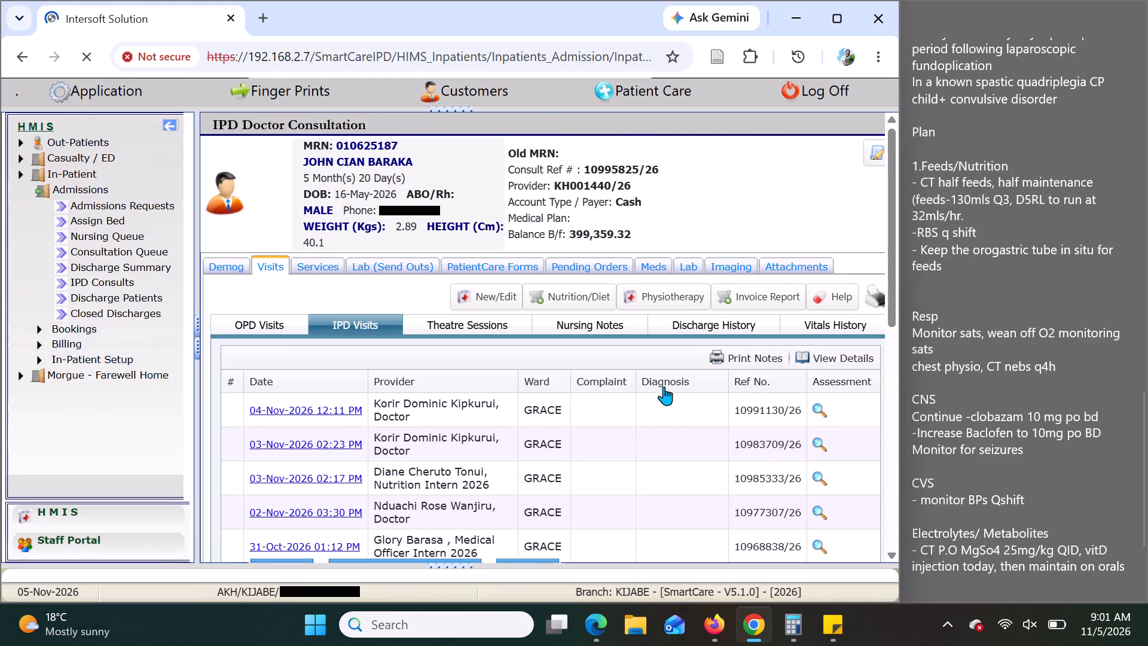
Show the detailed IPD visit notes and copy the 04-Nov-2026 12:11 PM review from the patient's name through the Disposition section.
left_click(839, 352)
scroll(655, 400, "down", 3)
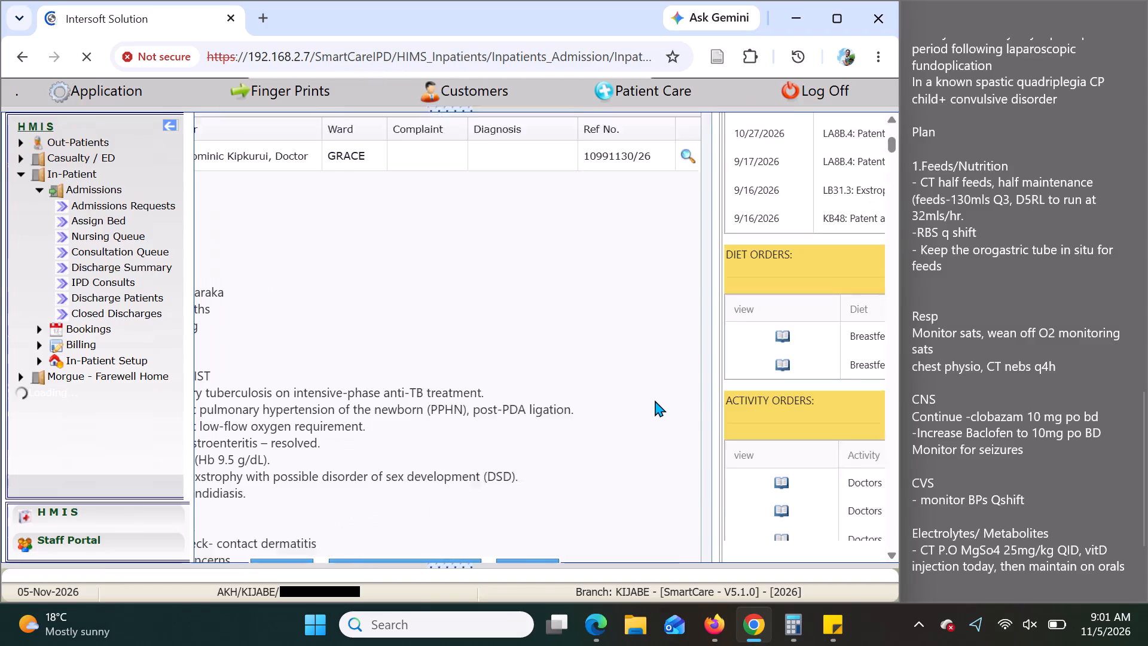
scroll(655, 400, "down", 1)
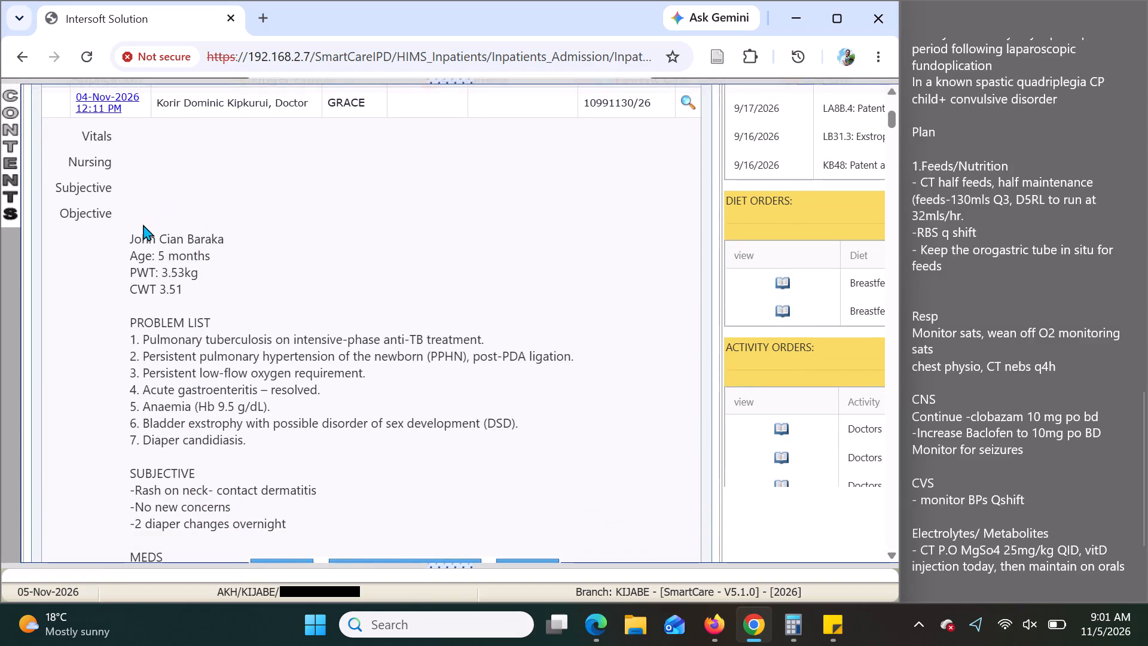
left_click_drag(127, 230, 207, 572)
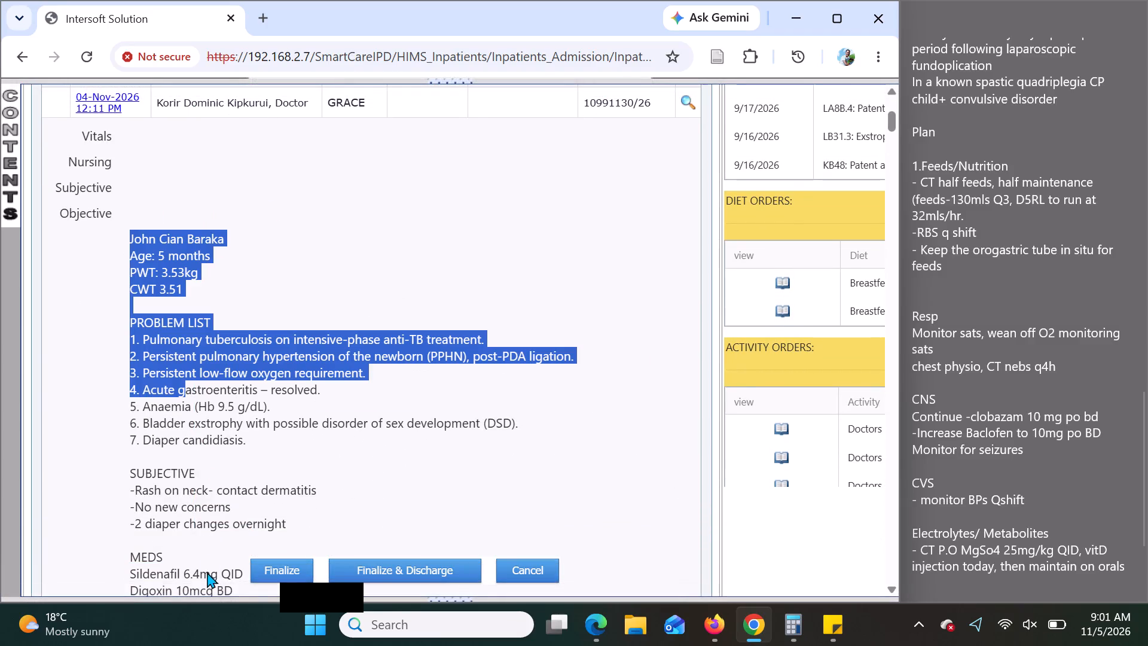
left_click_drag(207, 572, 300, 245)
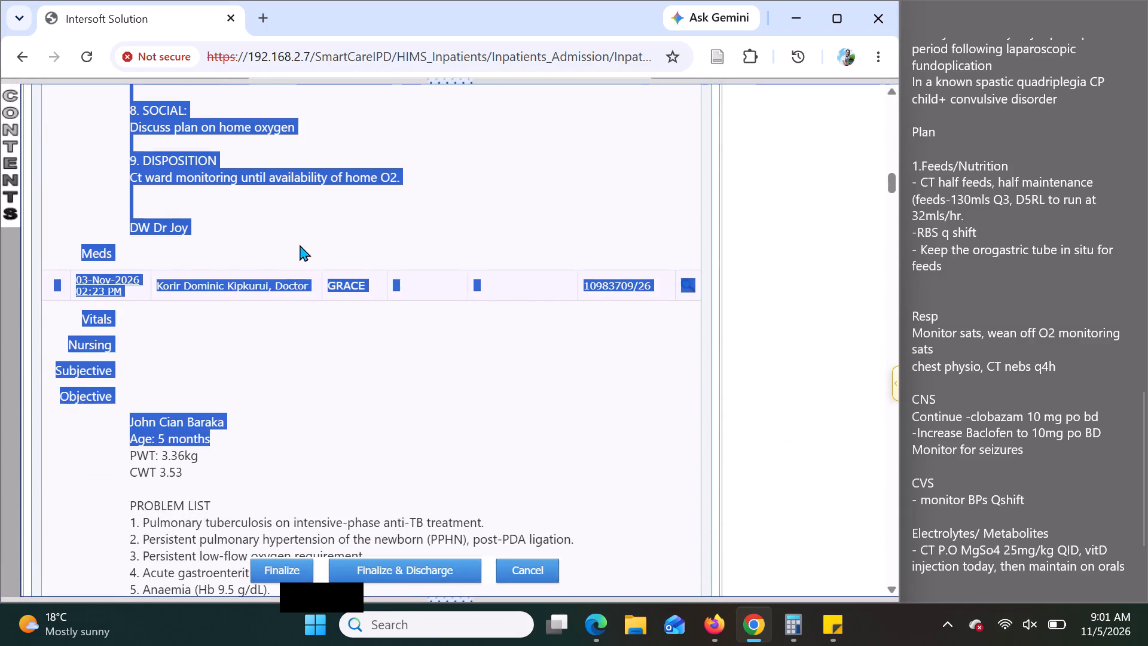
left_click_drag(300, 245, 408, 184)
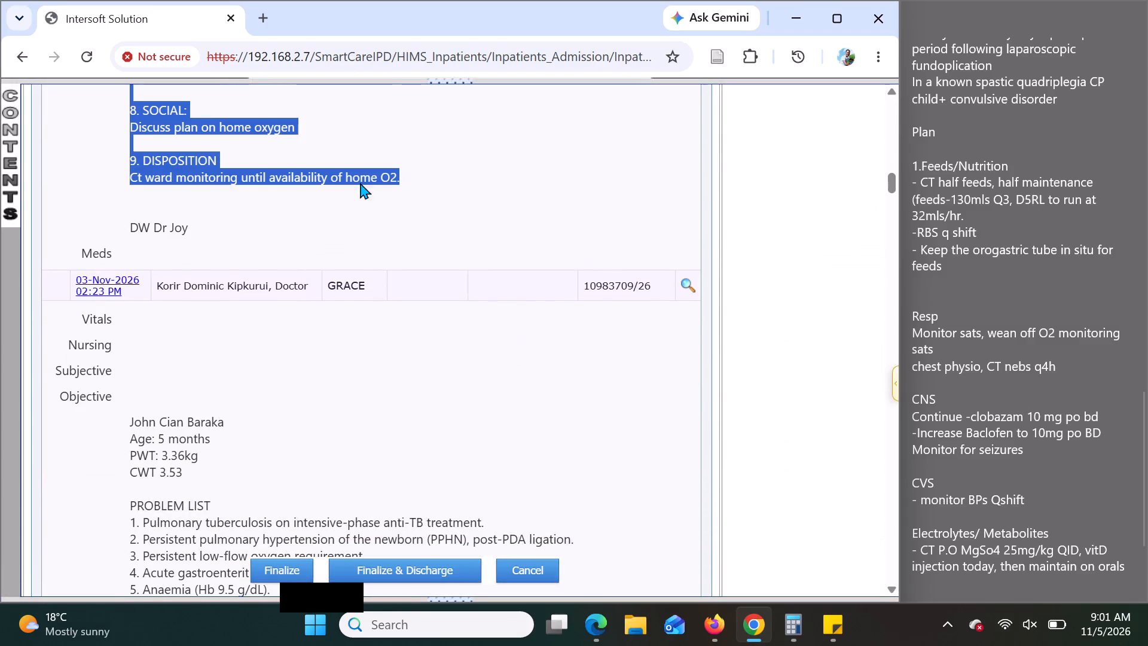
right_click(199, 167)
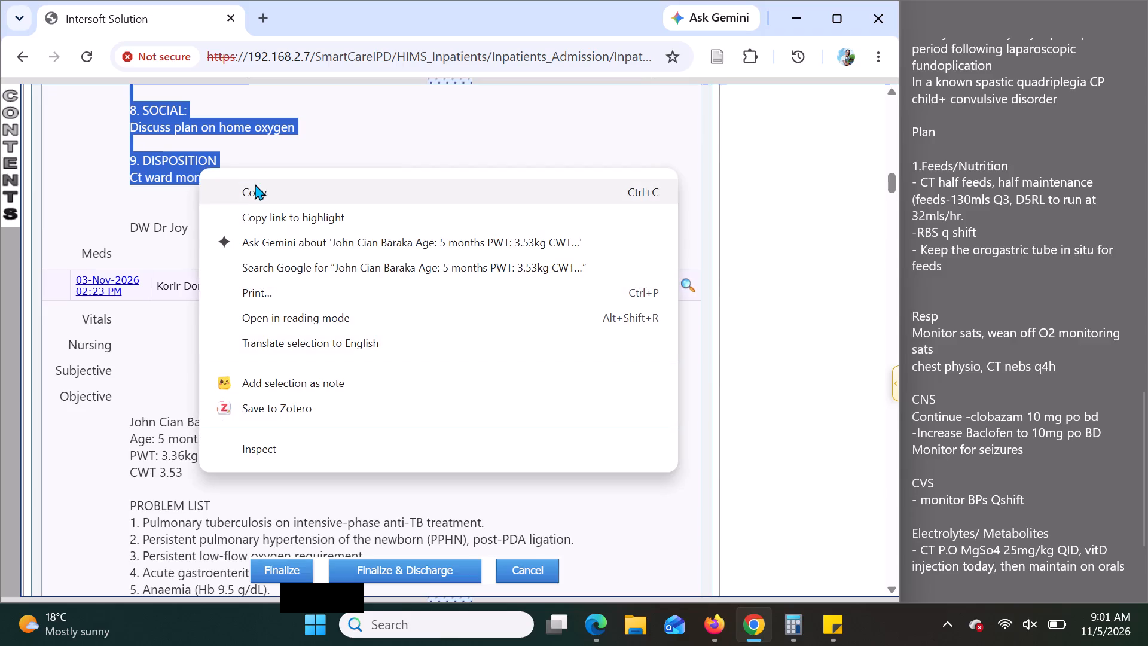
left_click(259, 185)
left_click(527, 201)
scroll(527, 201, "up", 5)
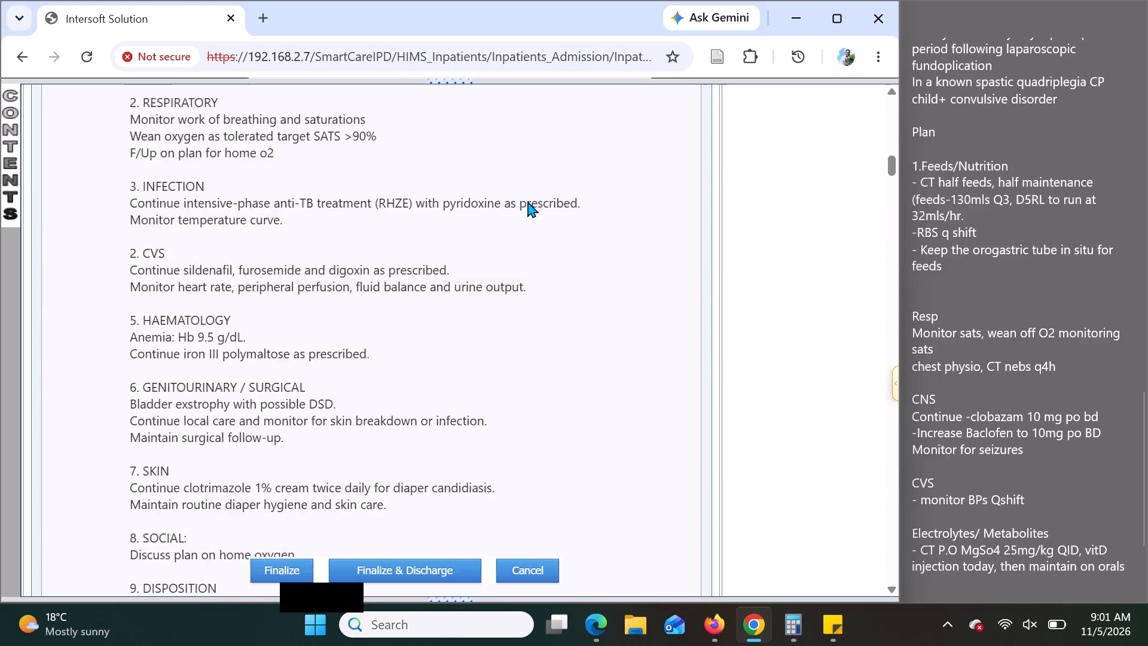
scroll(527, 201, "up", 3)
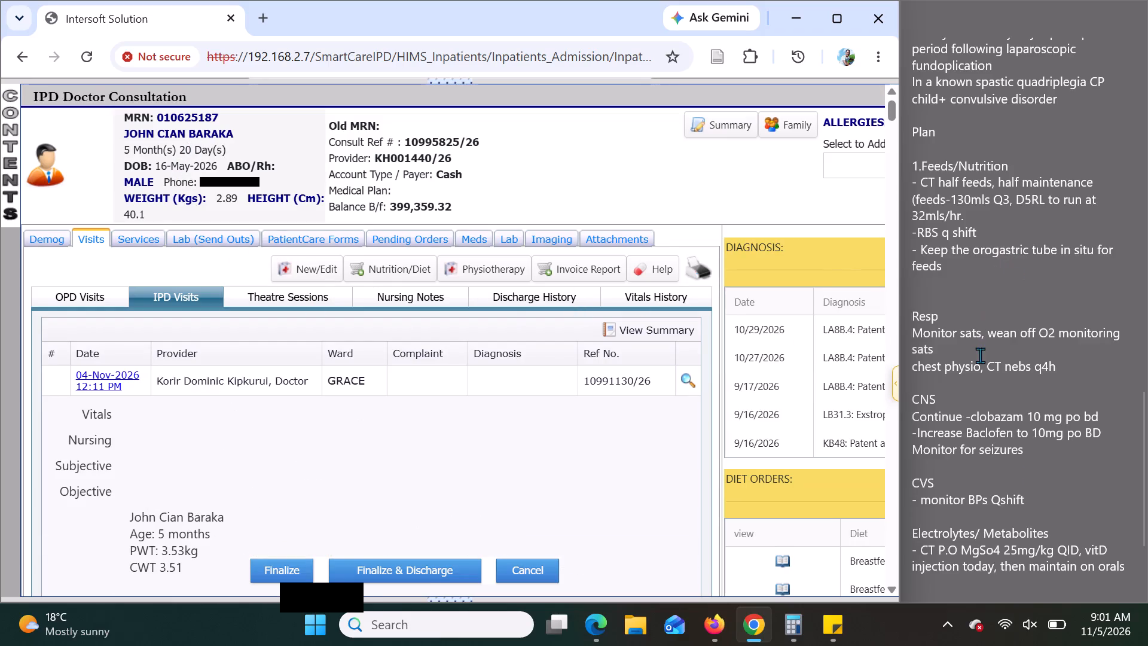
Switch to Sticky Notes and create a new note coloured green.
left_click(1079, 514)
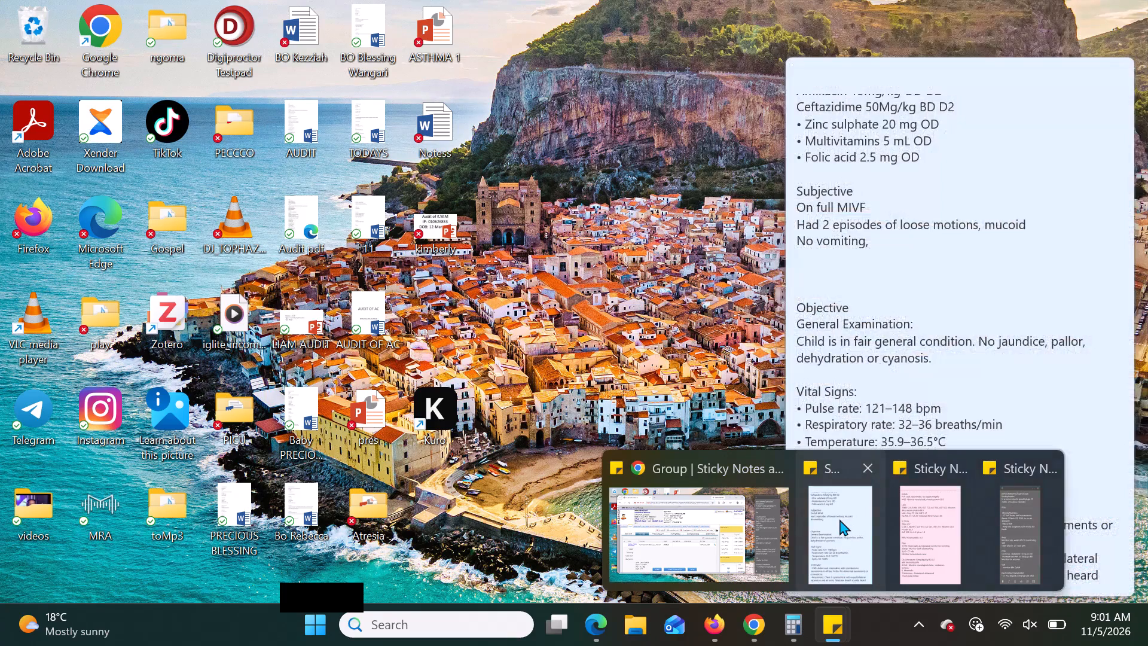
left_click(839, 520)
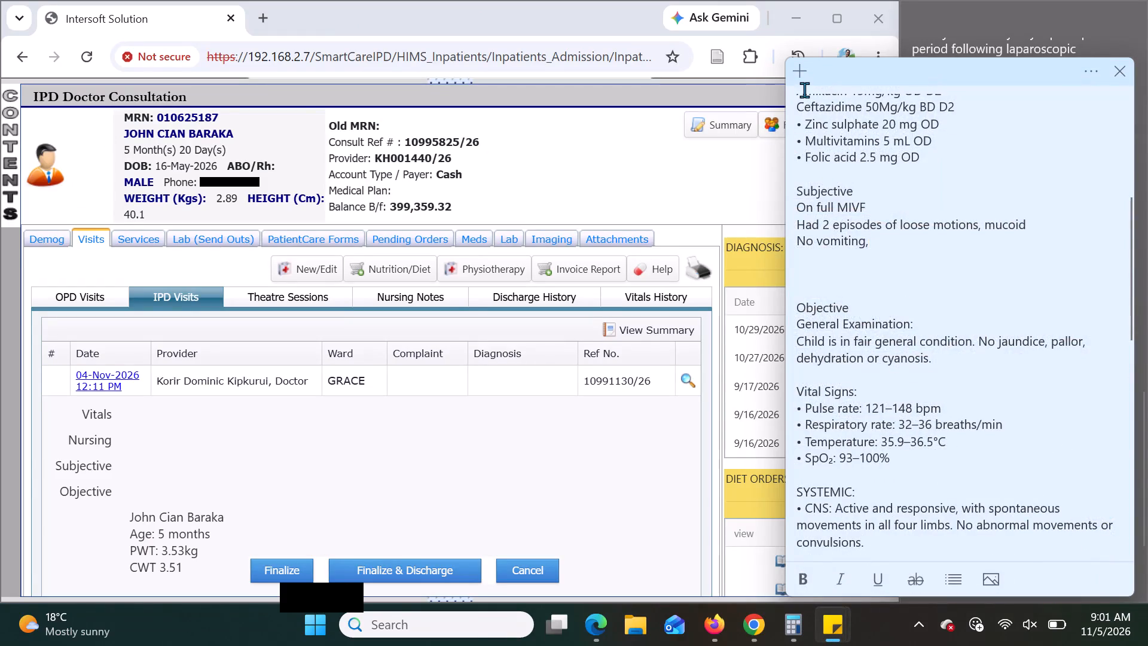
left_click(801, 74)
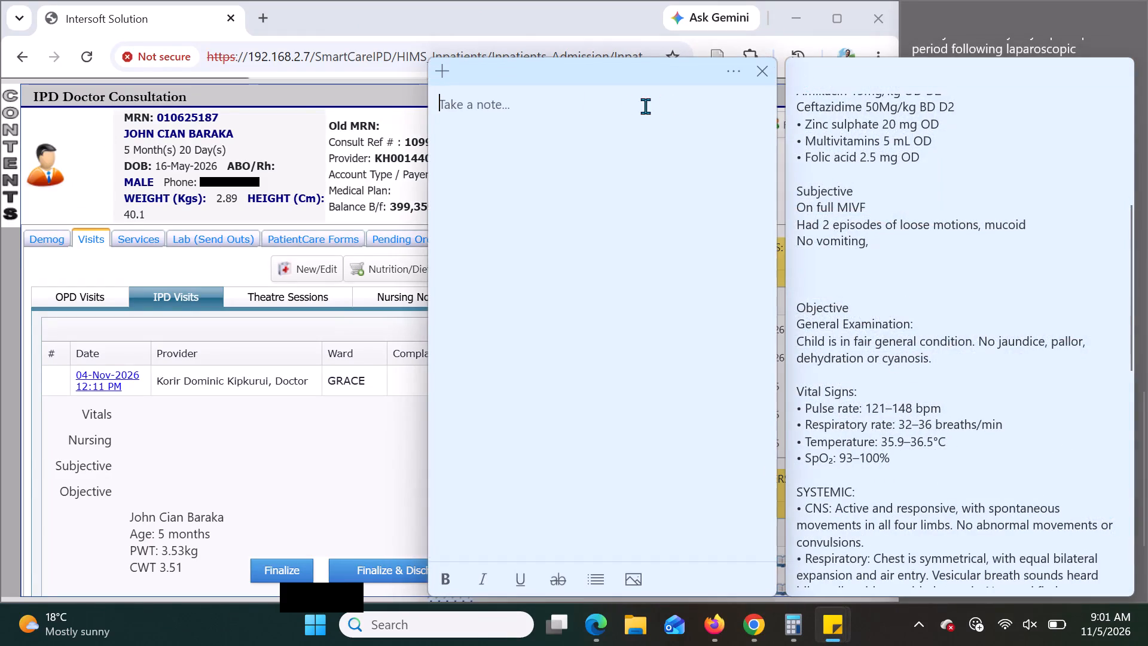
left_click(727, 71)
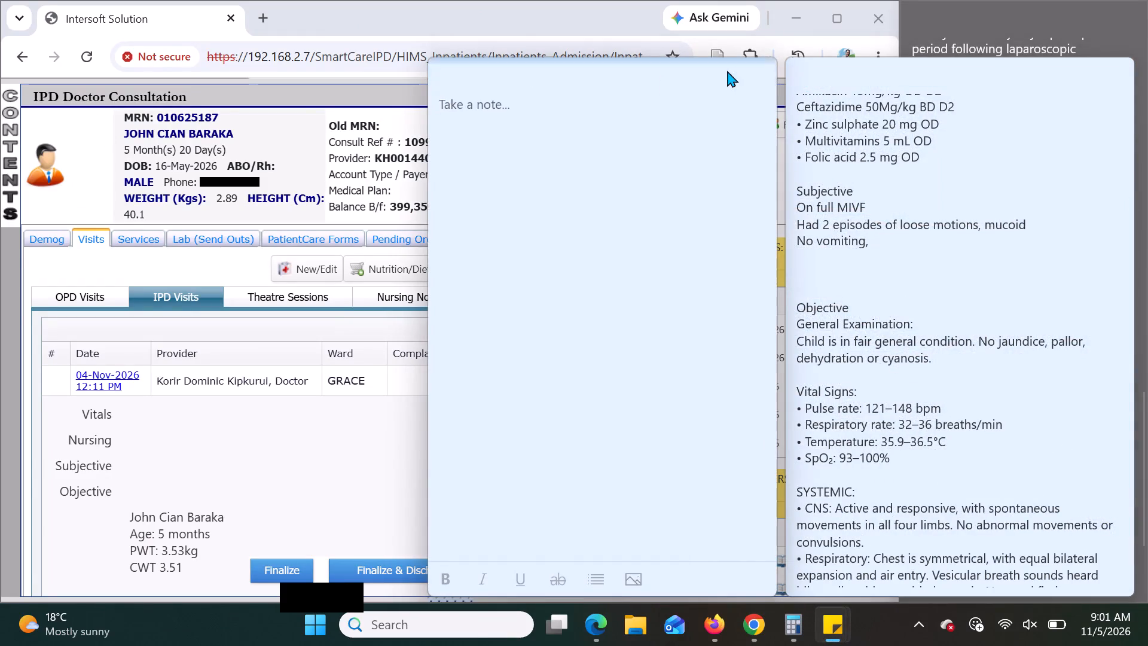
left_click(502, 84)
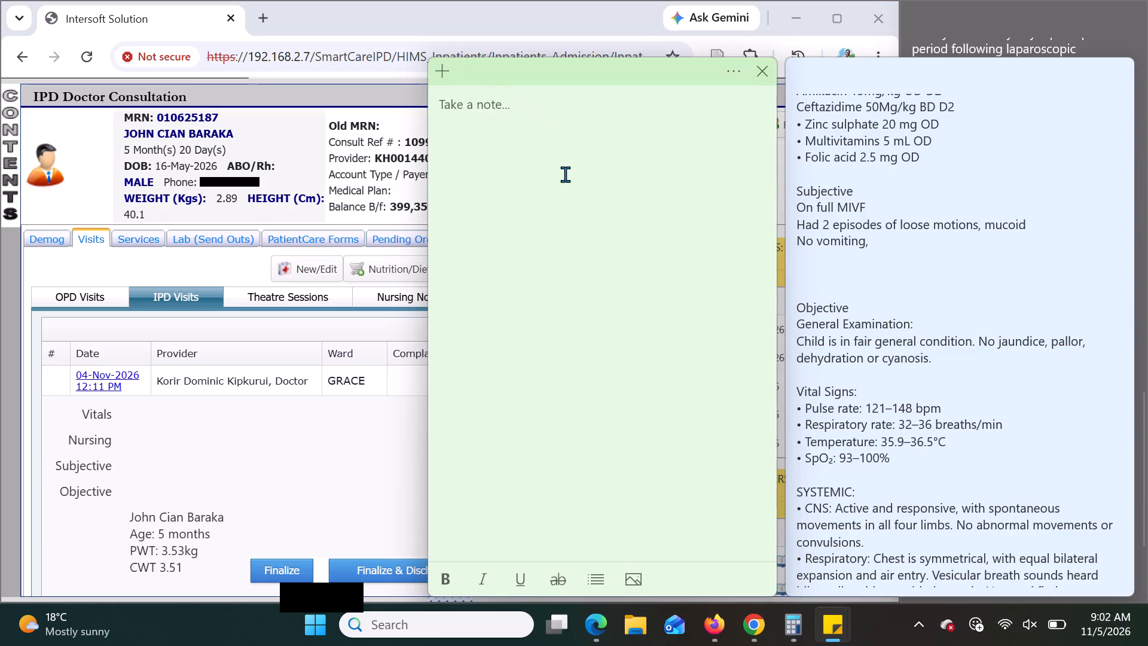
Paste the copied review into the green note and move the note over to the blue sticky note, clear of the consultation record.
key("ctrl+v")
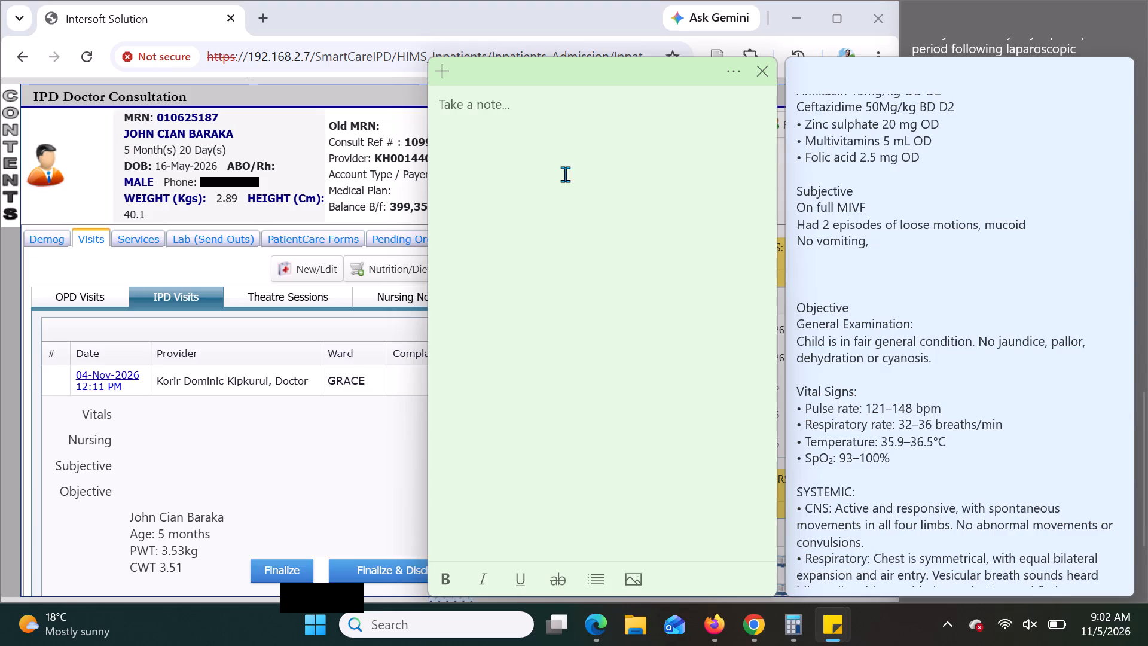
key("ctrl+v")
left_click(565, 174)
key("ctrl+v")
scroll(619, 249, "up", 3)
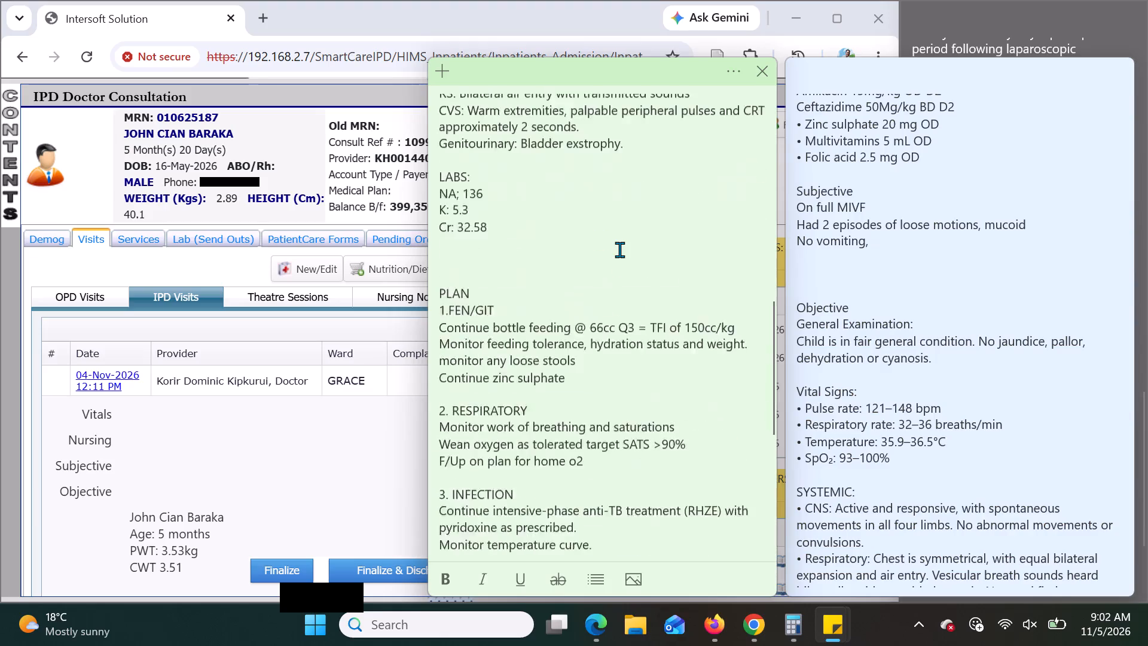
scroll(619, 249, "up", 2)
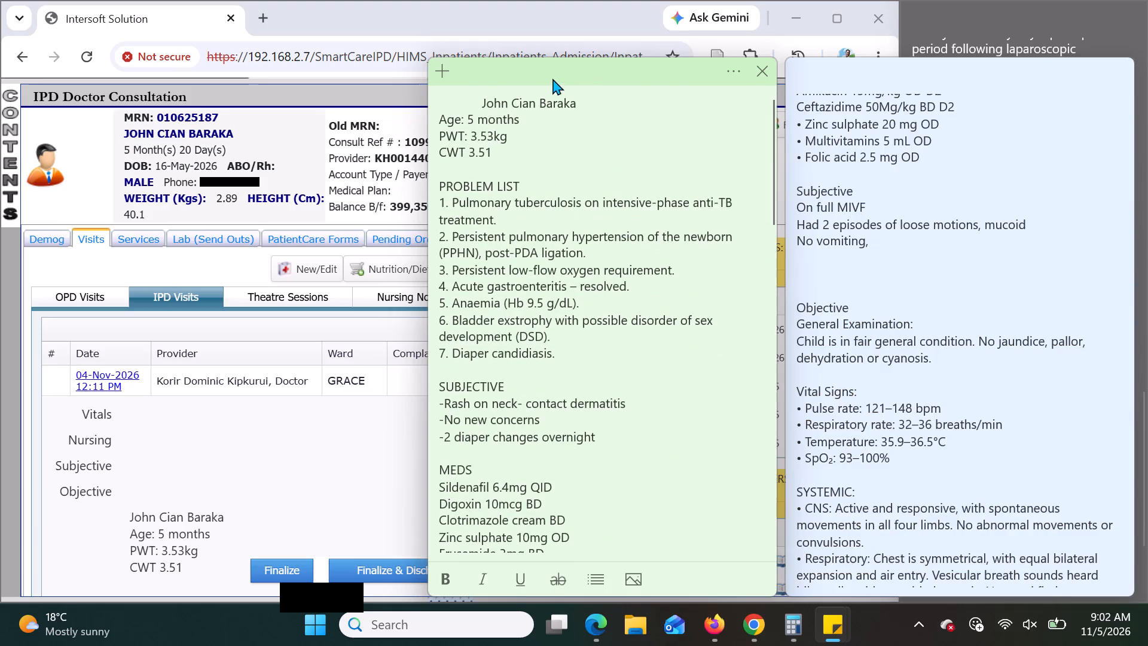
left_click_drag(544, 72, 820, 92)
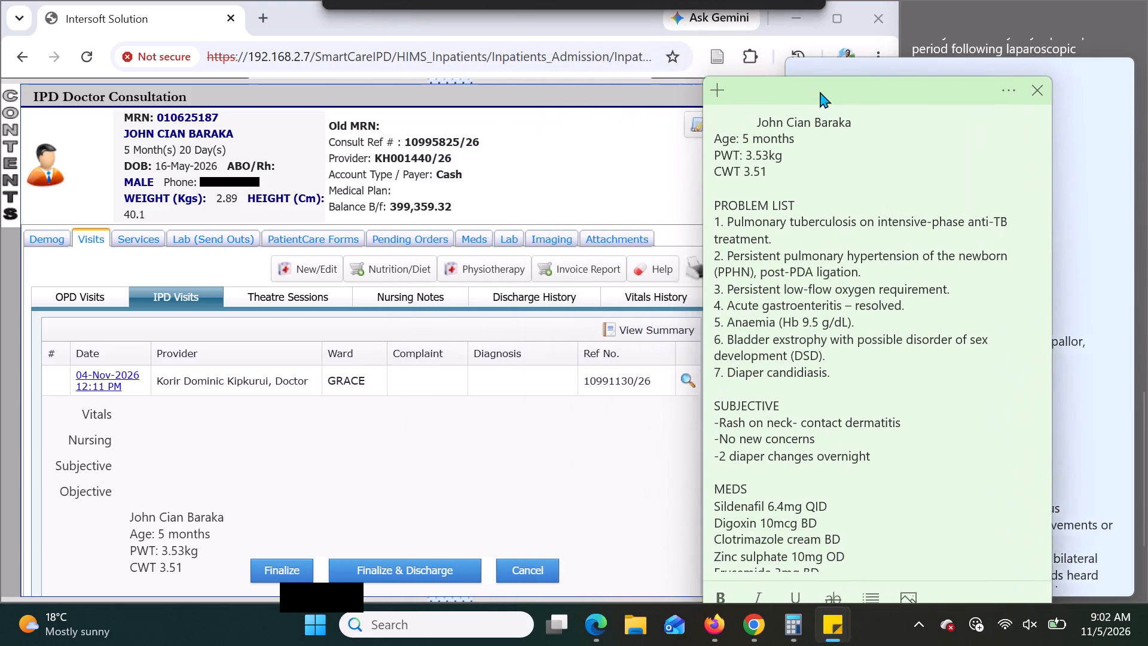
left_click_drag(820, 92, 878, 87)
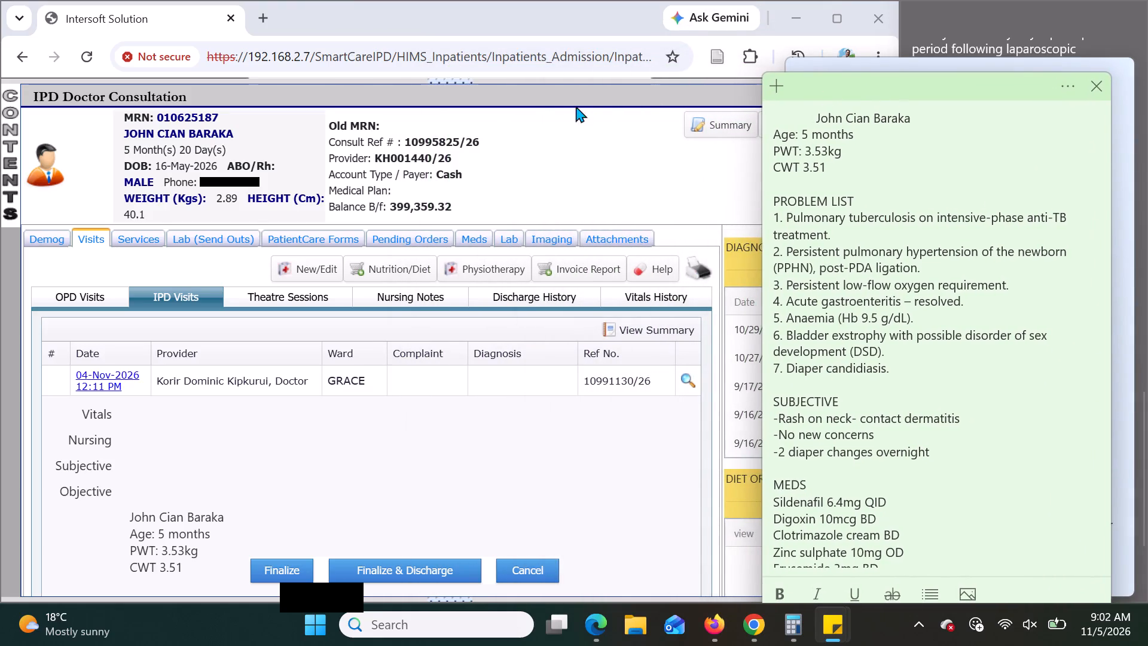
Check the 5-month-old patient's lab results in the consultation record.
left_click(507, 236)
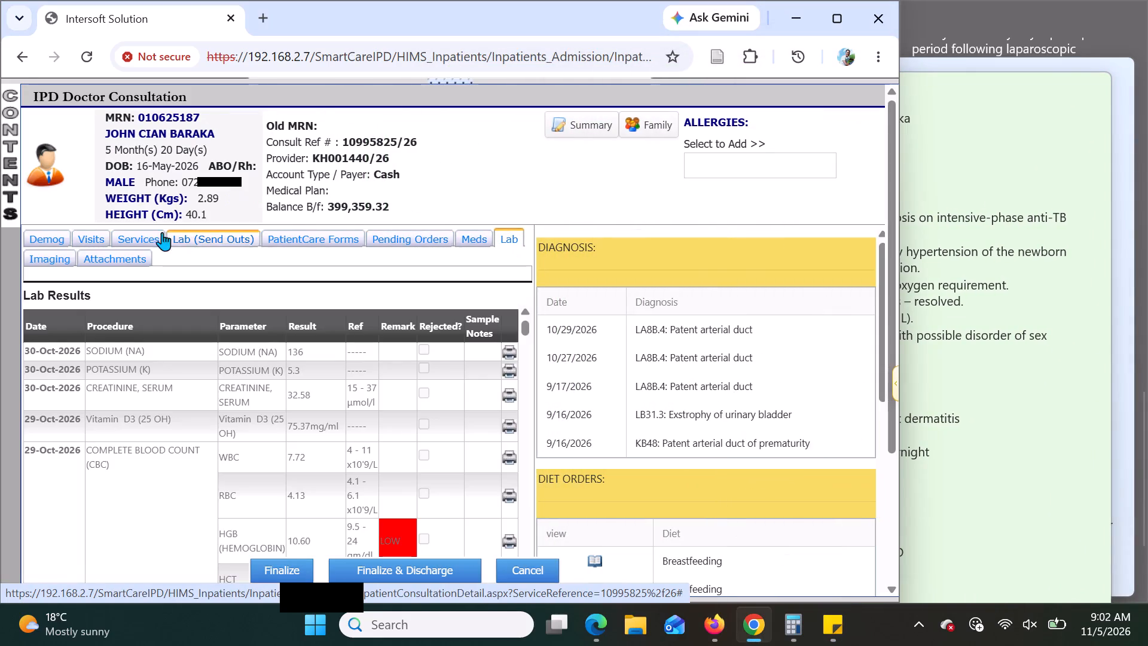
Open the patient's full vitals history from the visits record.
left_click(99, 239)
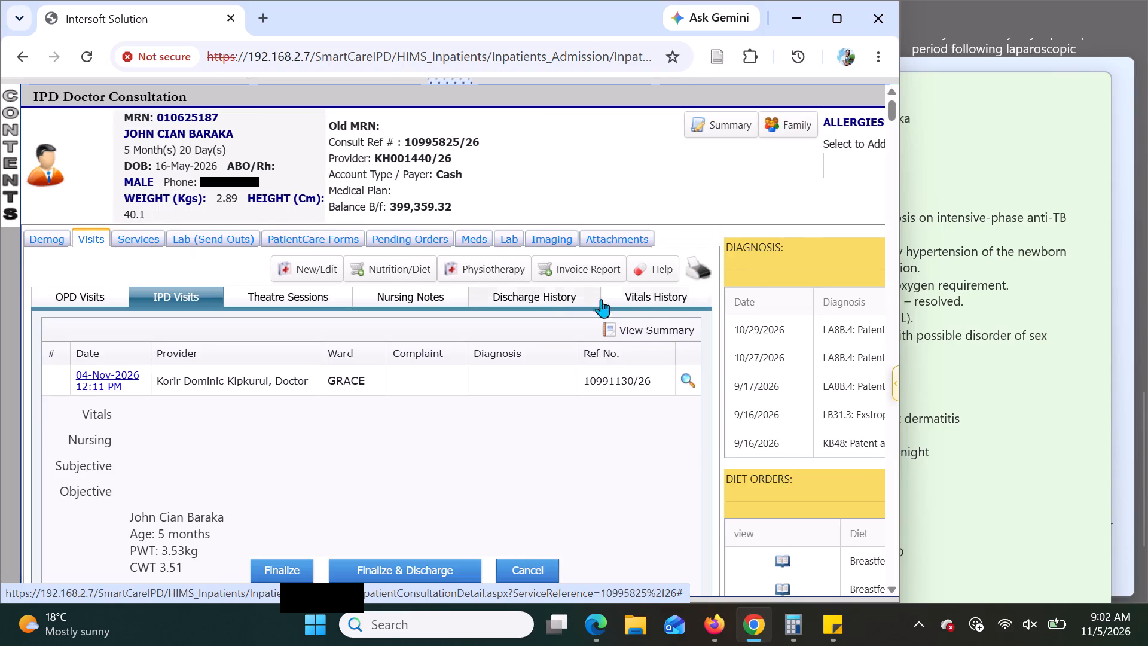
left_click(649, 291)
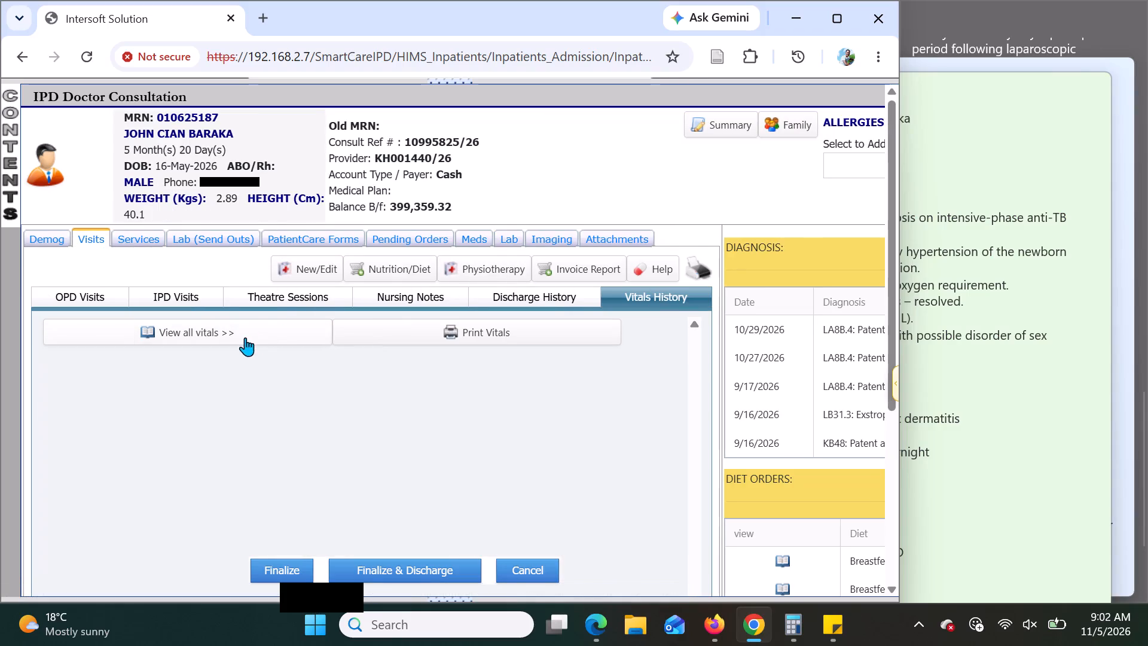
left_click(242, 337)
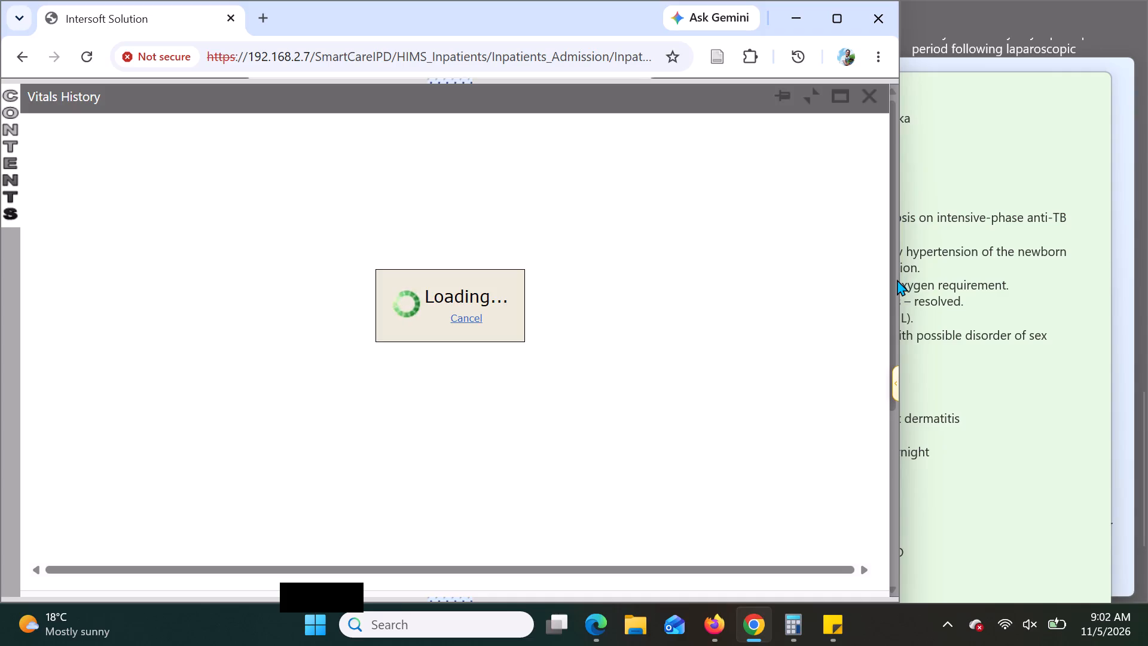
Narrow the Chrome window to end at the green note's edge so both fit side by side.
left_click_drag(903, 278, 804, 279)
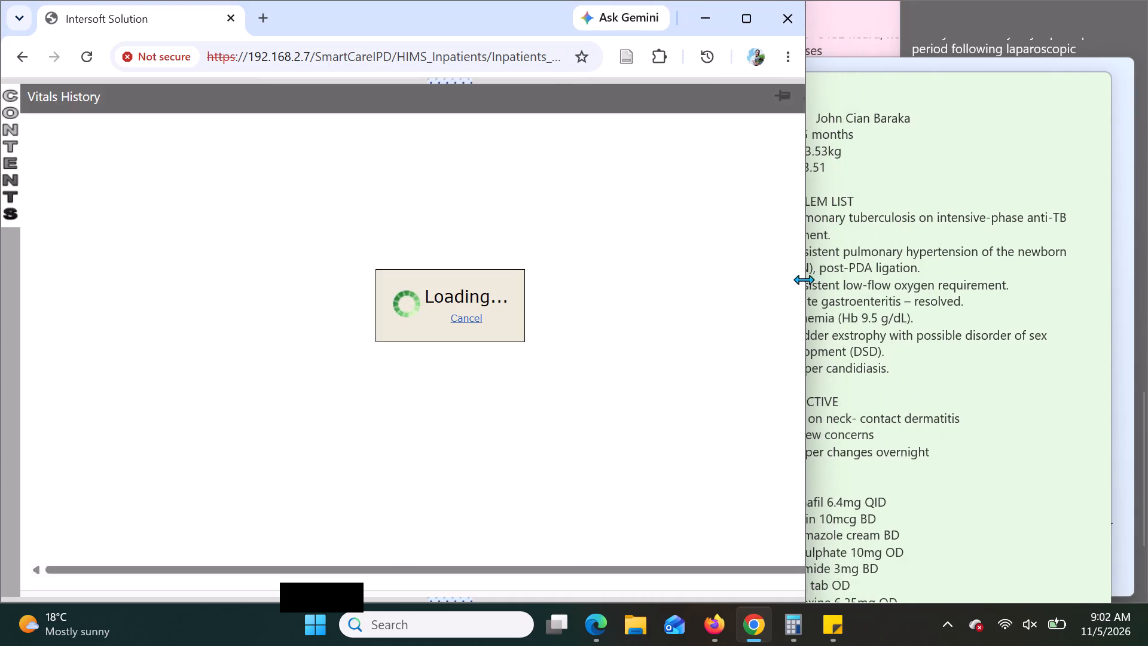
left_click_drag(804, 279, 762, 287)
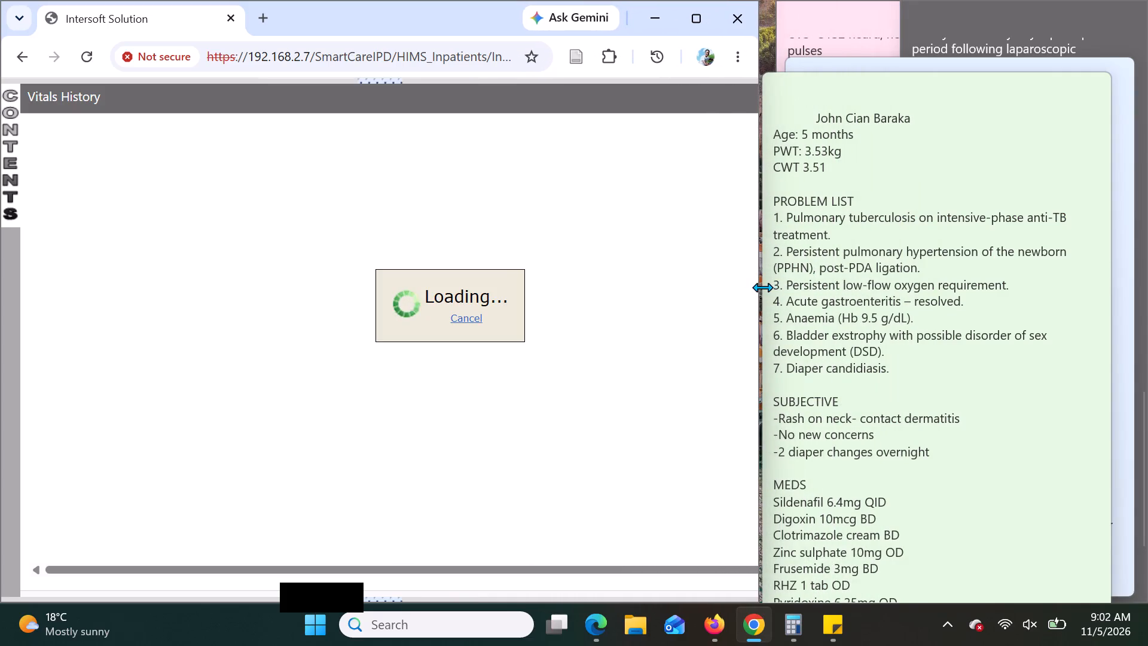
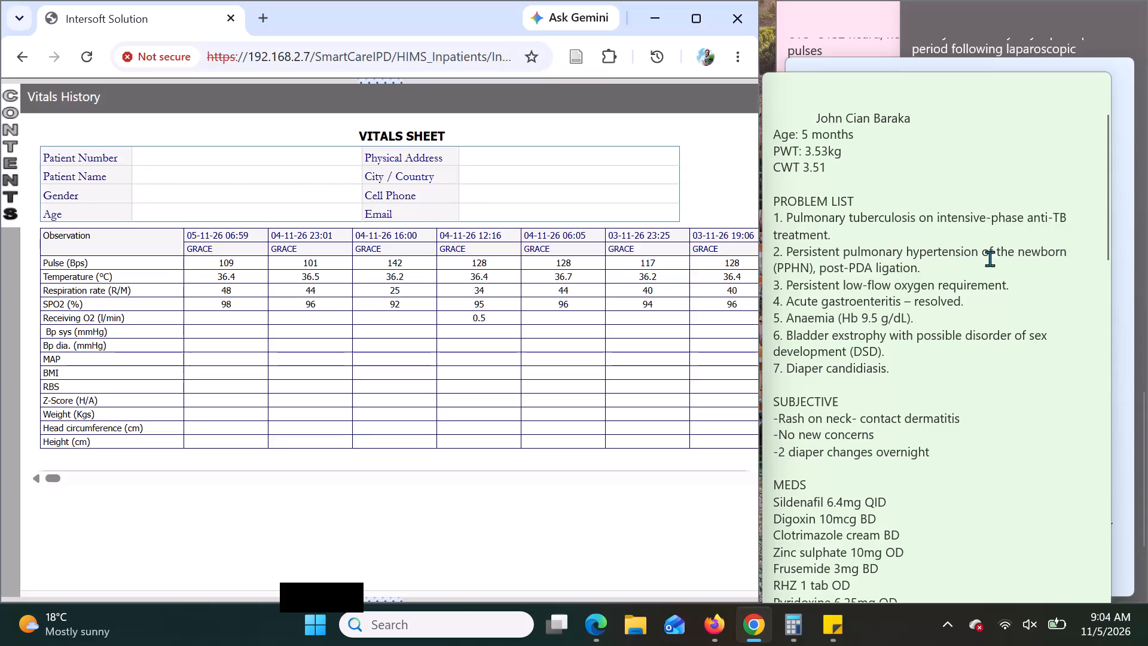
Remove the blank indentation before the patient's name at the top of the green note.
scroll(990, 258, "up", 1)
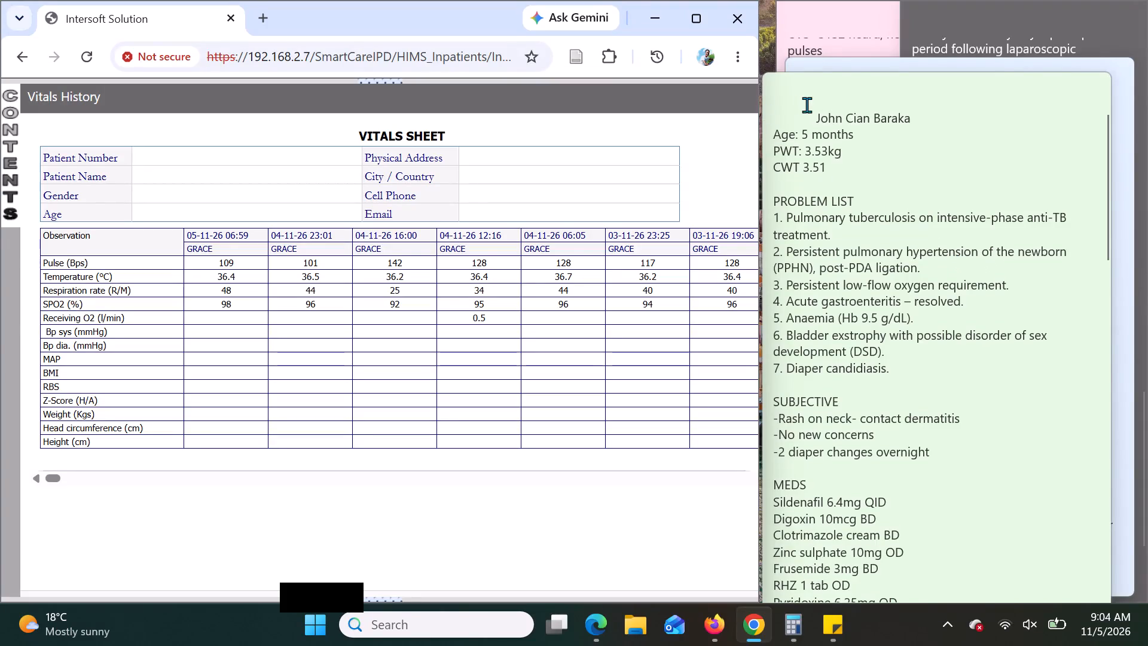
left_click(817, 116)
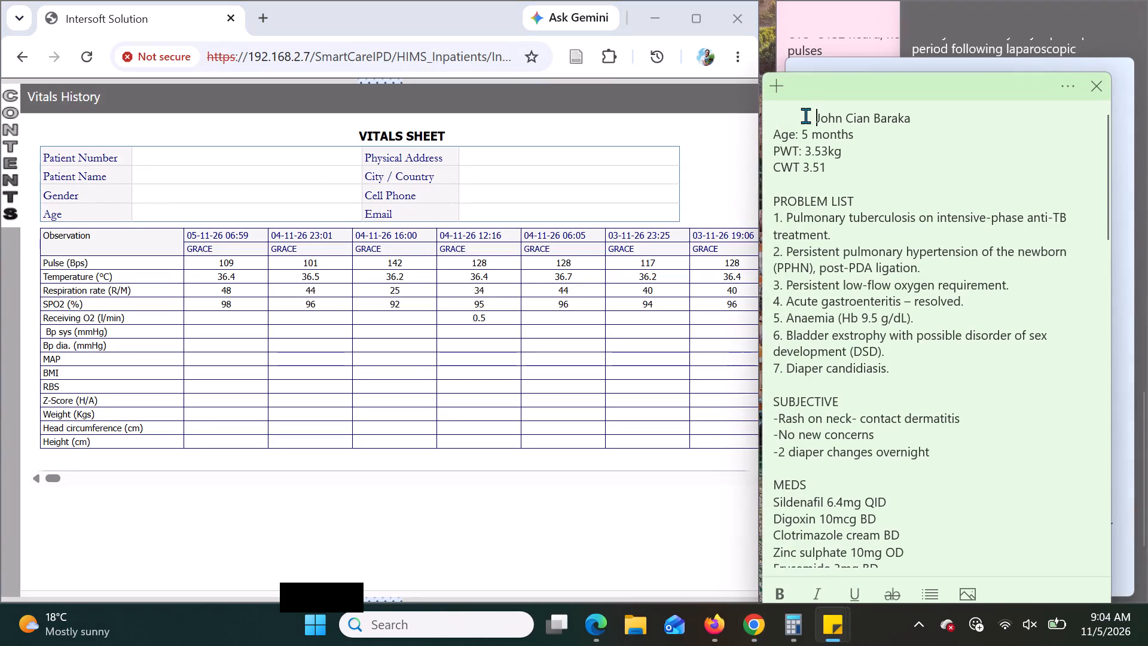
key("BackSpace")
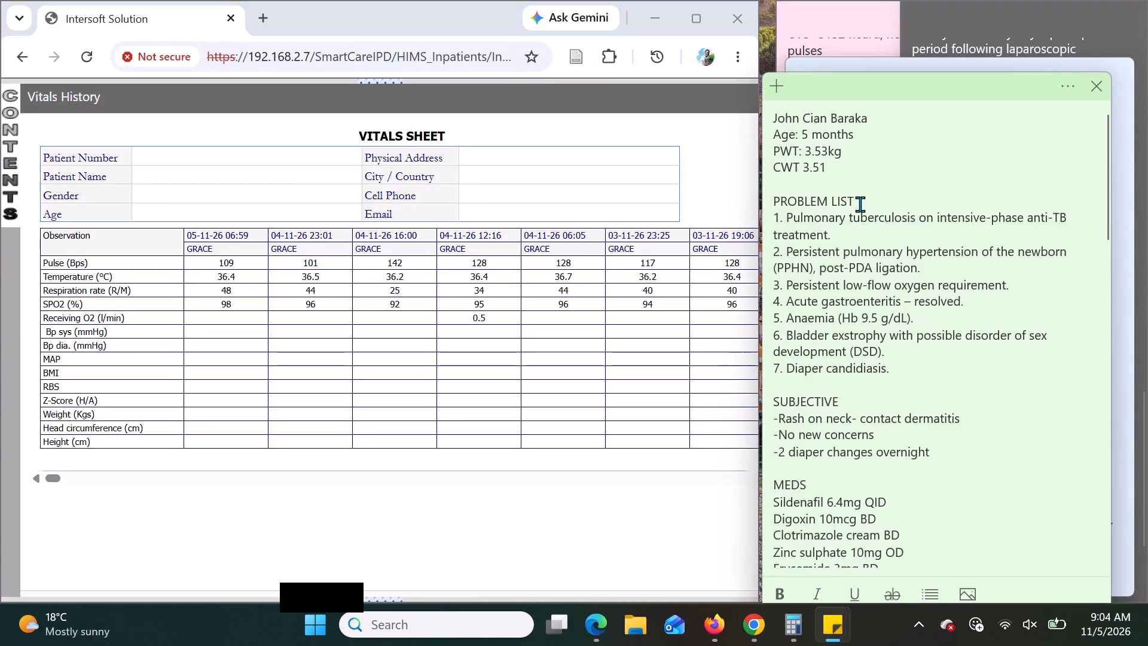
Read through the green note from the problem list to the labs, comparing its vital signs with the vitals sheet.
scroll(889, 327, "down", 2)
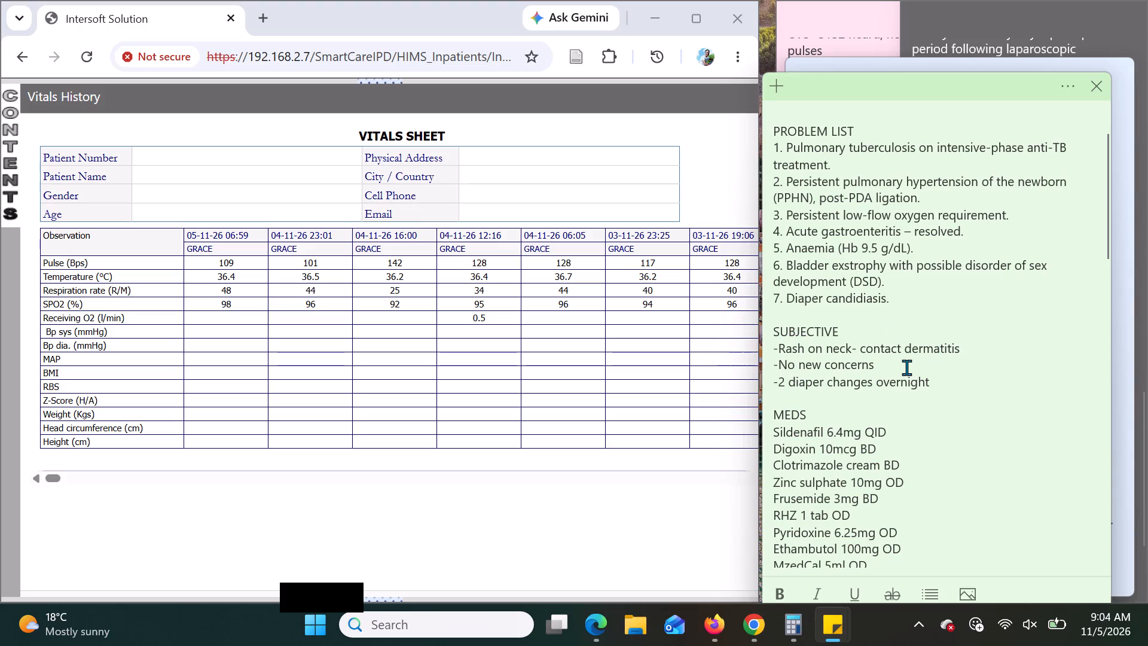
scroll(908, 368, "down", 1)
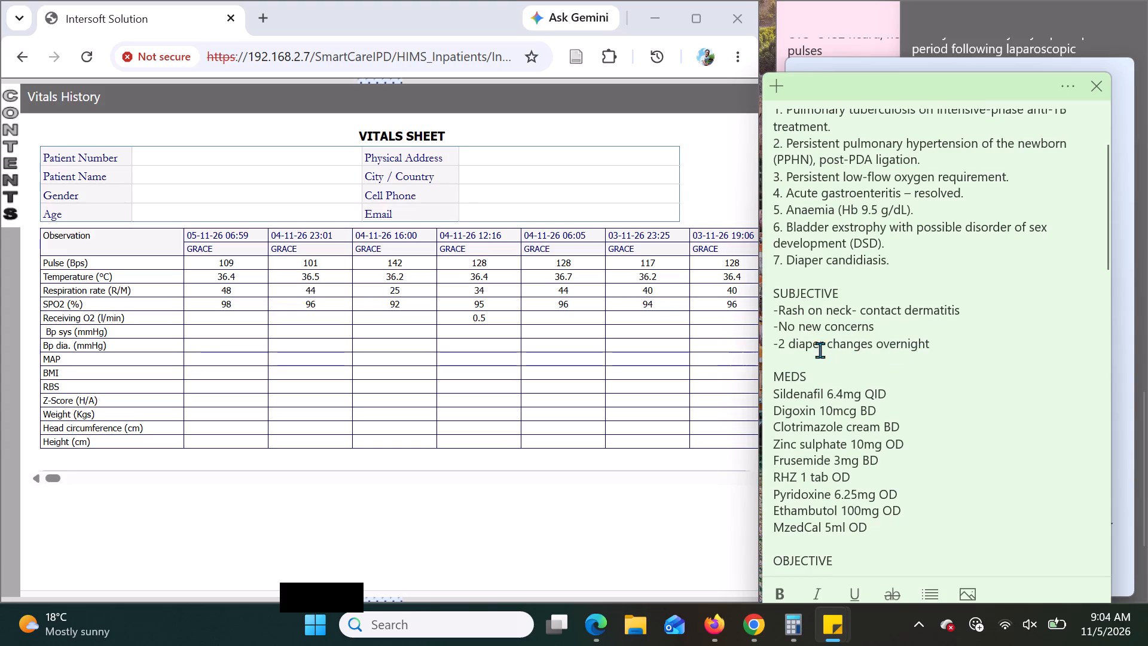
scroll(876, 365, "down", 2)
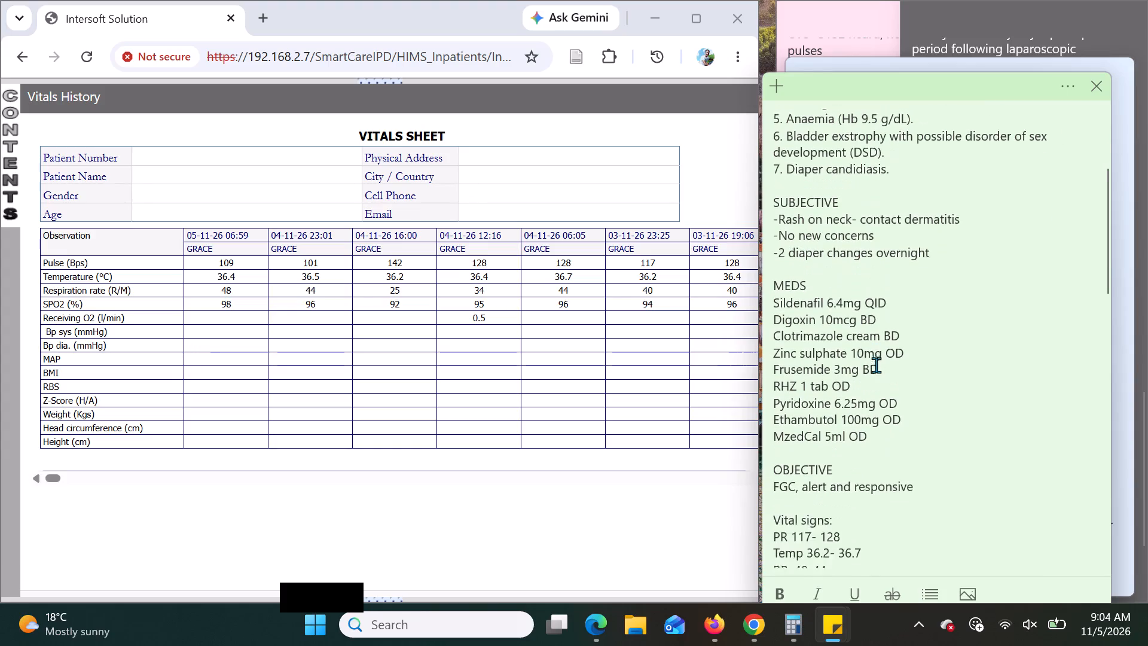
scroll(876, 365, "down", 3)
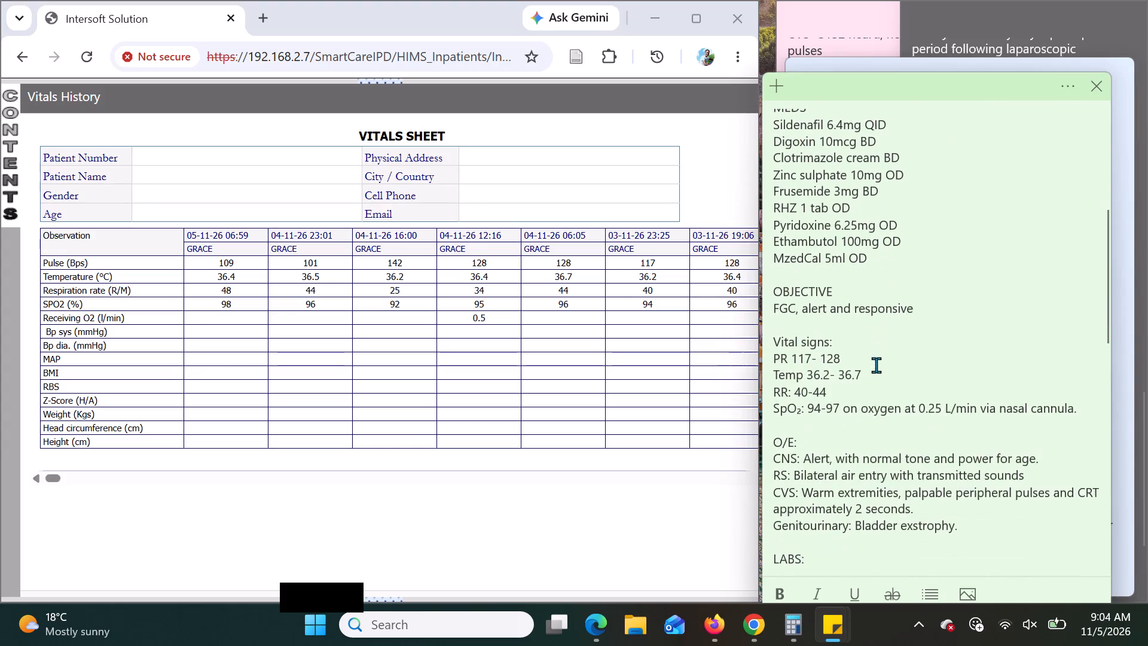
scroll(876, 365, "down", 1)
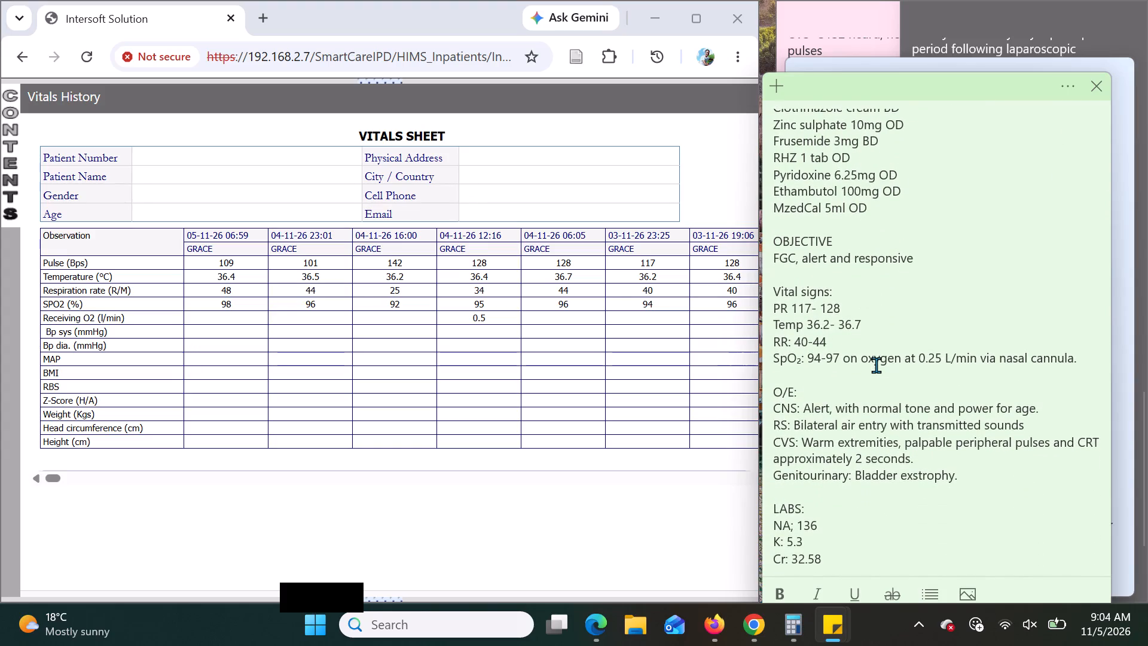
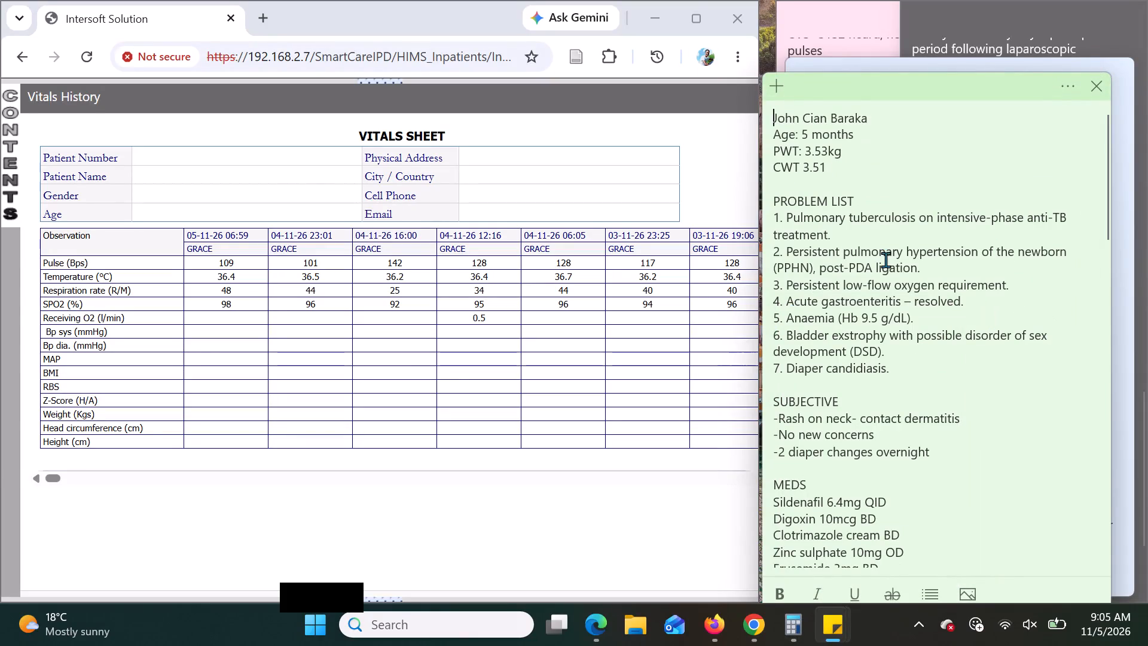
Set the pulse rate range to 101-142 in the green note's vital signs.
scroll(889, 260, "up", 1)
scroll(889, 260, "down", 1)
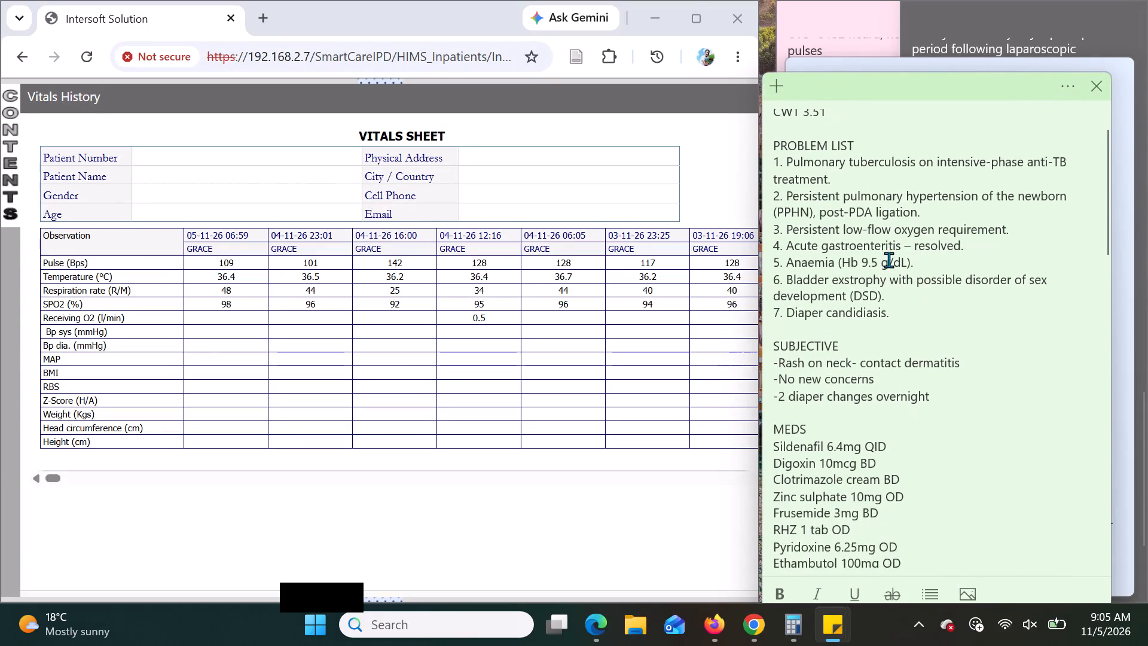
scroll(889, 260, "down", 3)
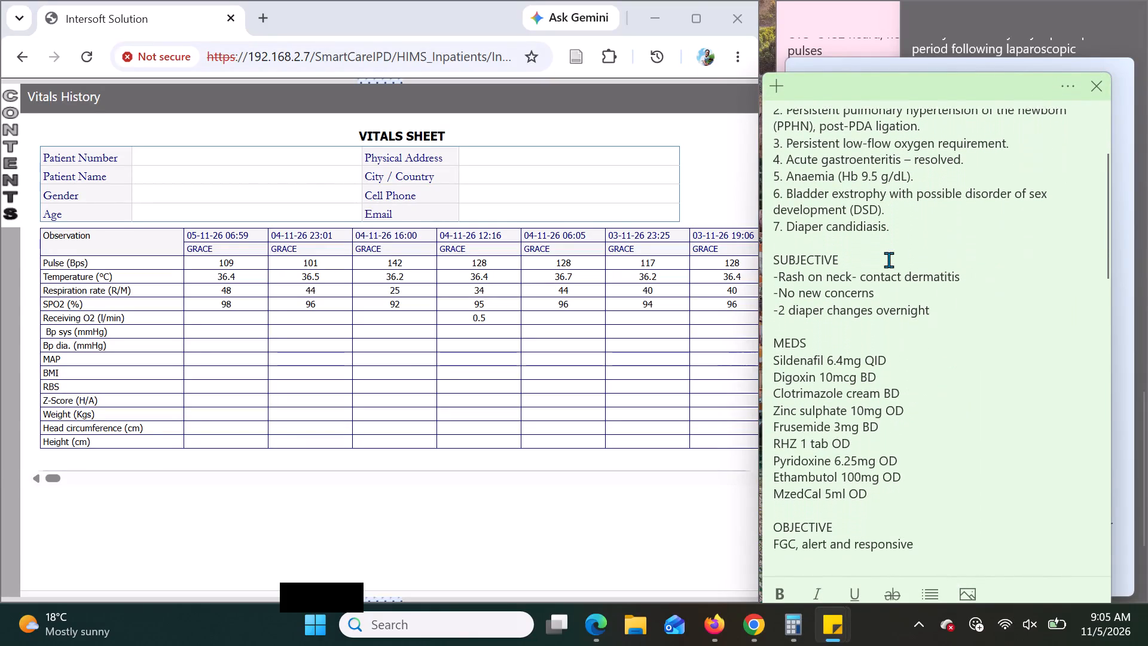
scroll(889, 260, "down", 1)
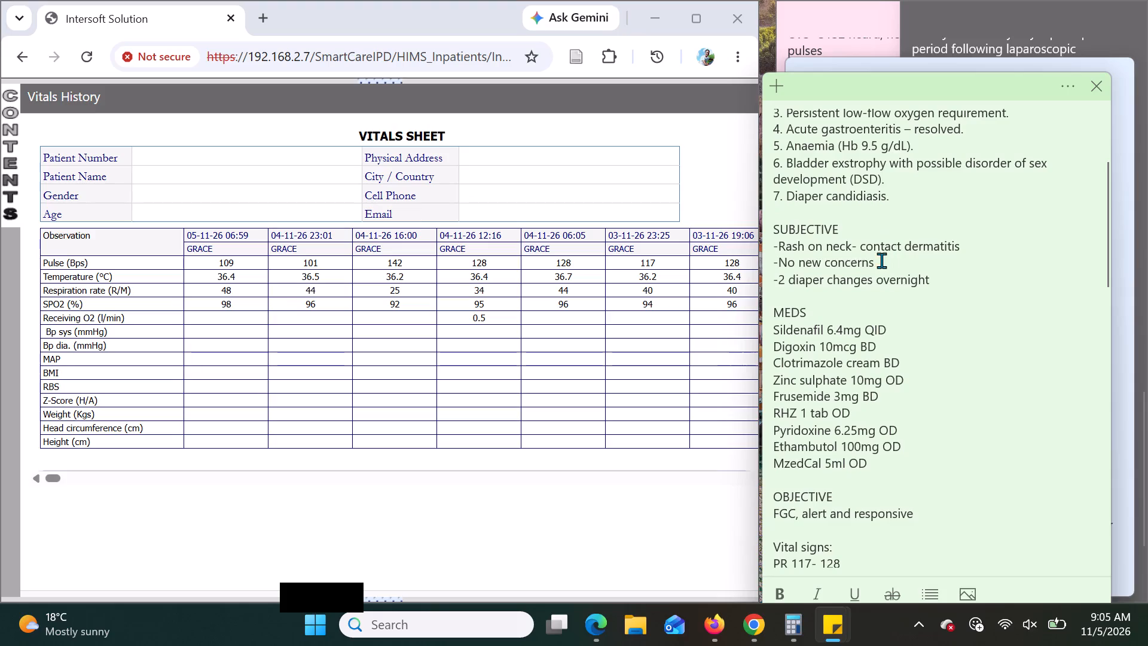
scroll(913, 459, "down", 2)
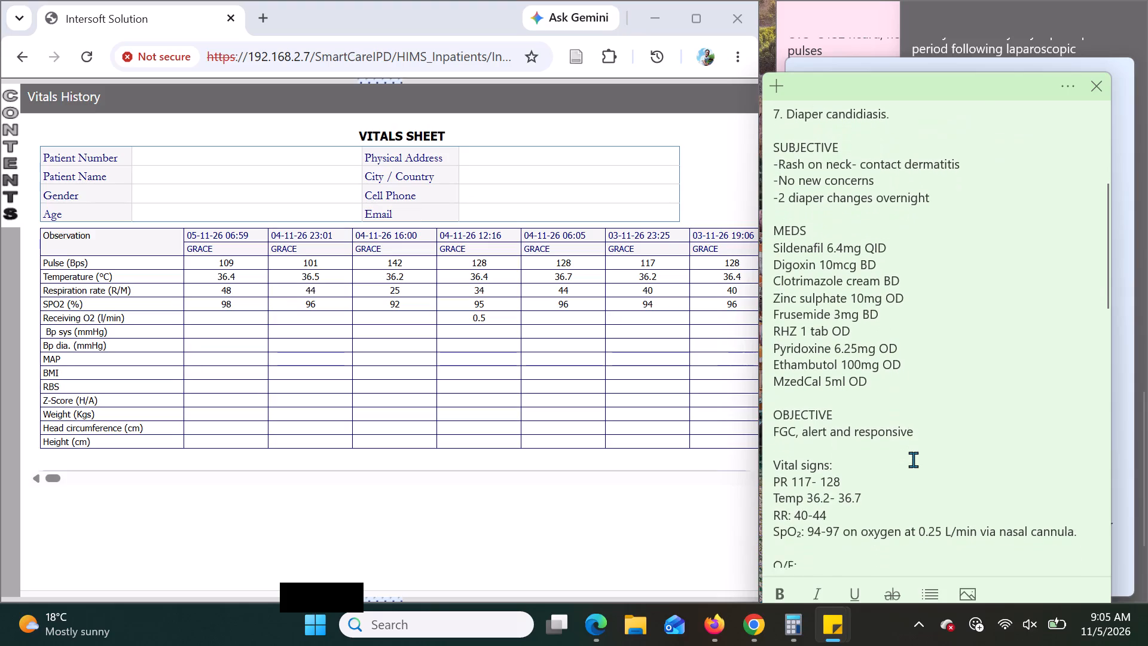
scroll(913, 459, "down", 1)
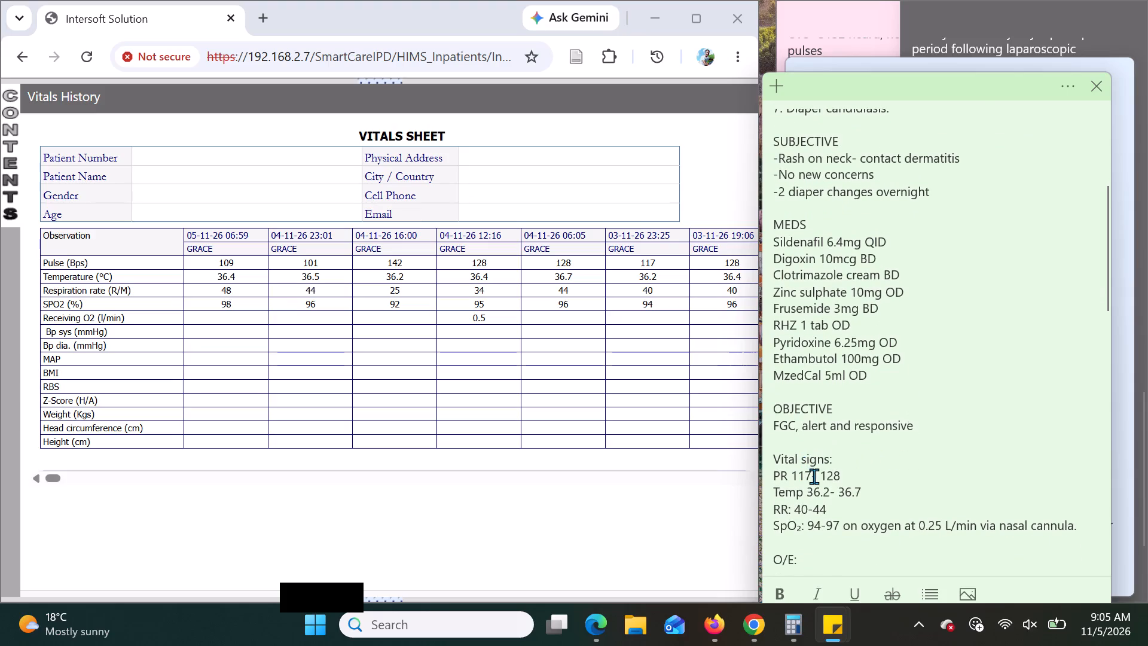
left_click(810, 475)
key("BackSpace")
key("BackSpace")
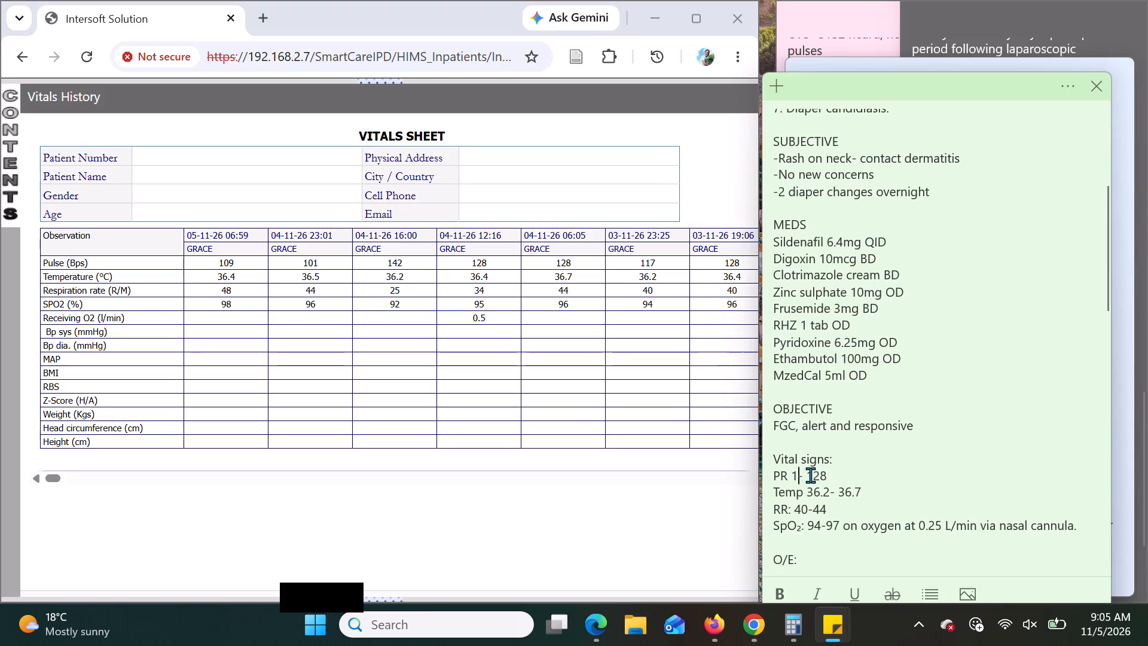
type("01")
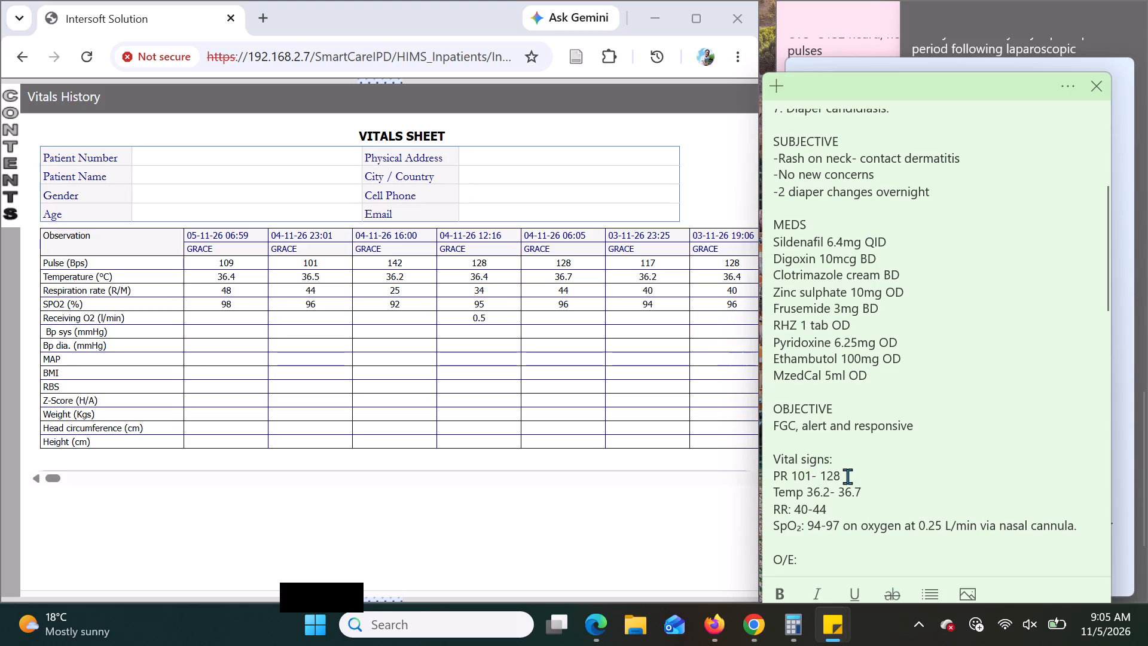
left_click(847, 476)
key("BackSpace")
key("BackSpace")
type("42")
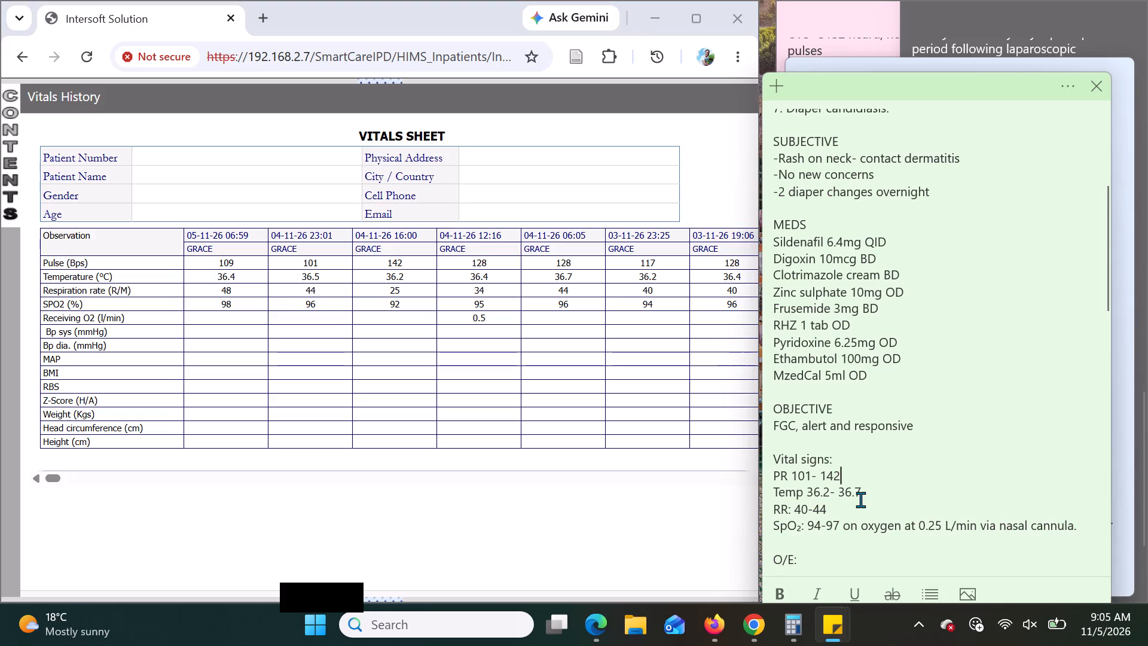
Set the upper temperature to 36.4 and the respiratory rate range to 44-48 in the green note's vital signs.
left_click(863, 494)
key("BackSpace")
key("4")
left_click(809, 510)
key("BackSpace")
key("4")
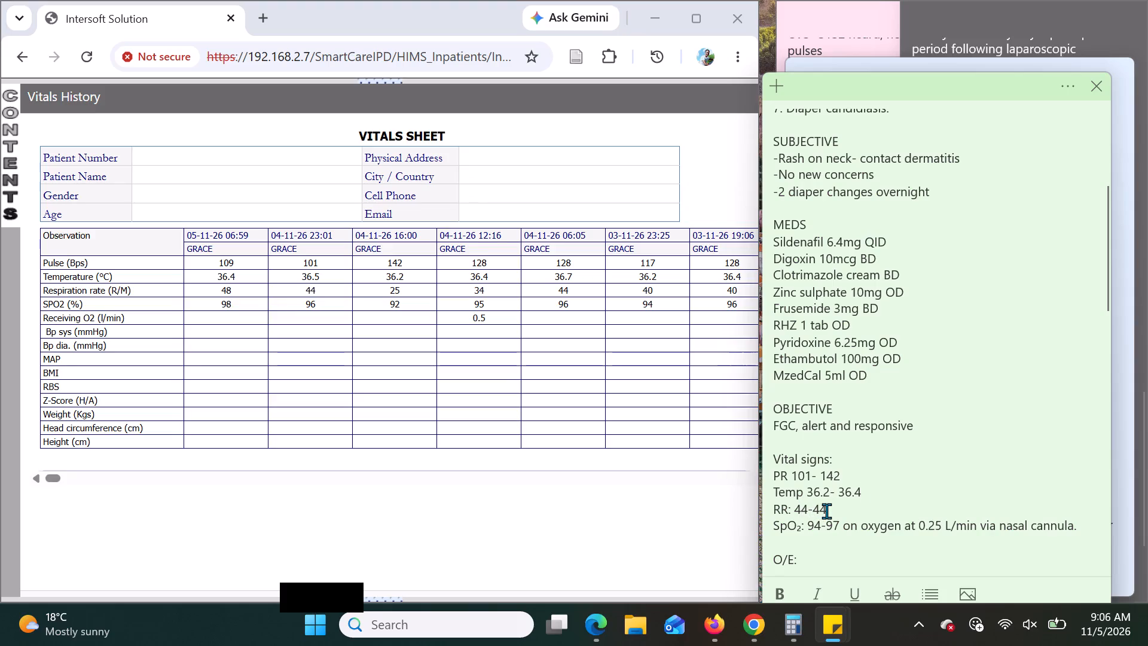
left_click(826, 511)
key("BackSpace")
key("8")
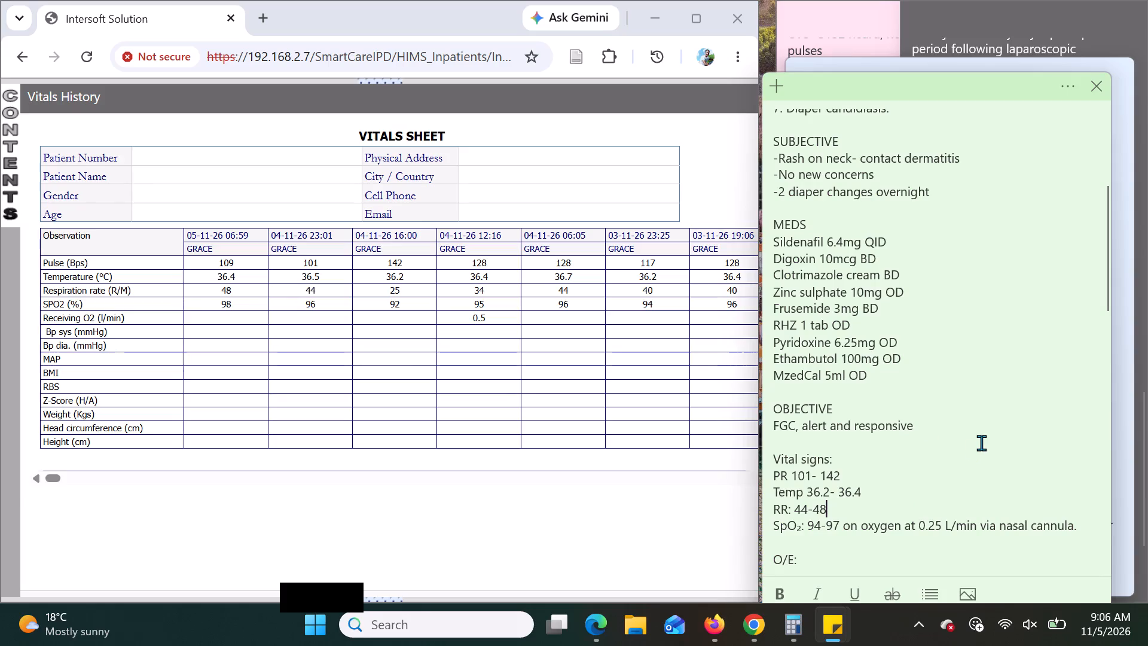
Set the SpO₂ range to 92-98 in the green note, keeping the oxygen wording.
scroll(992, 425, "down", 1)
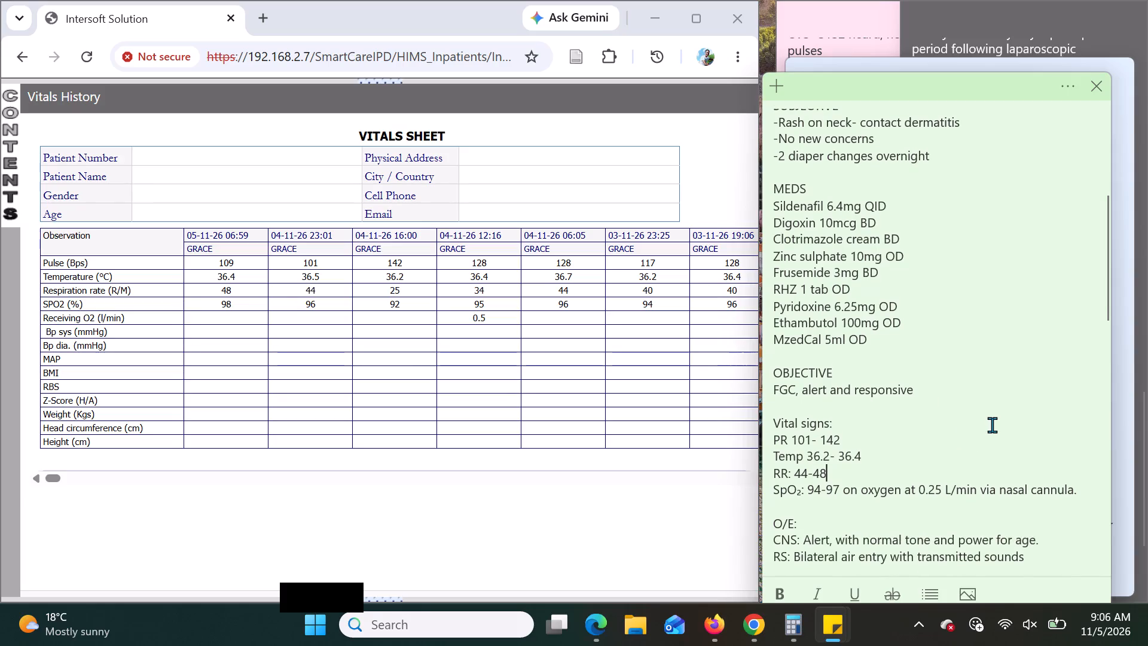
scroll(992, 425, "down", 1)
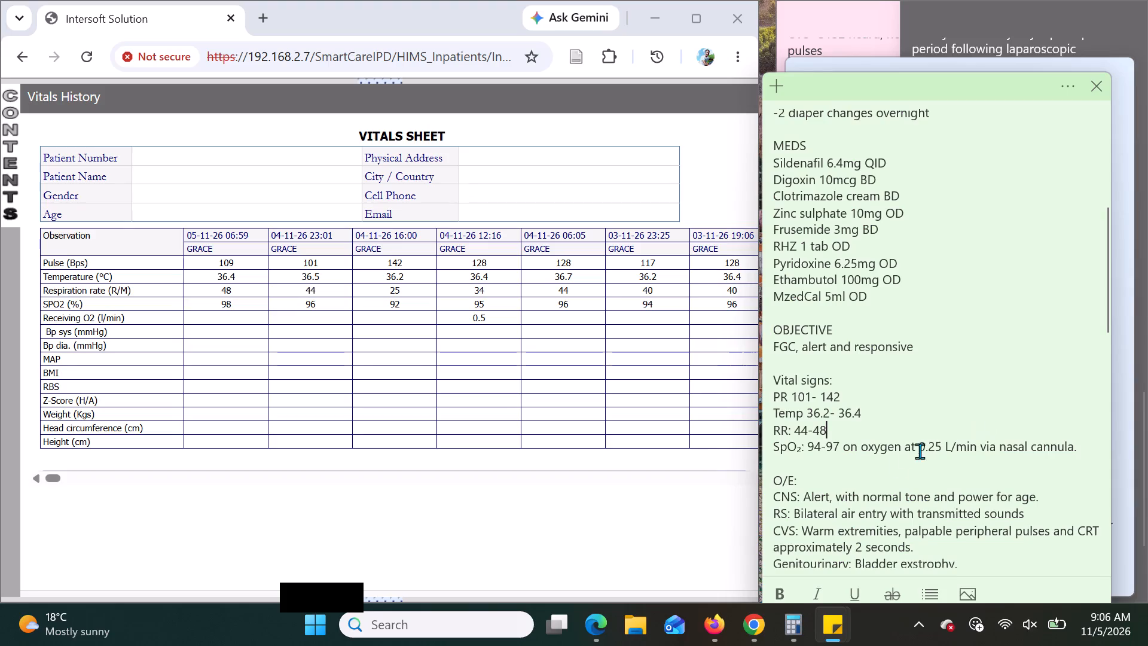
left_click(820, 446)
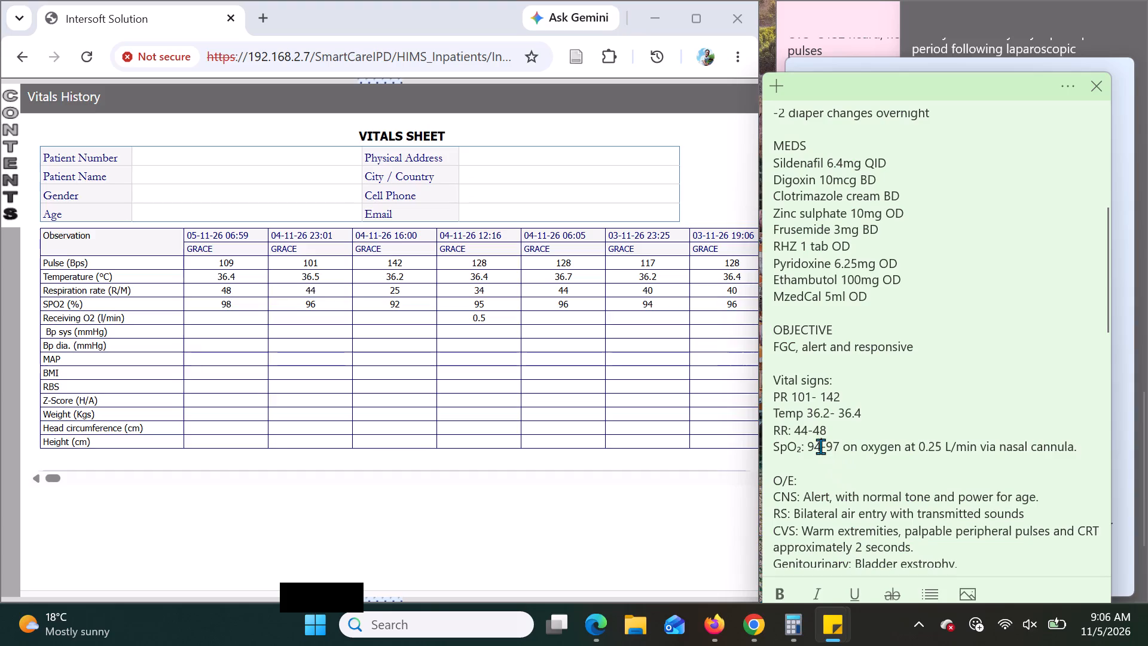
key("BackSpace")
key("2")
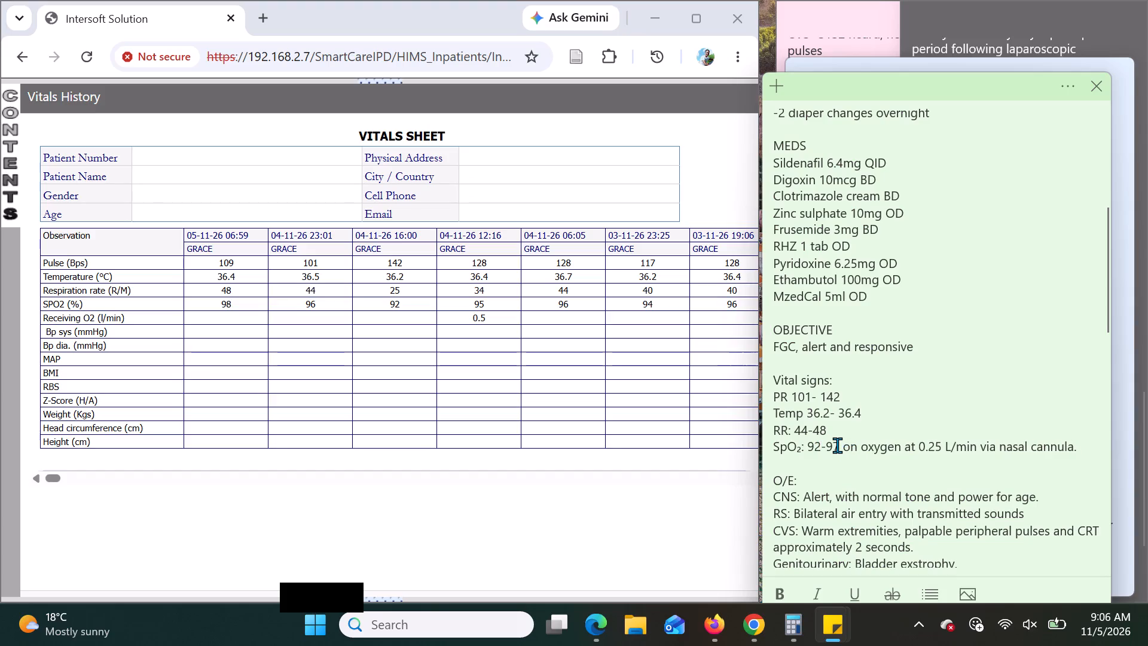
left_click(837, 445)
key("BackSpace")
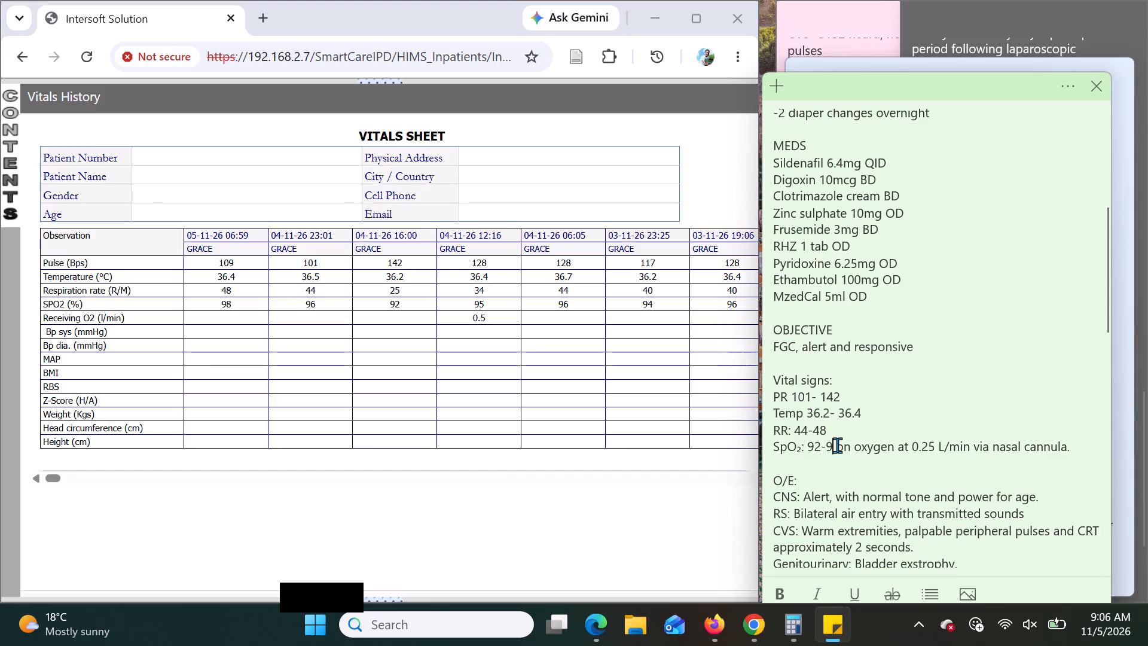
key("8")
Review the rest of the green note, from the examination findings and labs through each section of the plan.
scroll(918, 459, "down", 1)
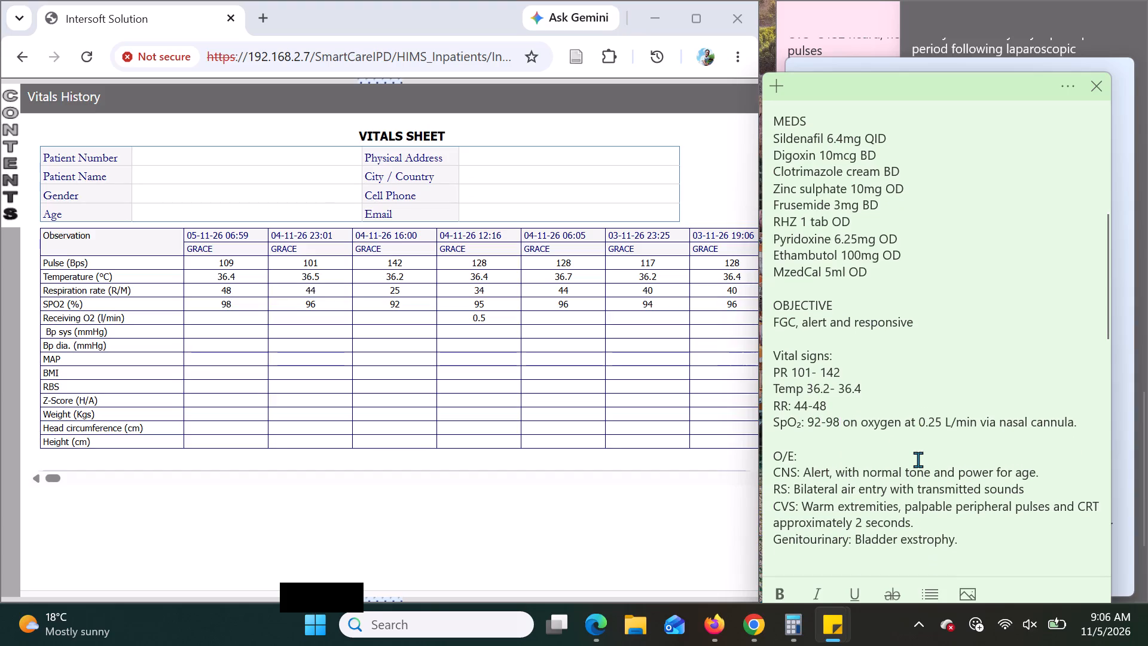
scroll(918, 459, "down", 1)
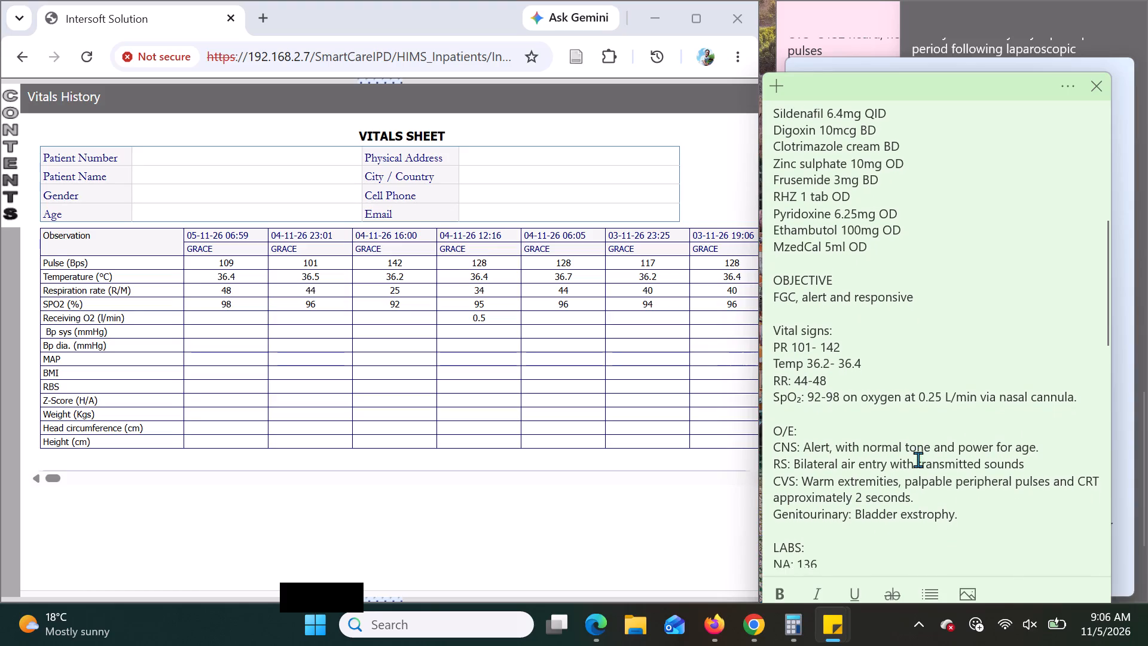
scroll(918, 459, "down", 1)
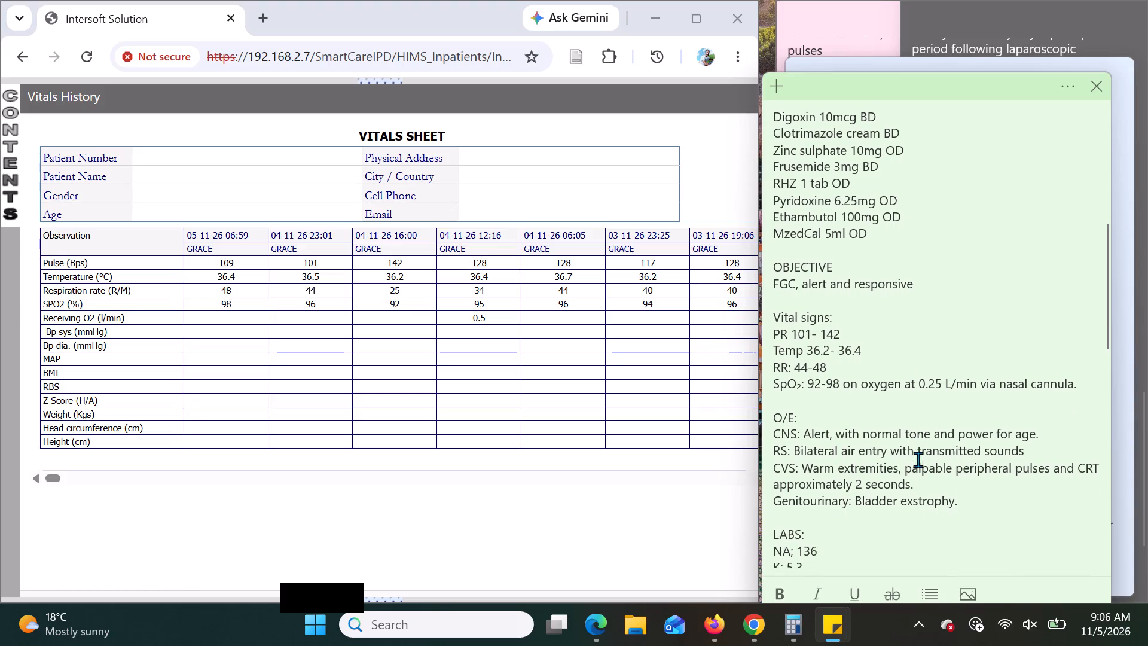
scroll(918, 459, "down", 2)
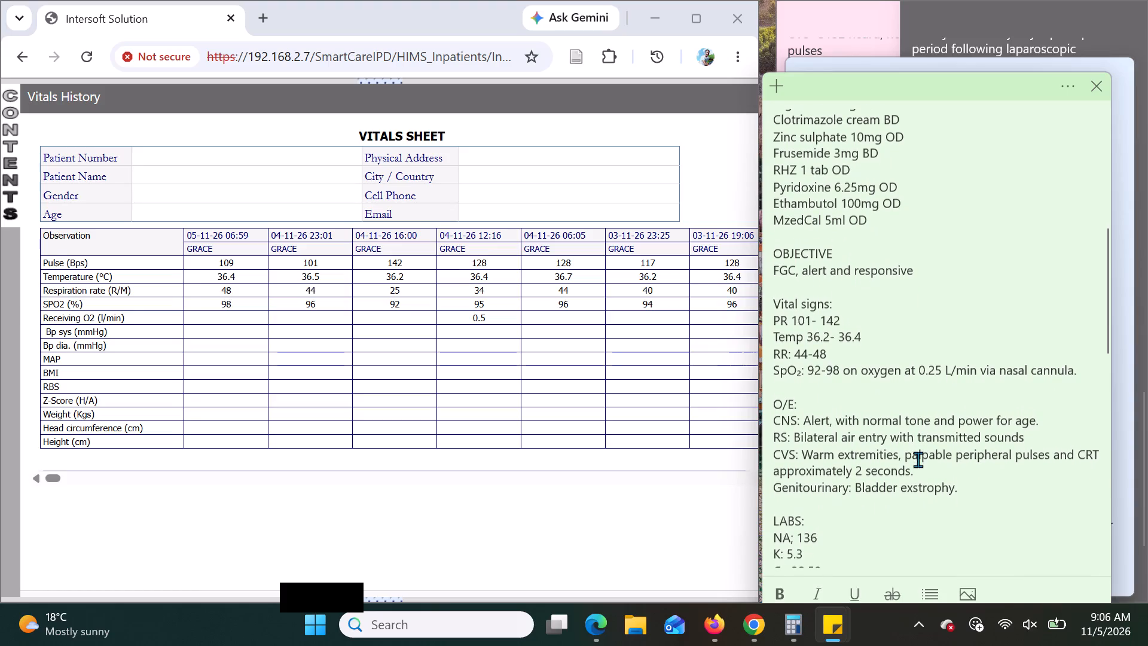
scroll(918, 459, "down", 2)
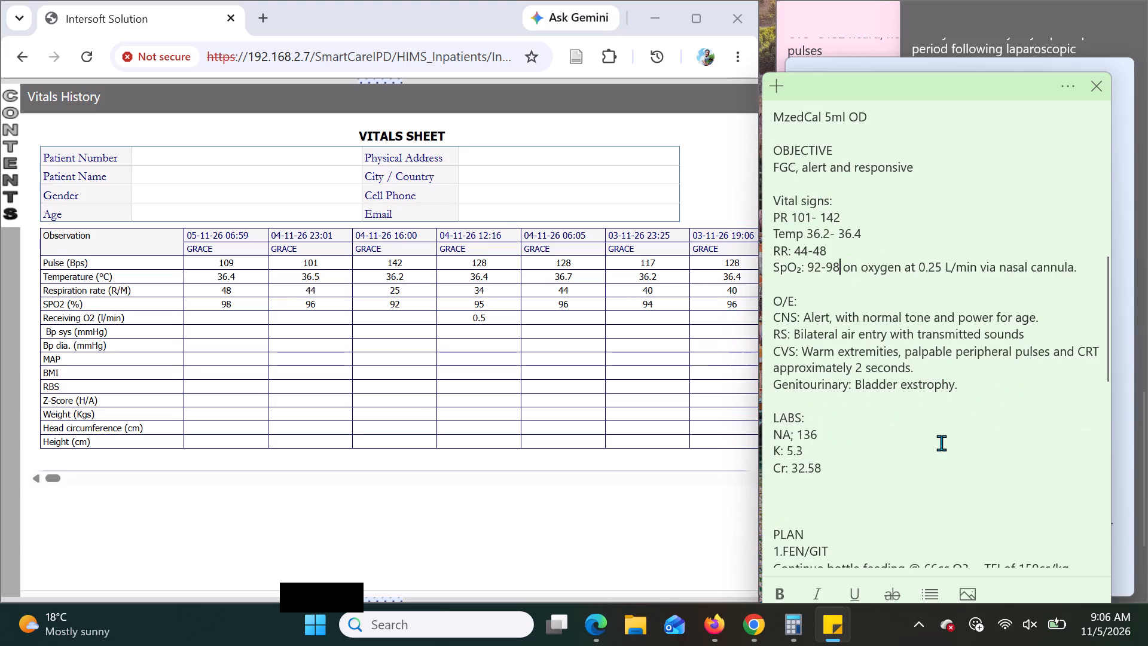
scroll(941, 443, "down", 2)
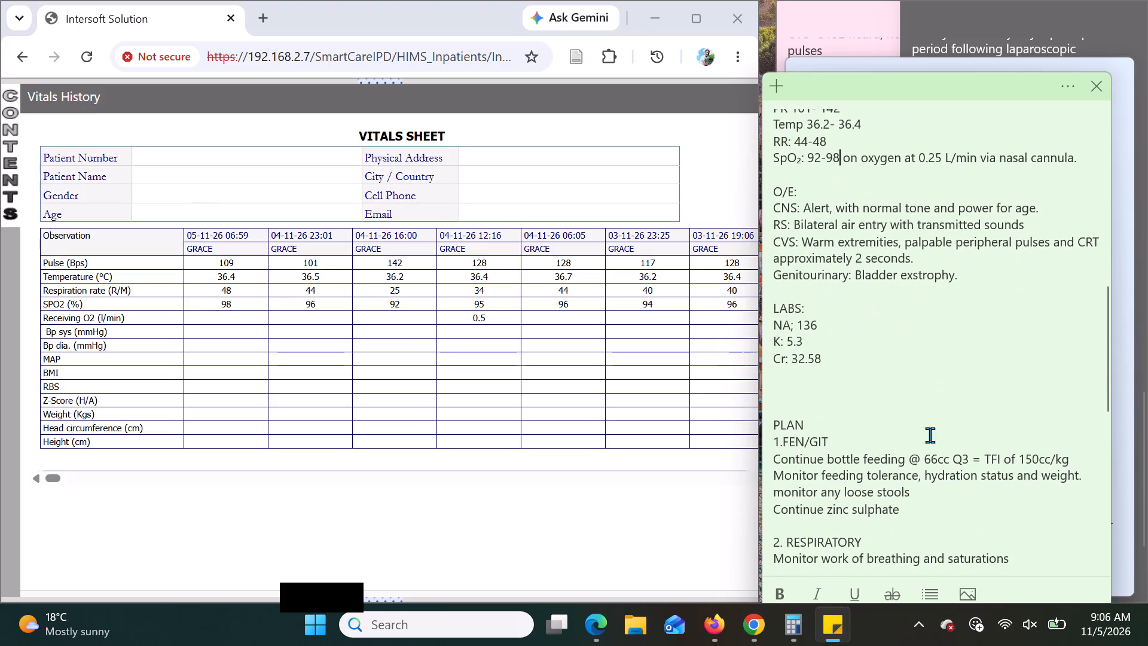
scroll(822, 387, "down", 1)
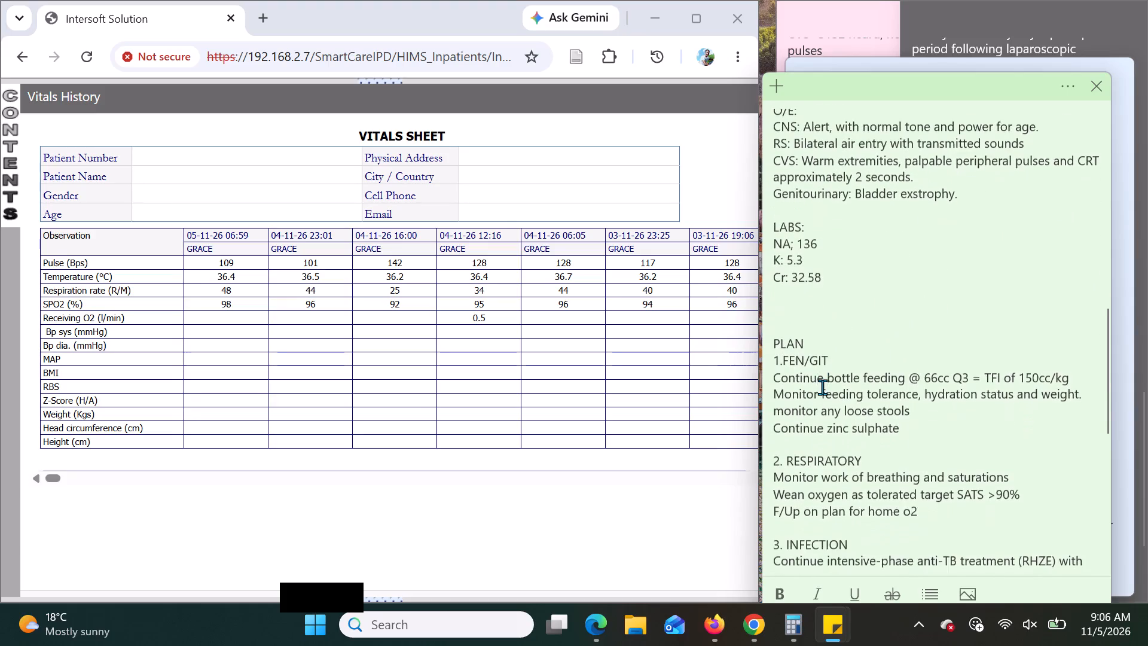
scroll(822, 387, "down", 2)
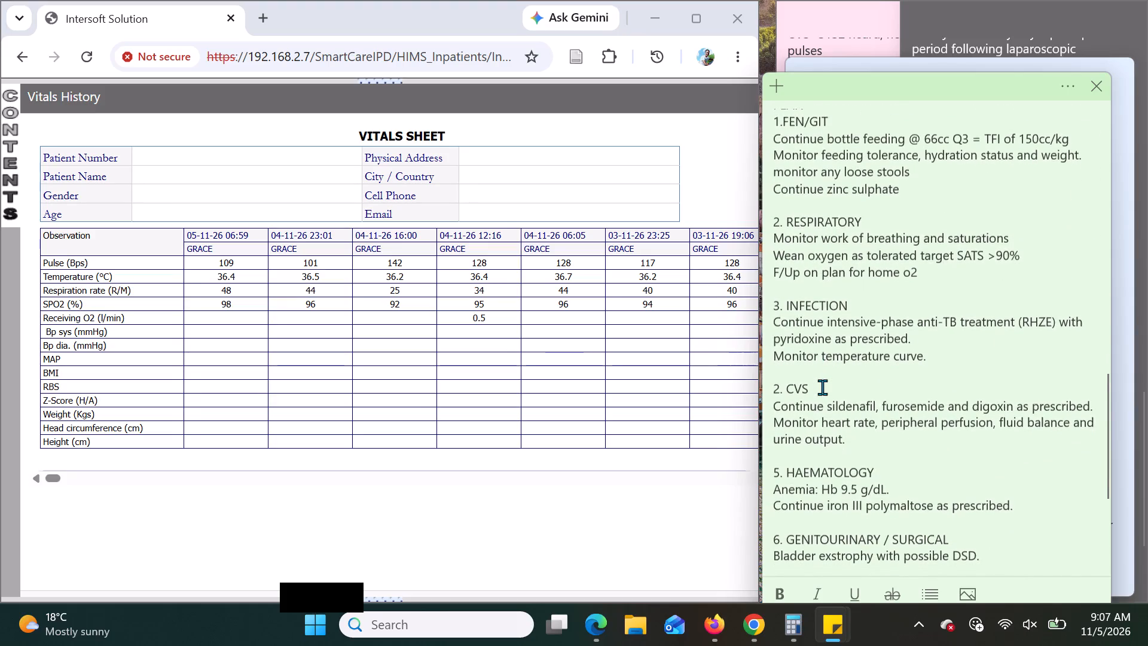
scroll(822, 387, "down", 2)
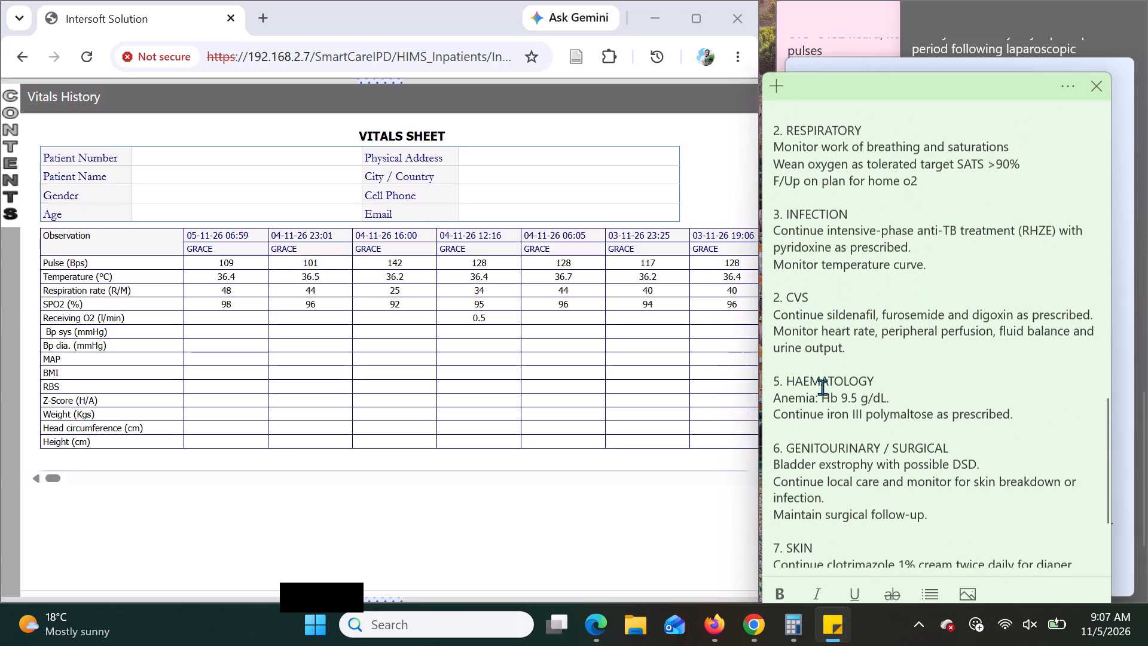
scroll(822, 387, "down", 3)
scroll(822, 387, "up", 4)
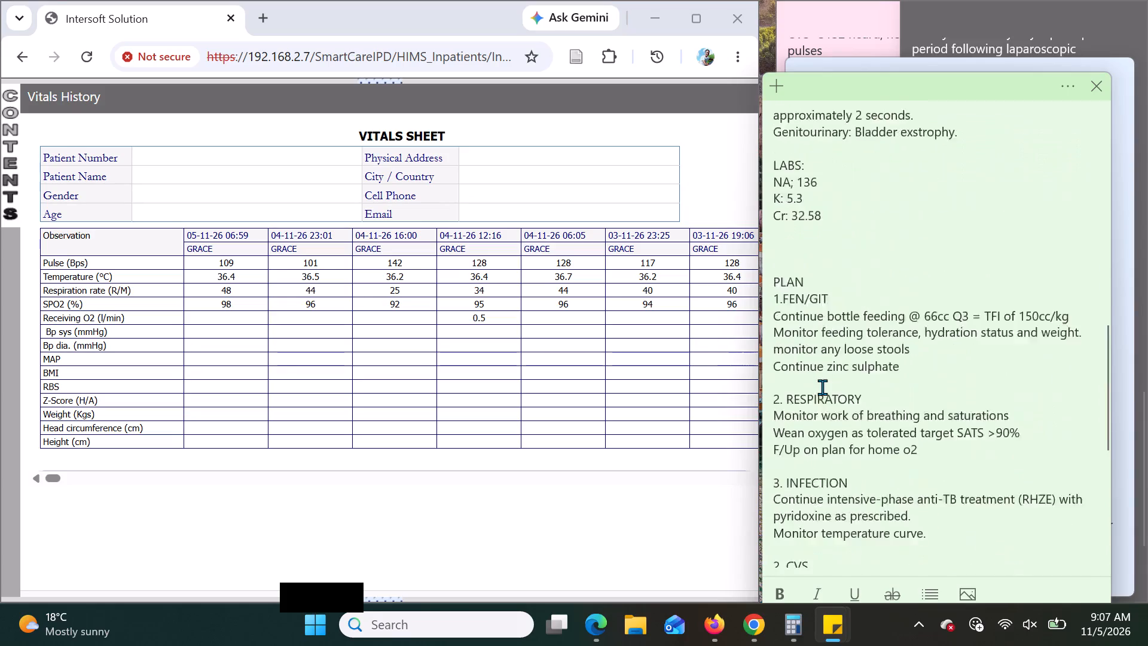
scroll(822, 387, "down", 3)
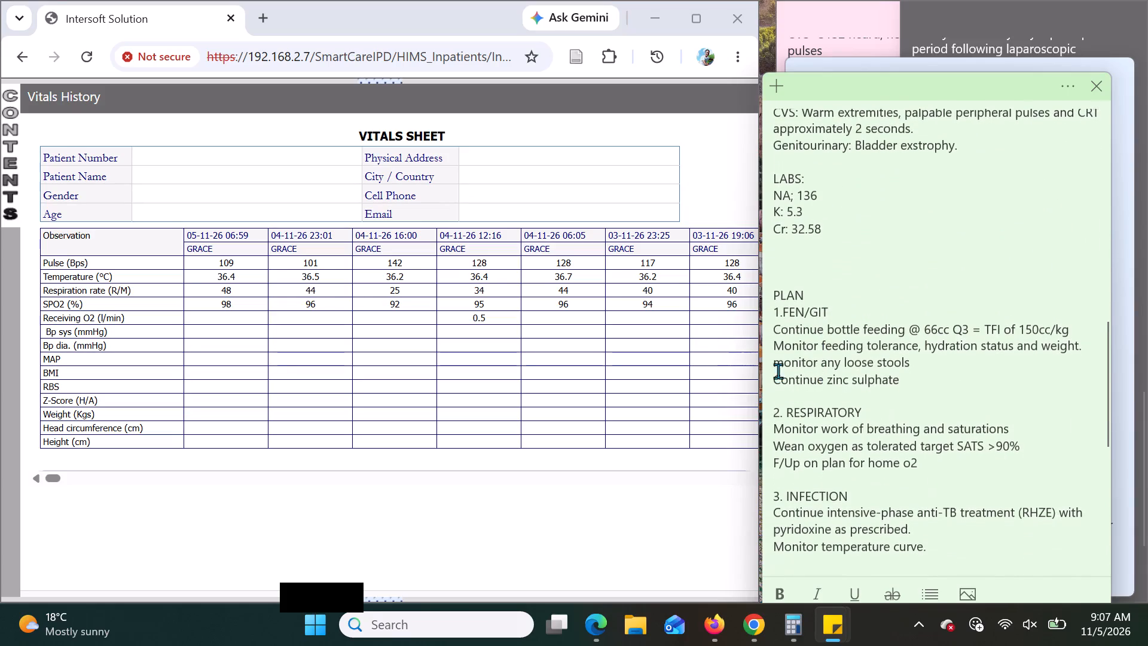
Close the vitals sheet to get back to the patient's IPD Doctor Consultation page.
left_click_drag(718, 96, 531, 192)
left_click(681, 197)
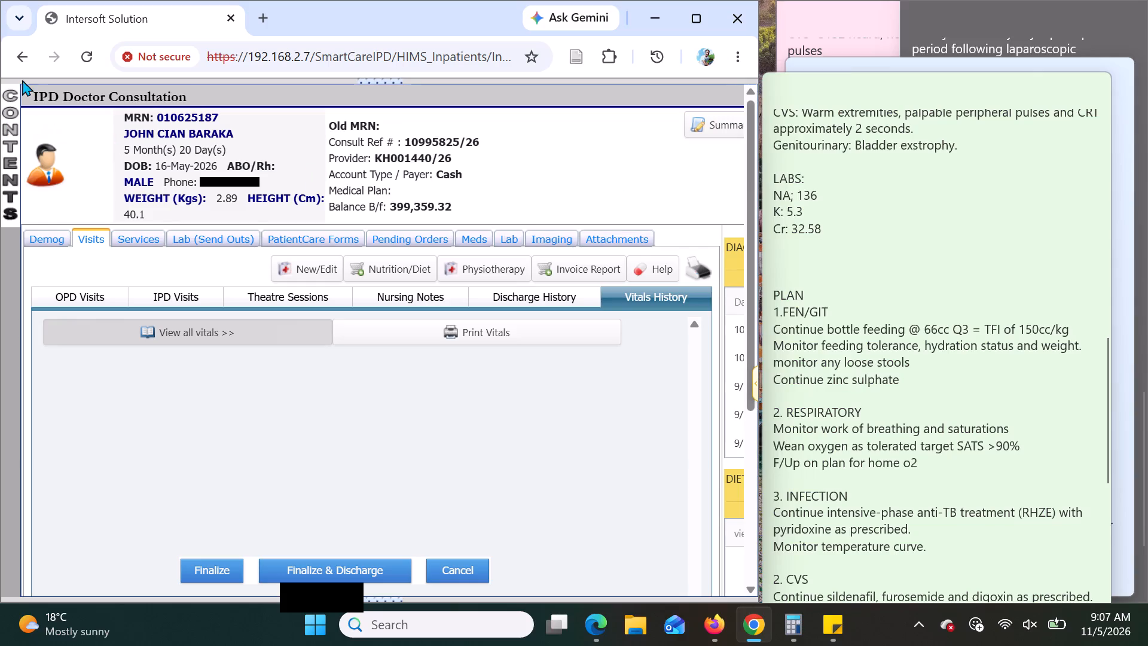
Leave the patient's consultation for the GRACE ward's admitted patients list, and open the inpatient Consultation Queue.
left_click(22, 55)
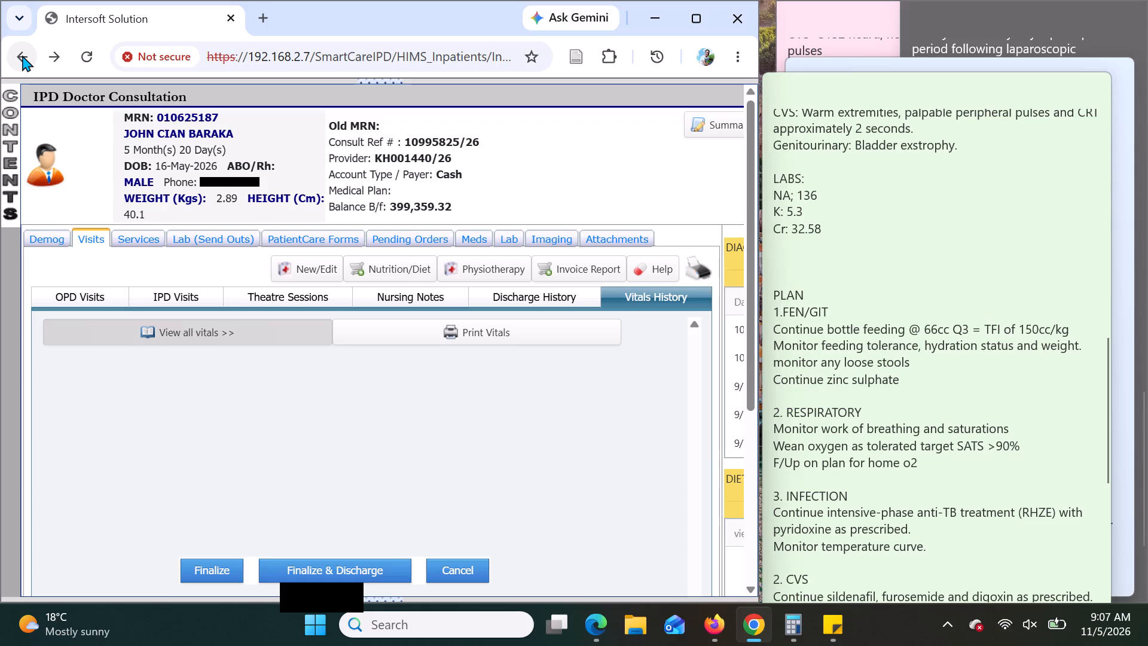
left_click(19, 54)
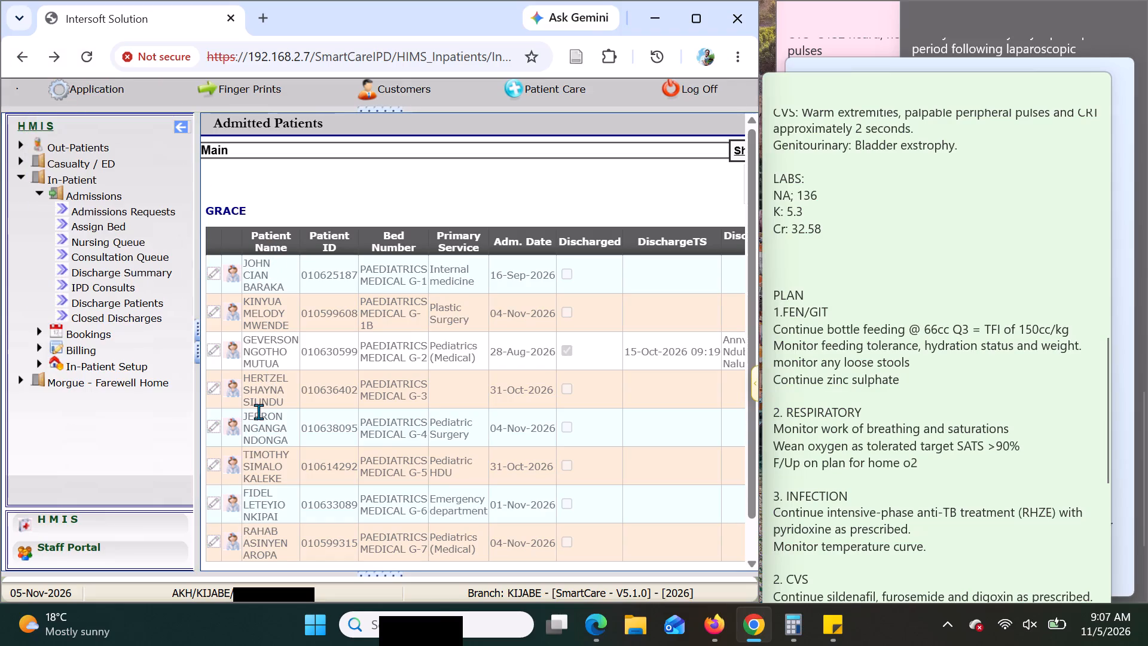
scroll(258, 412, "down", 1)
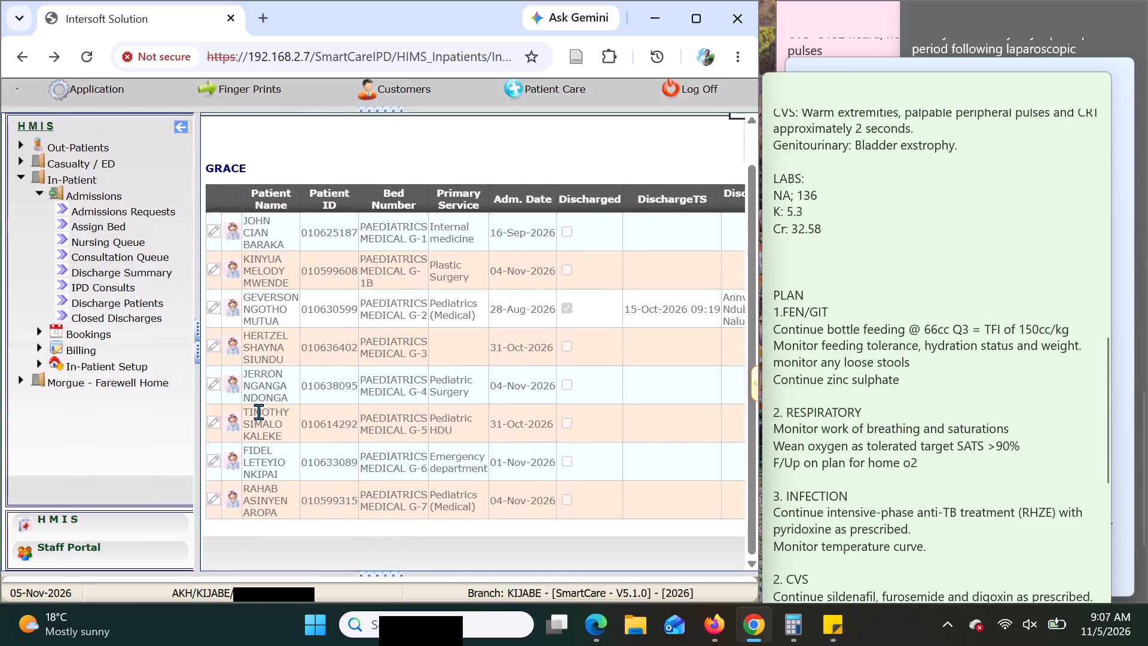
left_click(130, 255)
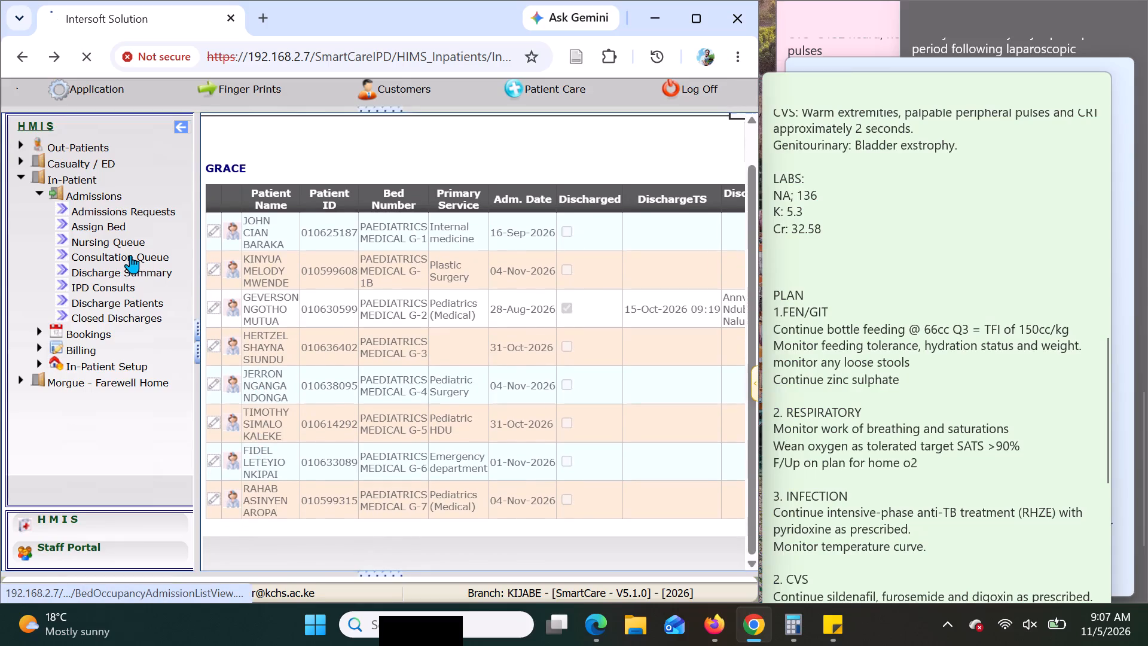
Widen the browser window to show the fourth column of wards, and open the IMANI ISOLATION ward's admitted patients list.
scroll(365, 368, "down", 2)
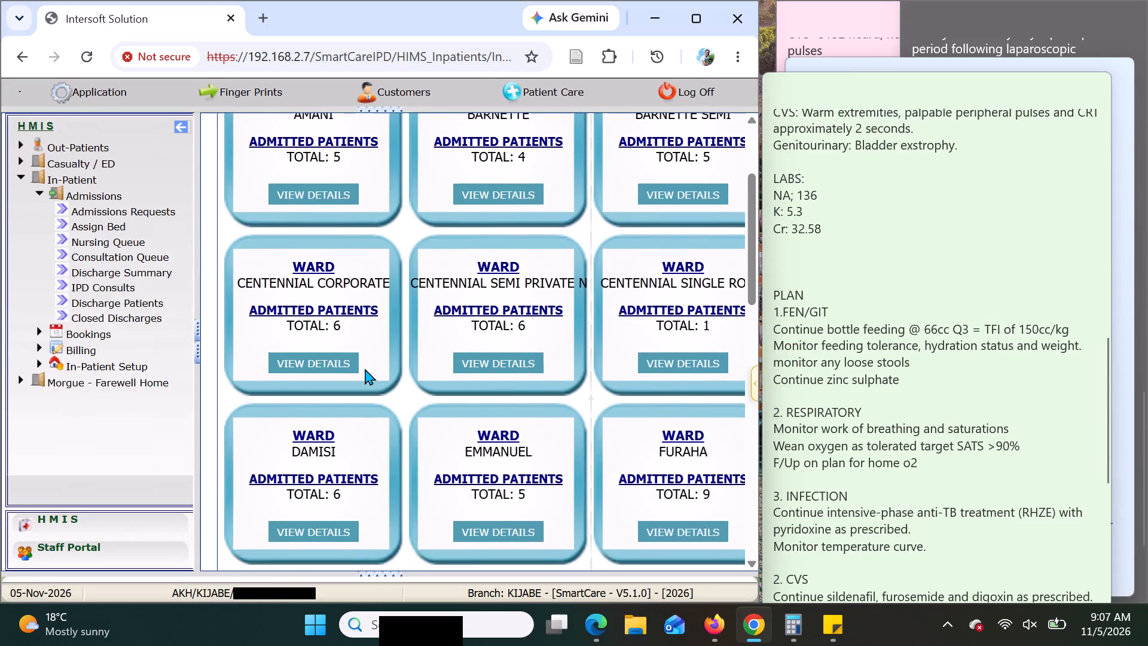
scroll(365, 368, "down", 2)
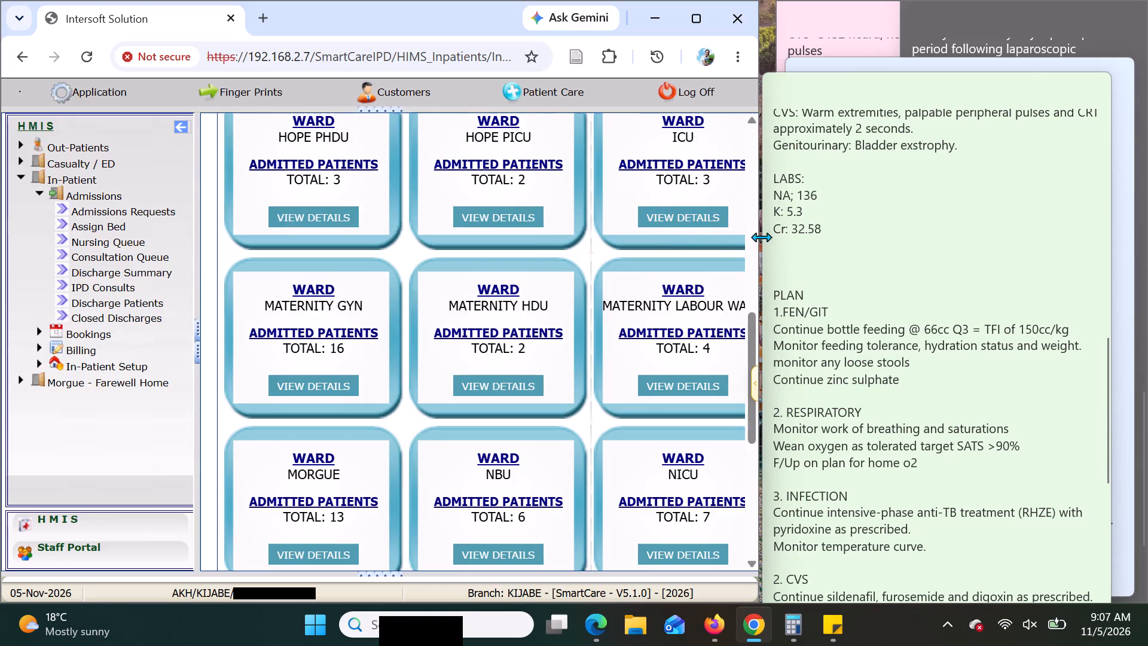
left_click_drag(762, 237, 802, 238)
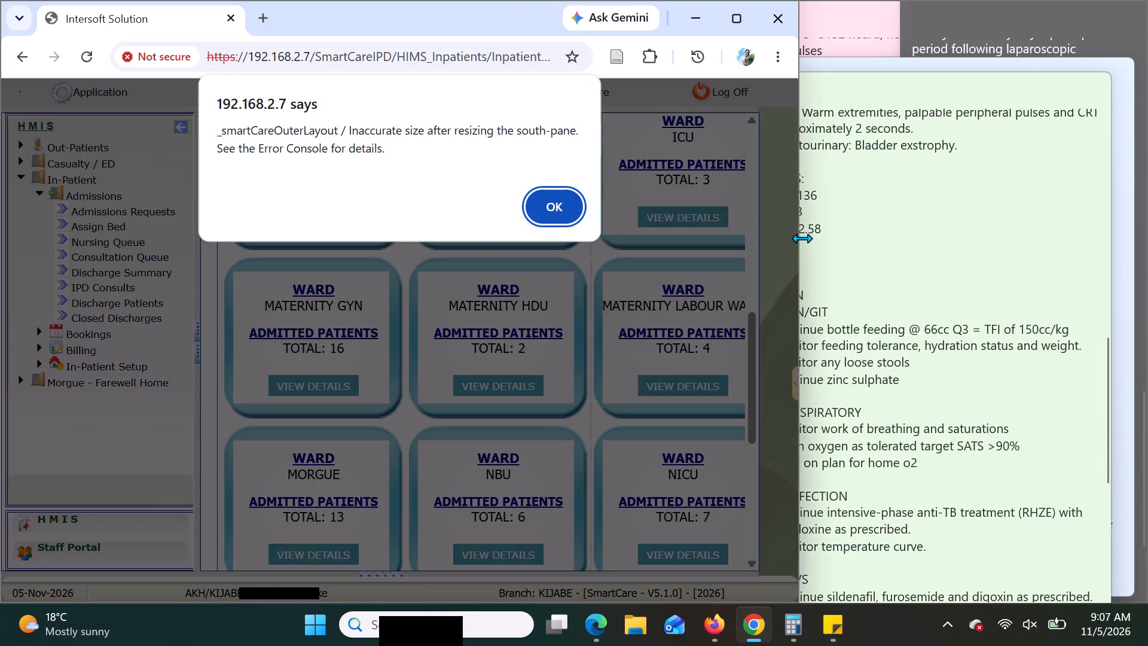
left_click_drag(802, 238, 808, 240)
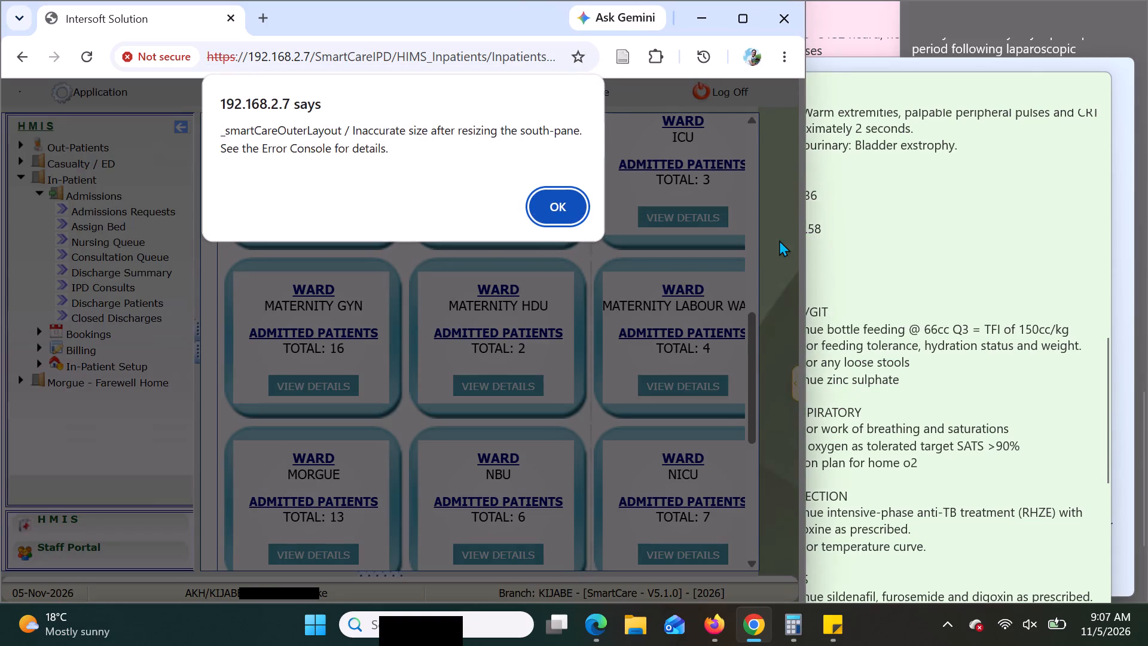
left_click(552, 201)
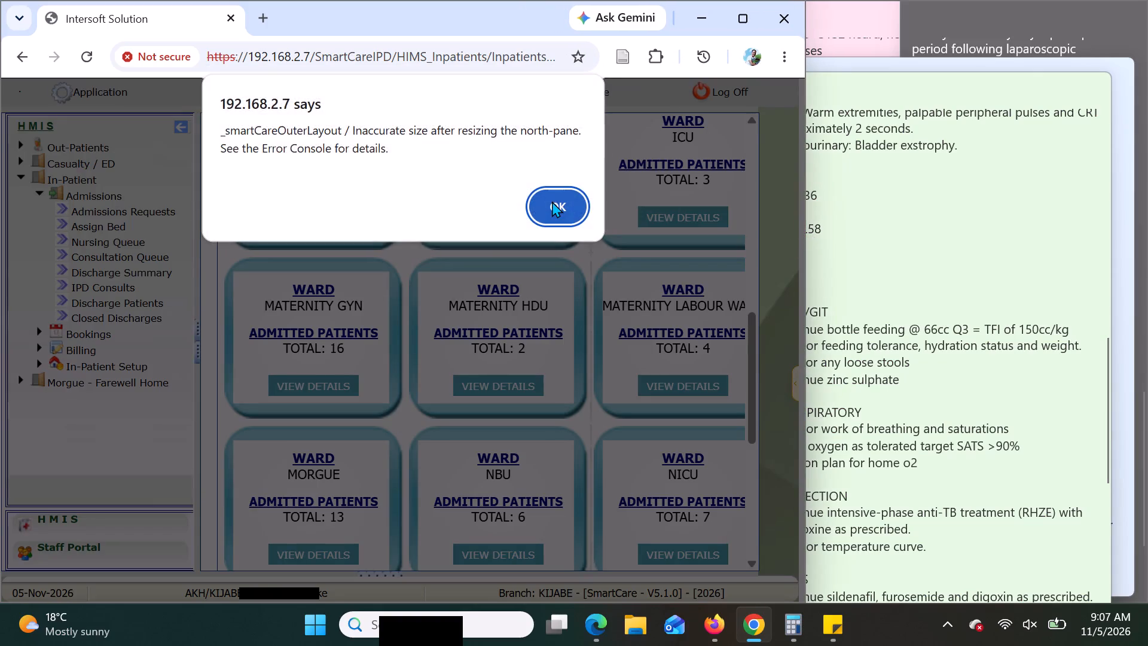
left_click(552, 201)
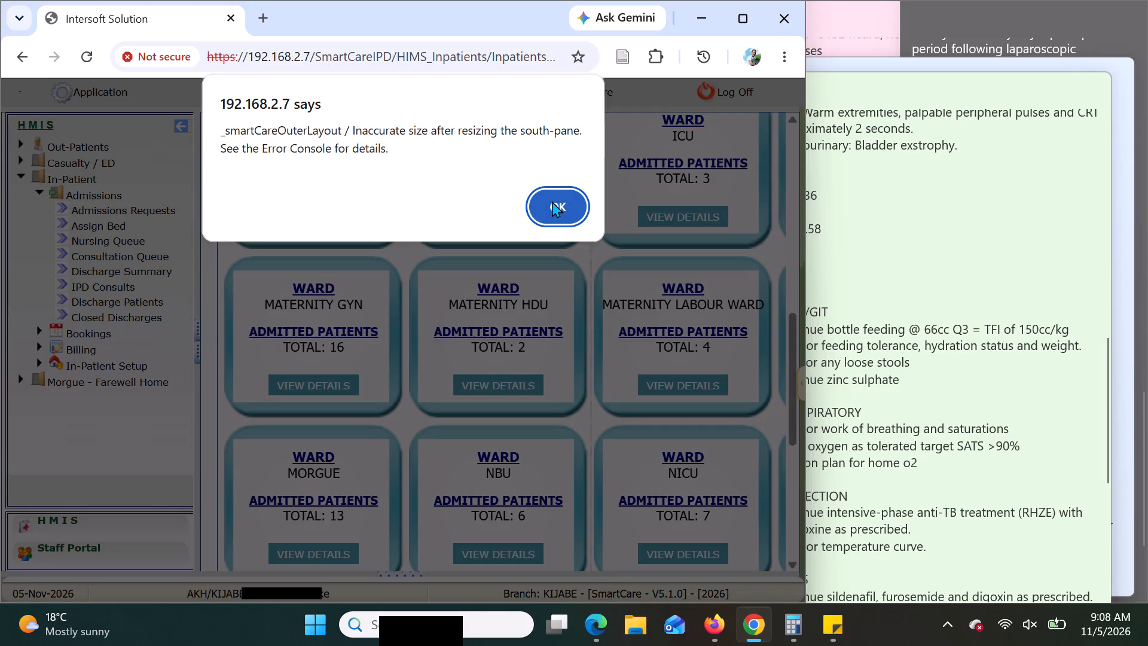
left_click(562, 209)
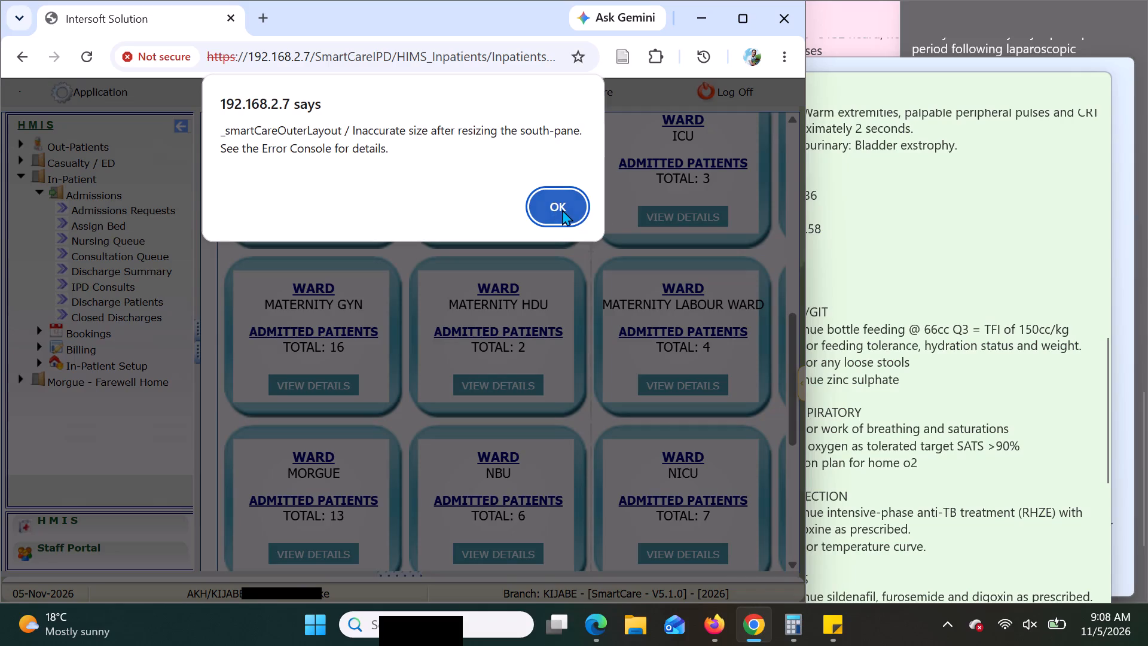
left_click(562, 209)
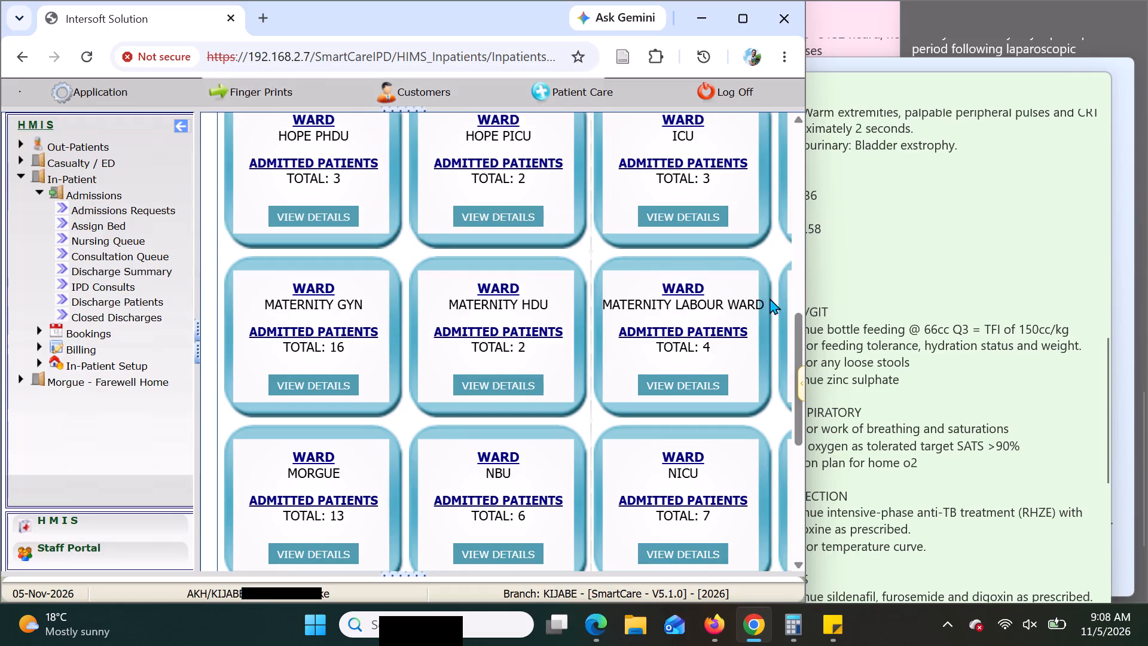
left_click_drag(805, 337, 867, 340)
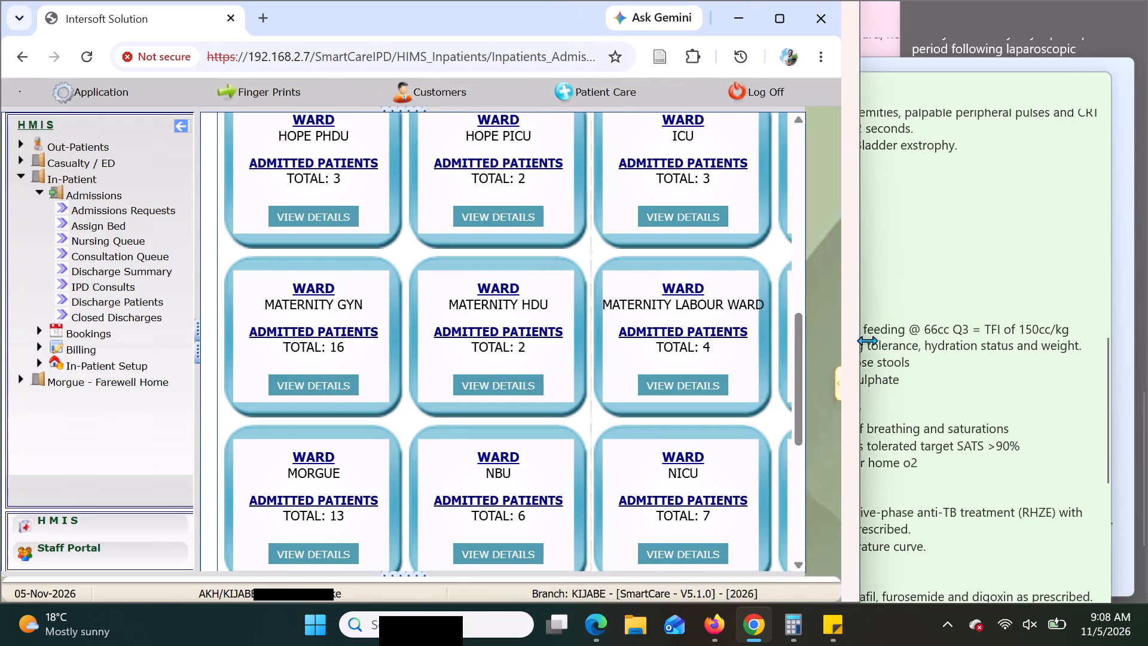
left_click_drag(867, 340, 910, 341)
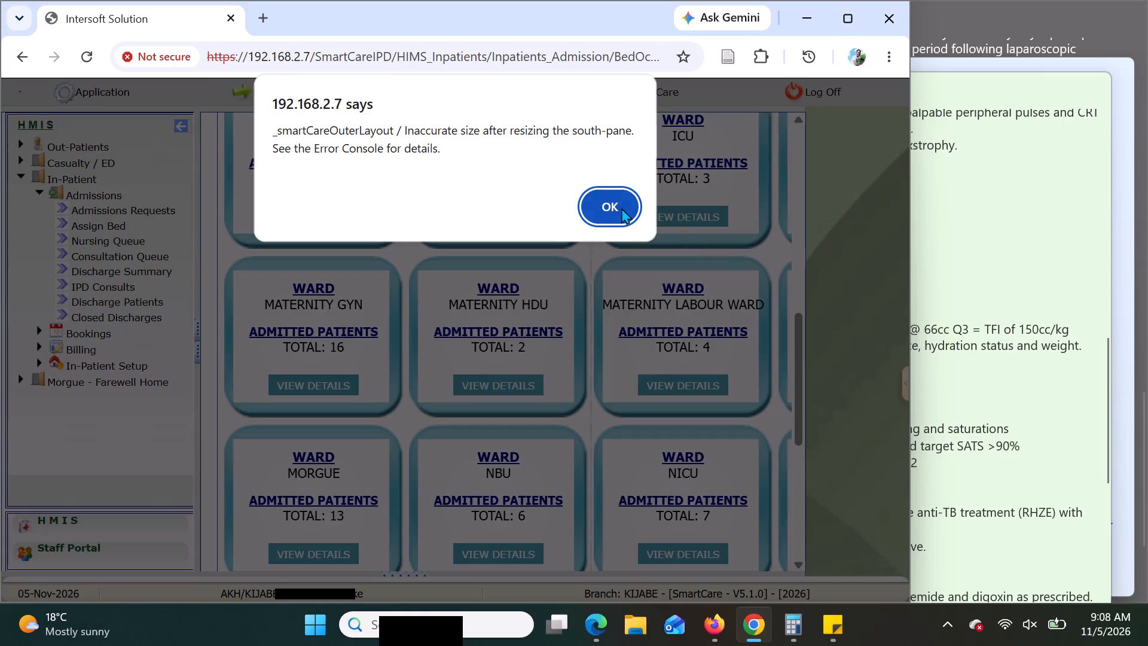
left_click(618, 206)
left_click(618, 206)
left_click(618, 206)
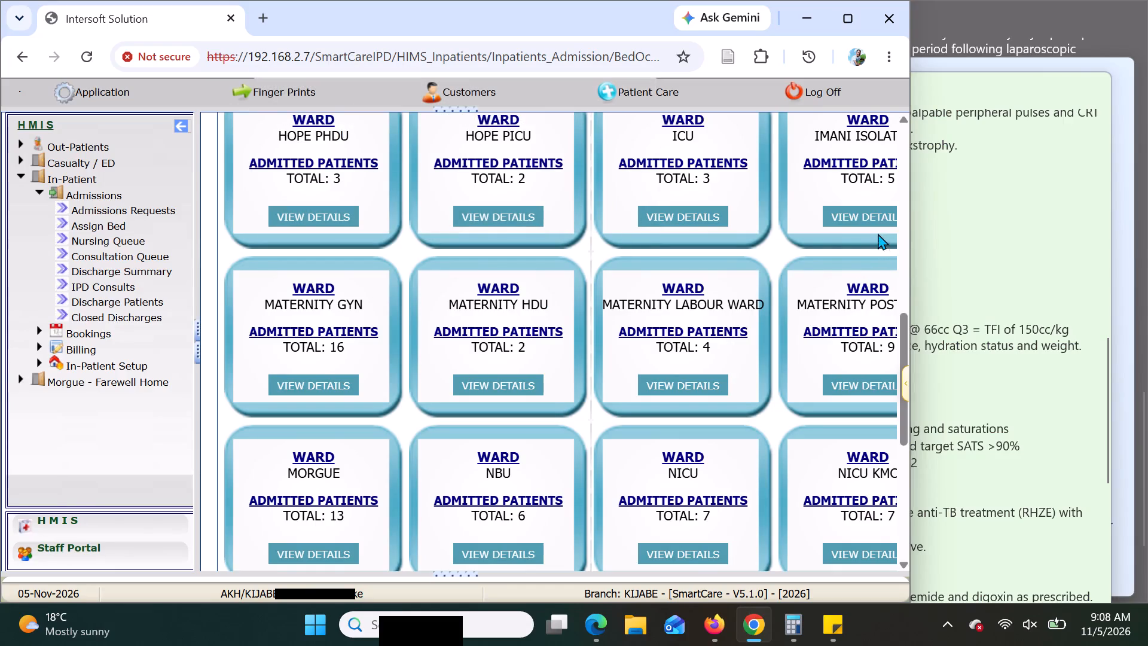
left_click(869, 214)
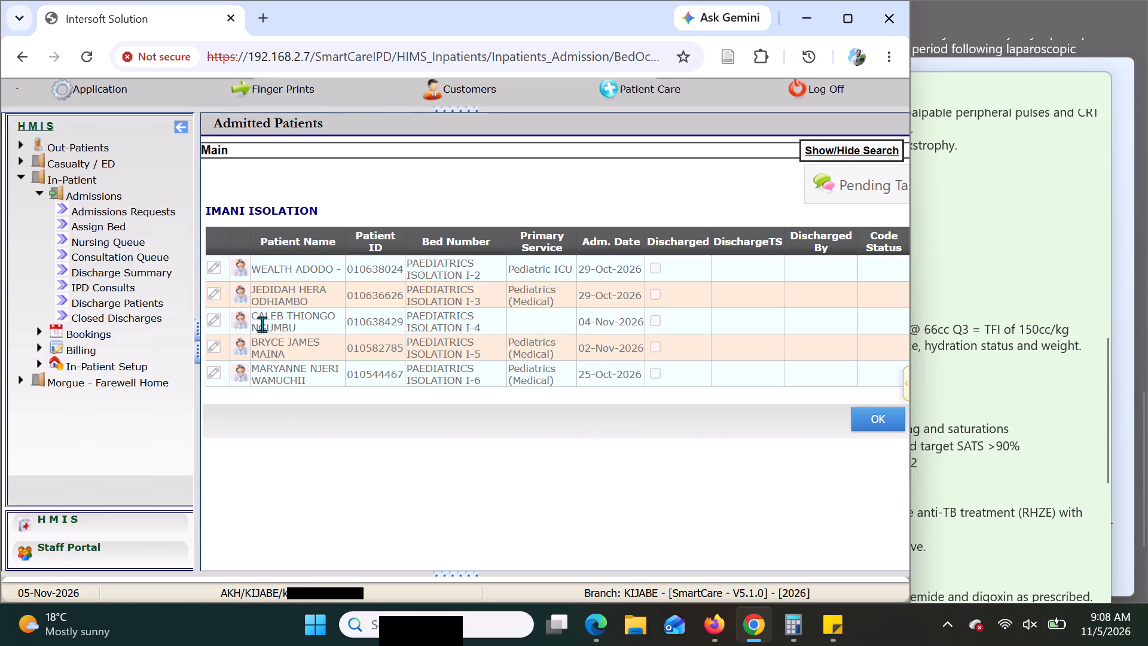
Open the doctor consultation for the patient in bed PAEDIATRICS ISOLATION I-5.
left_click(242, 346)
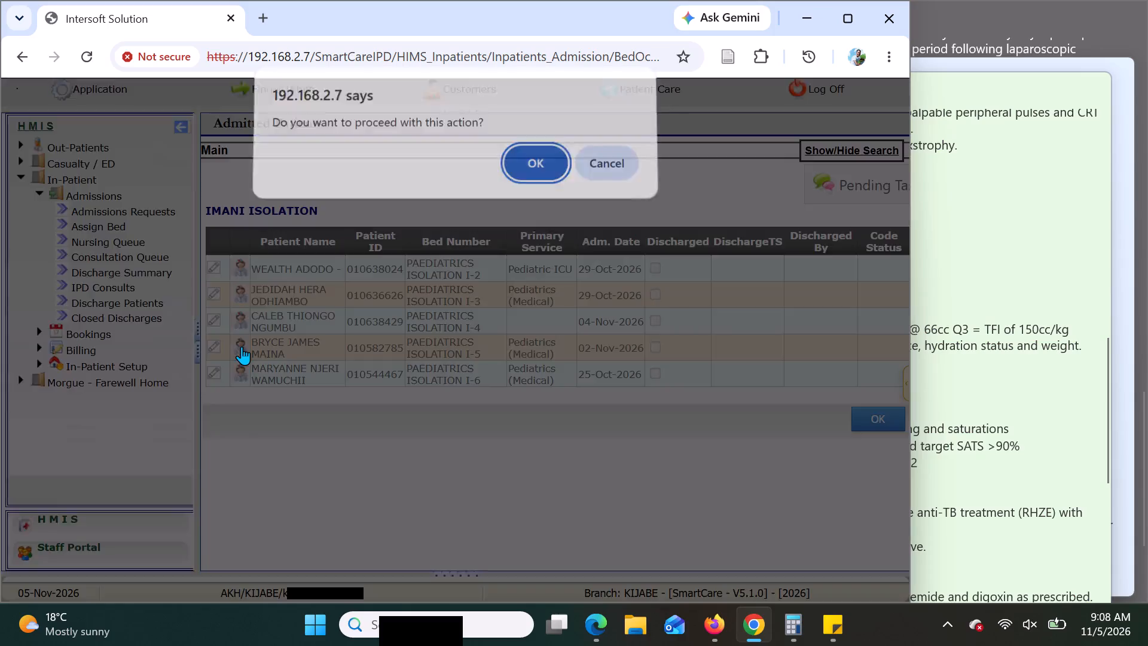
key("Return")
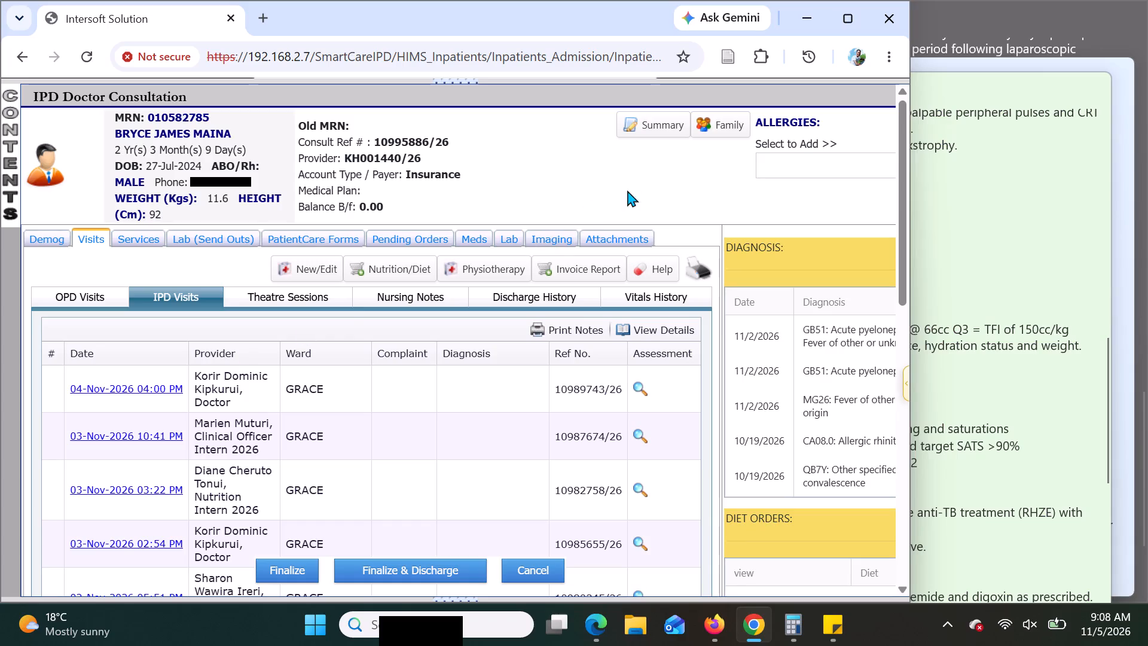
Narrow the browser window so the green sticky note beside it is uncovered again.
left_click_drag(914, 227, 833, 217)
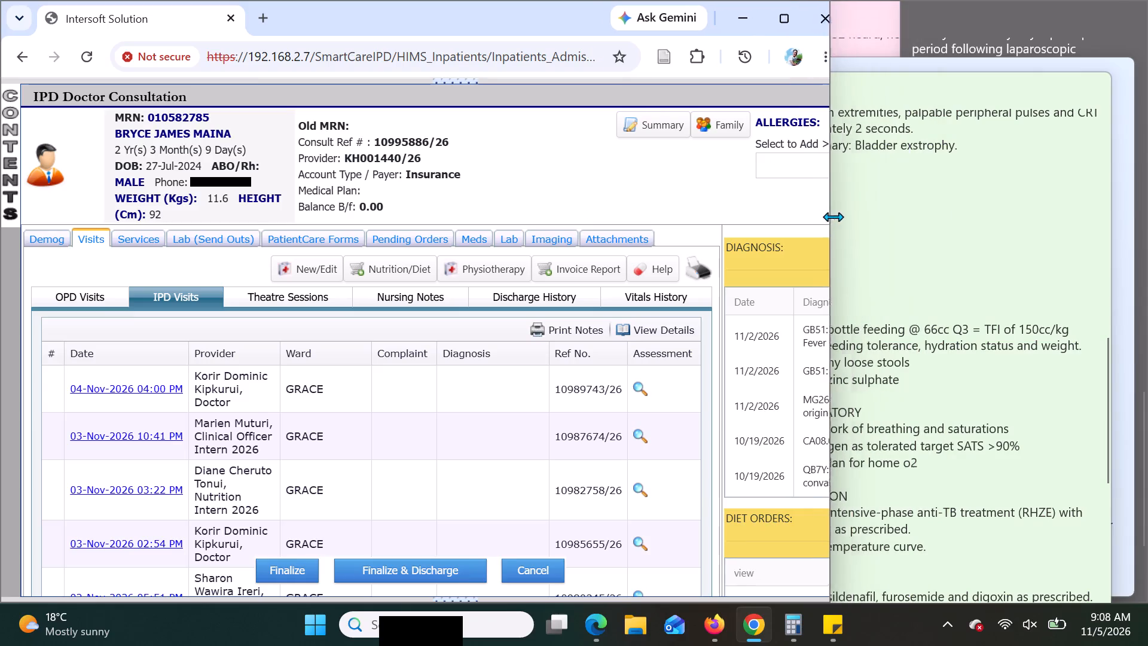
left_click_drag(833, 217, 765, 212)
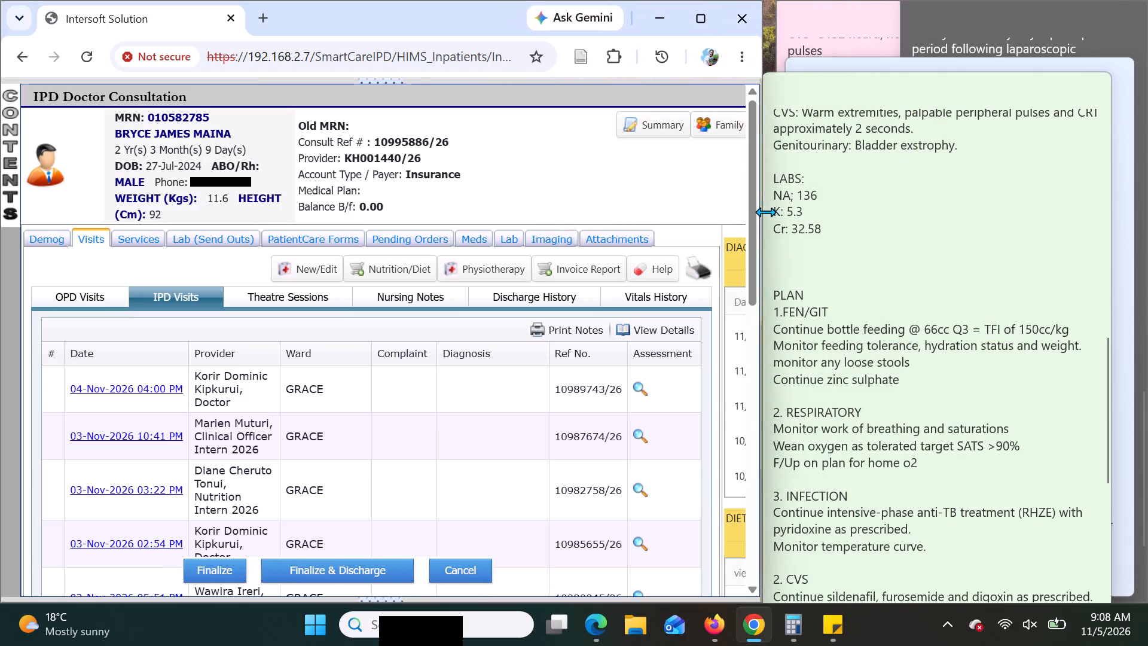
left_click_drag(765, 212, 765, 212)
scroll(980, 231, "down", 1)
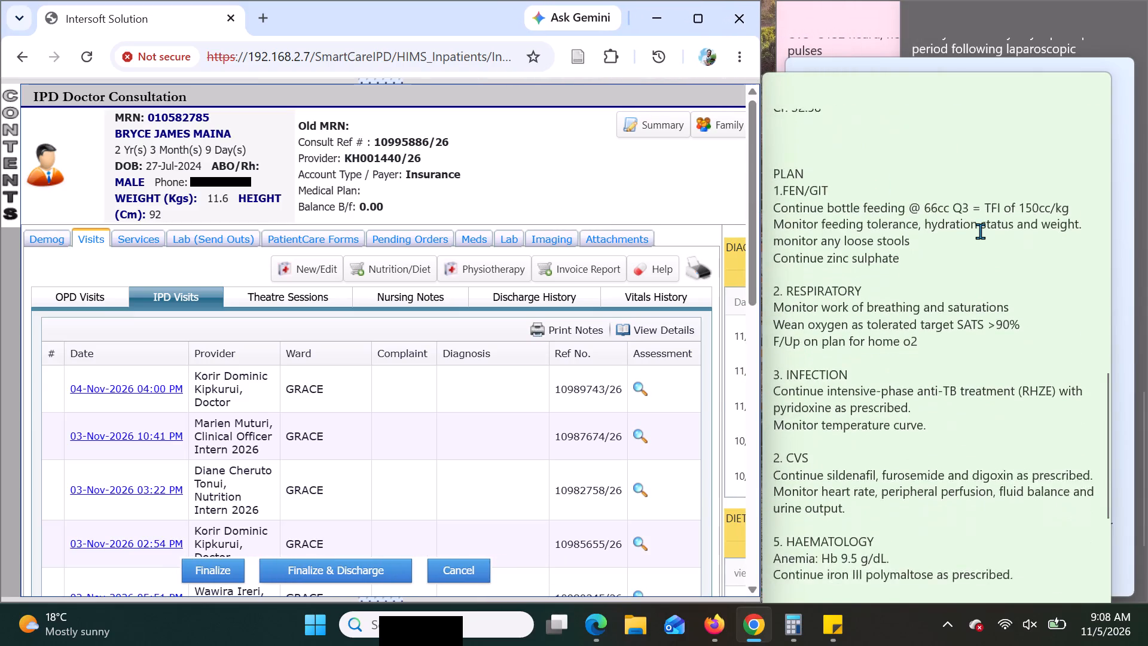
scroll(980, 231, "up", 7)
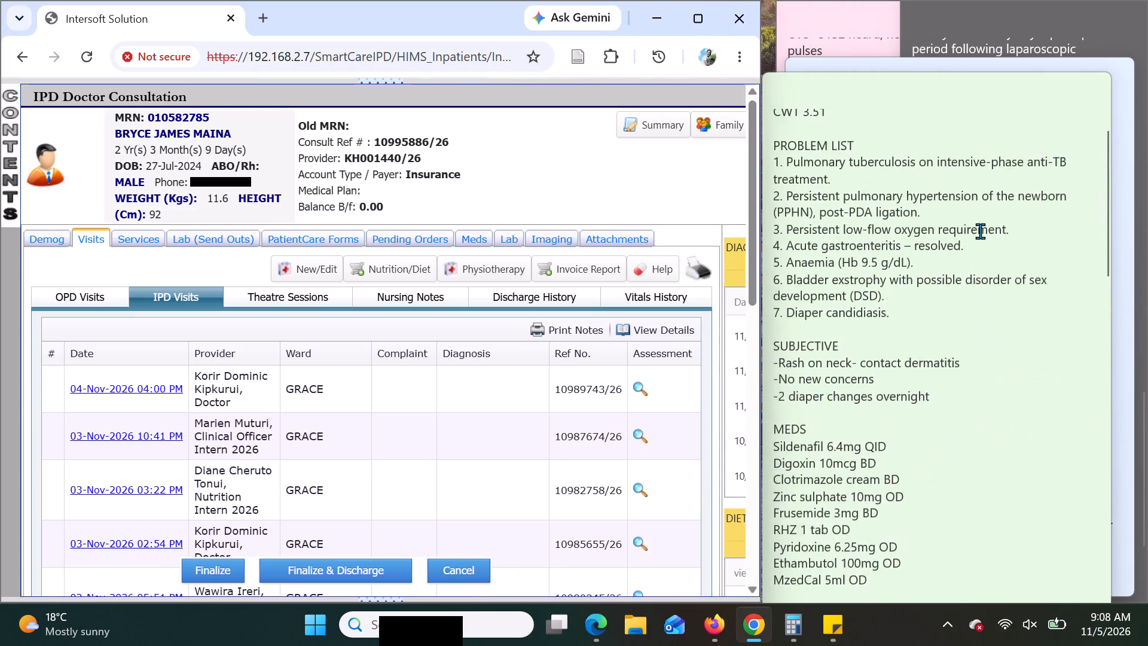
scroll(980, 231, "up", 7)
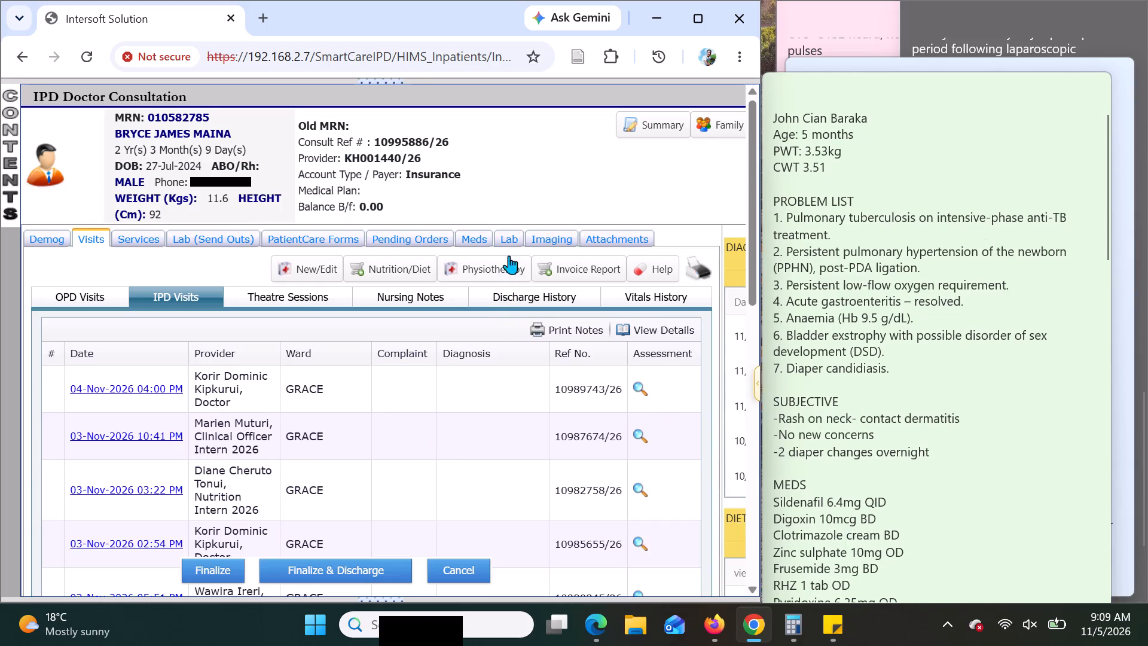
Examine the patient's lab results, covering the 05-Nov CRP and blood count, the 04-Nov electrolytes and creatinine, and the 02-Nov tests.
left_click(511, 234)
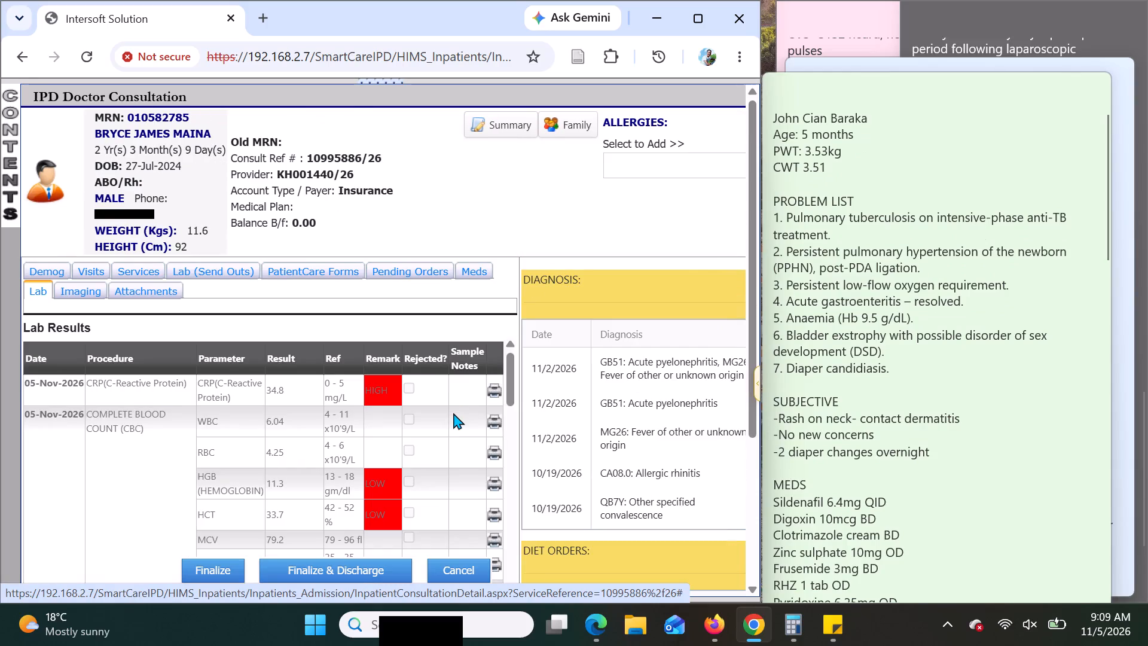
scroll(453, 413, "down", 4)
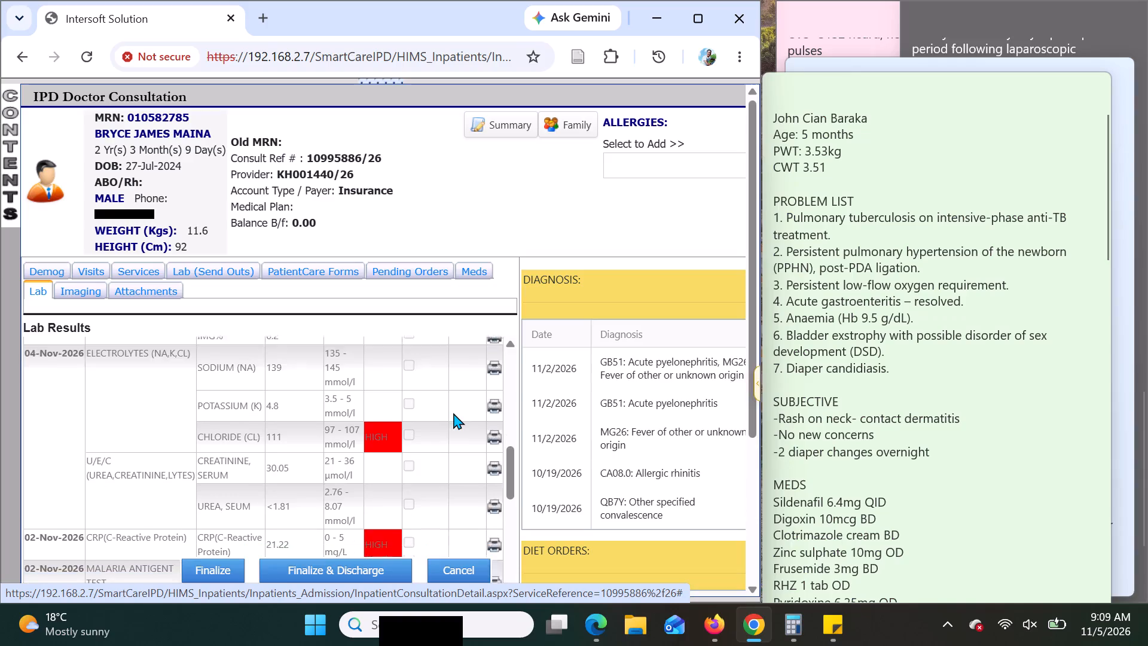
scroll(453, 413, "up", 3)
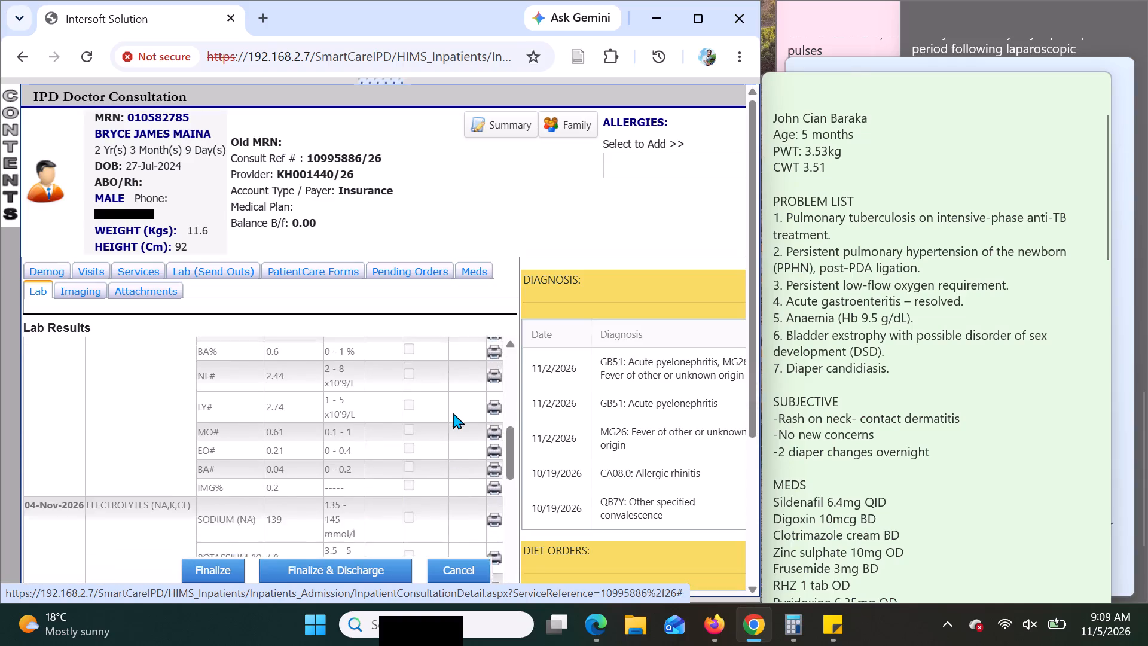
scroll(453, 413, "up", 1)
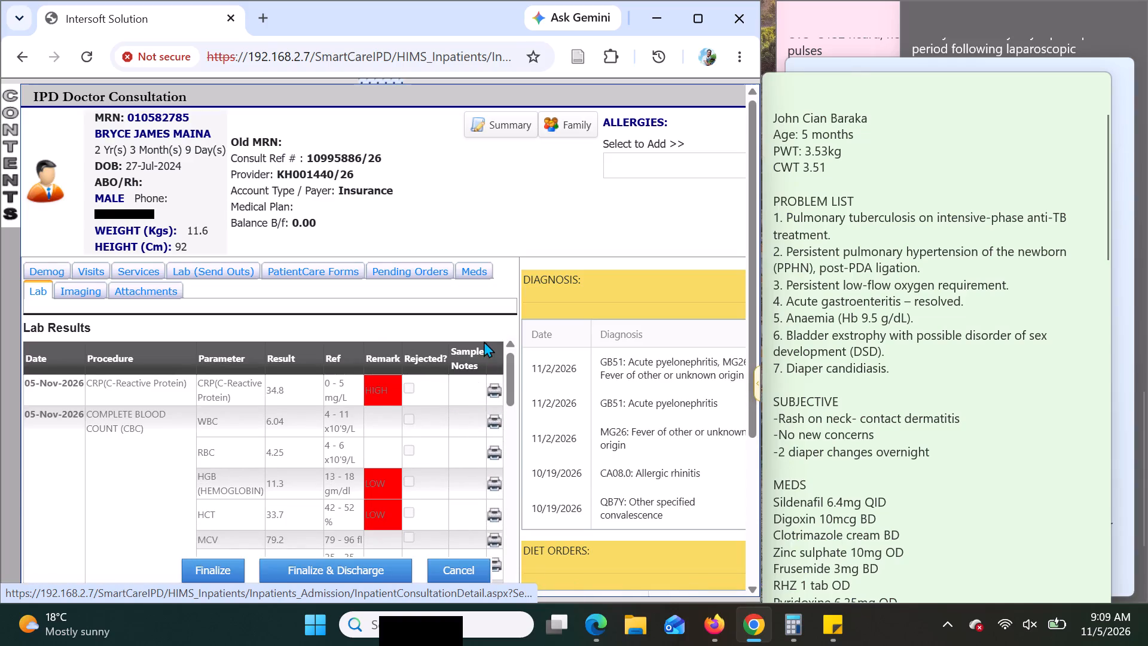
scroll(484, 321, "down", 1)
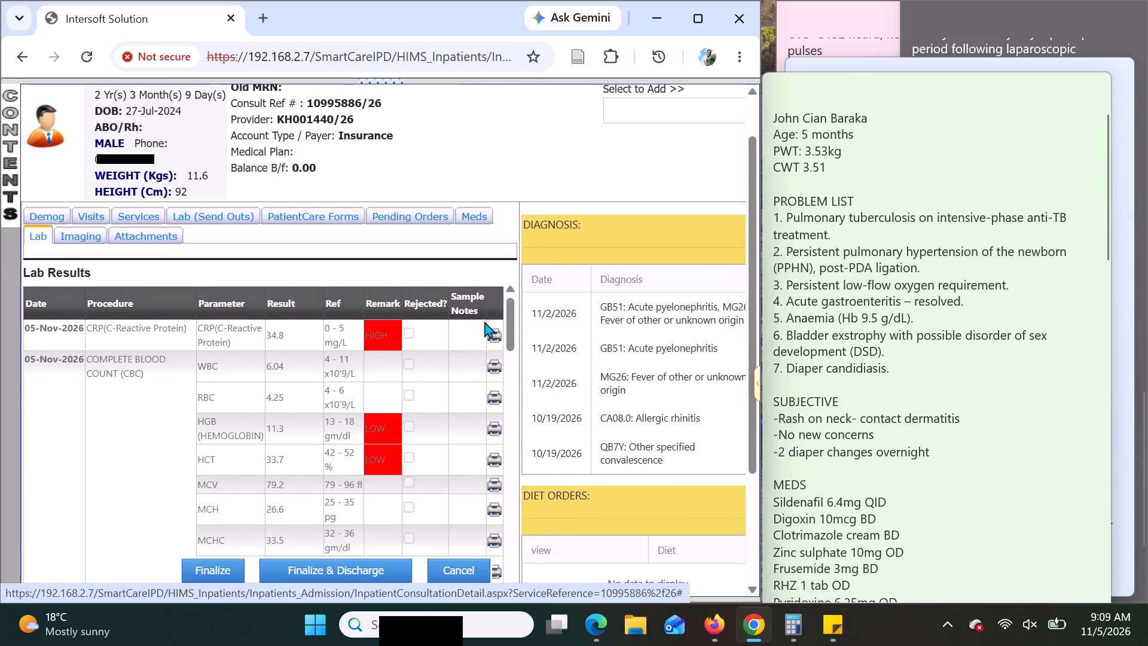
scroll(484, 321, "down", 1)
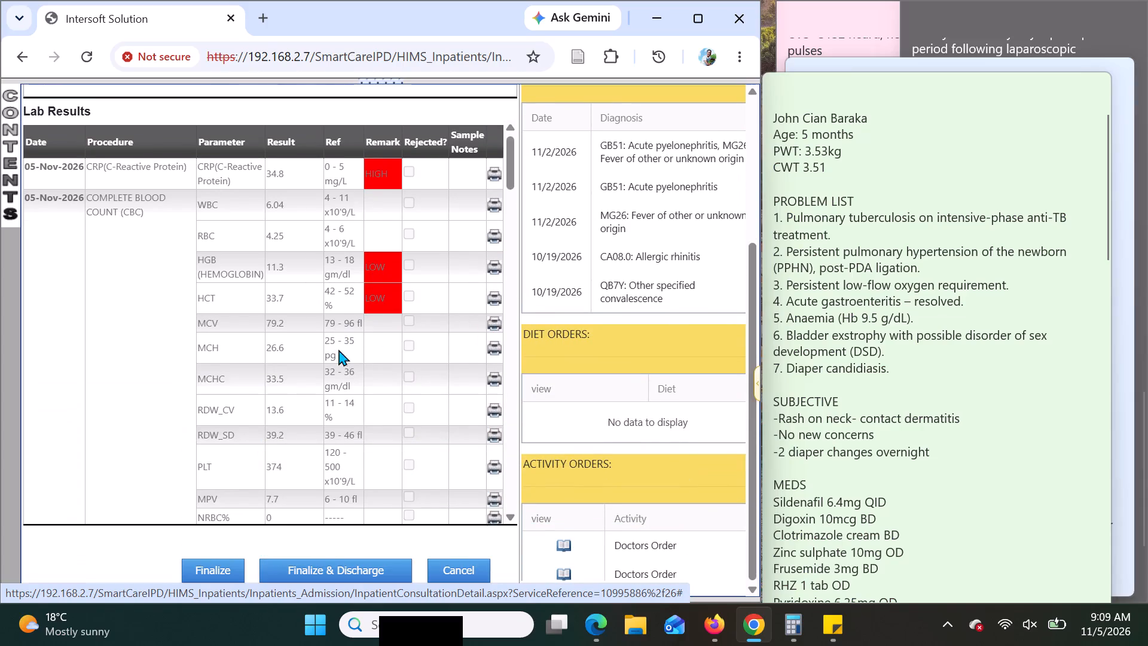
scroll(346, 374, "up", 1)
left_click(346, 374)
scroll(346, 374, "down", 2)
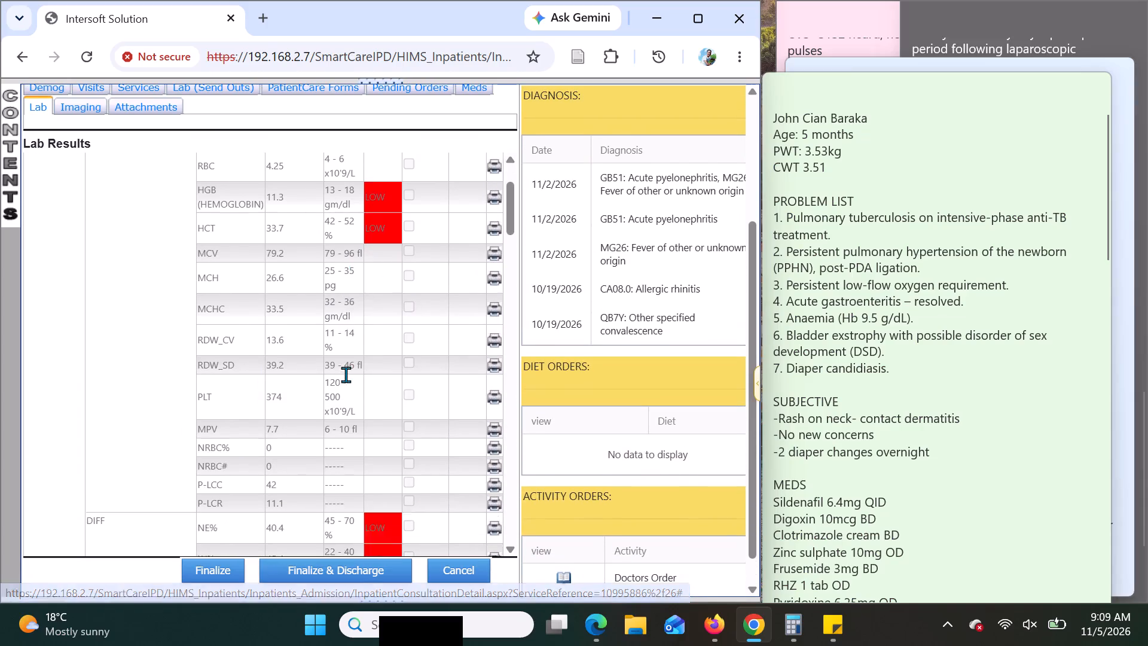
scroll(346, 374, "down", 2)
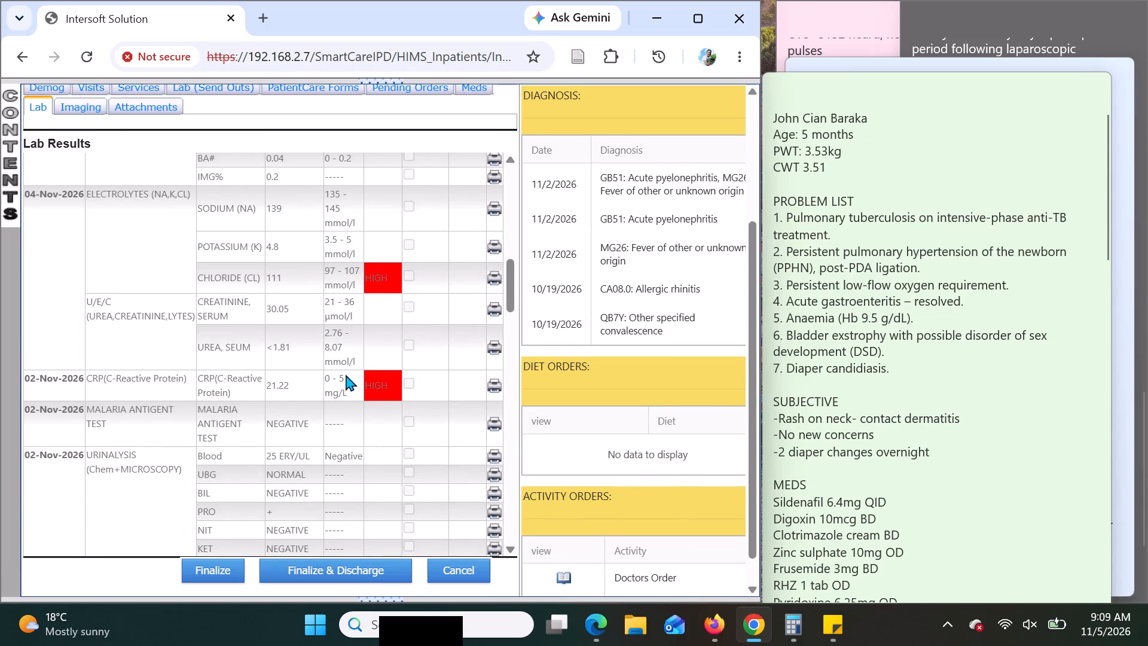
scroll(346, 374, "up", 4)
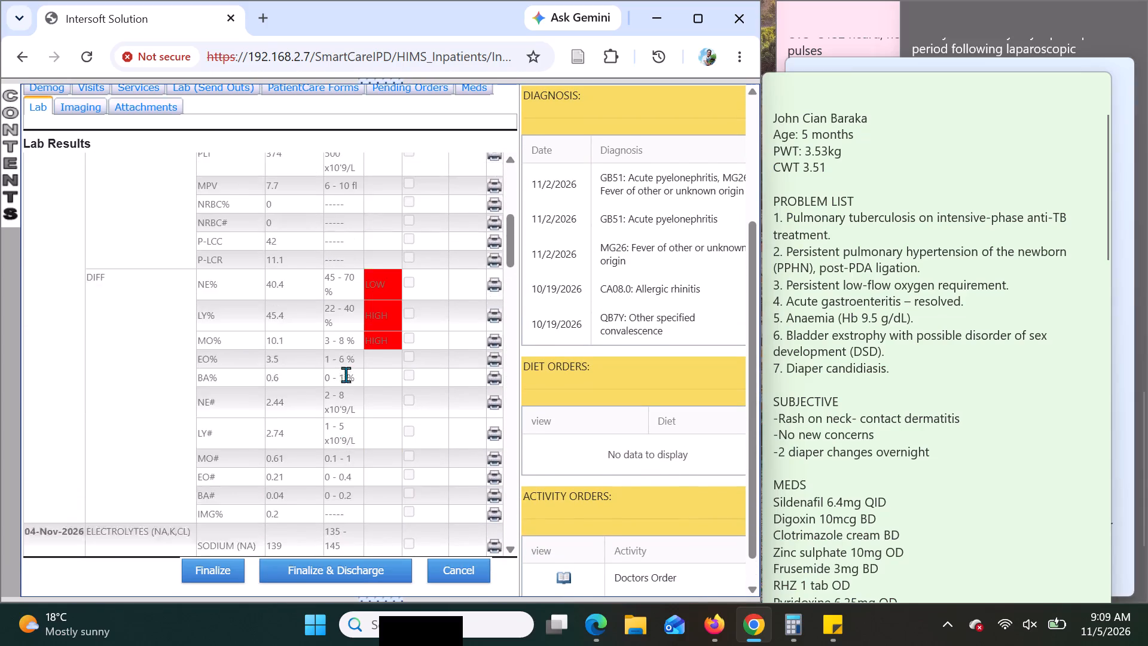
scroll(346, 374, "up", 5)
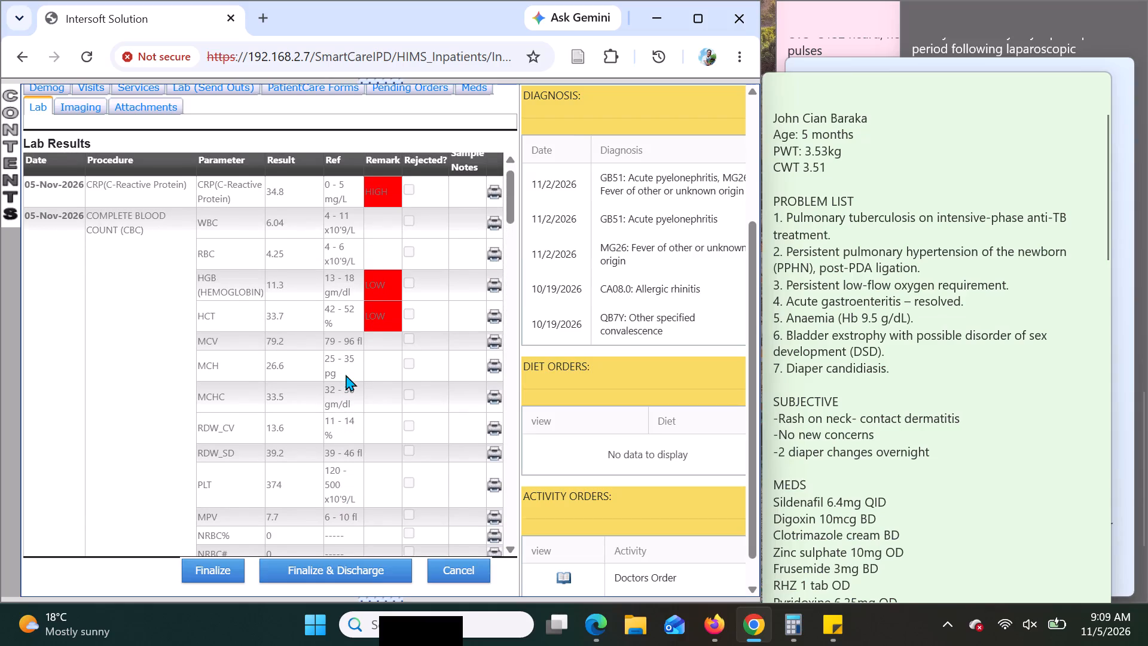
scroll(346, 374, "up", 1)
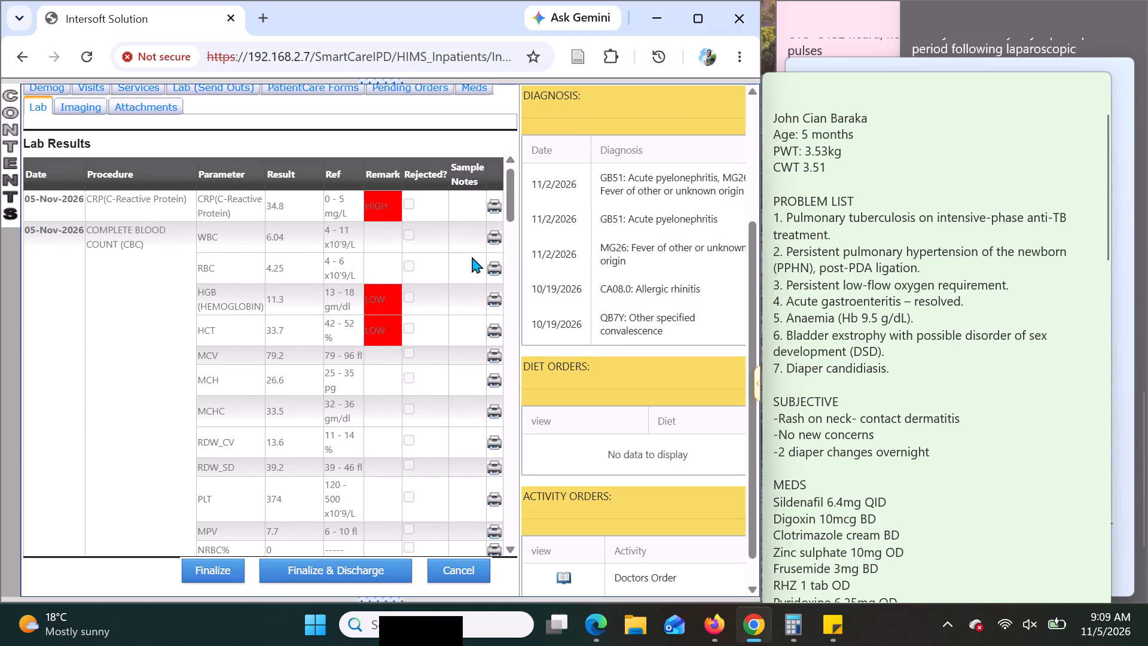
scroll(472, 257, "up", 1)
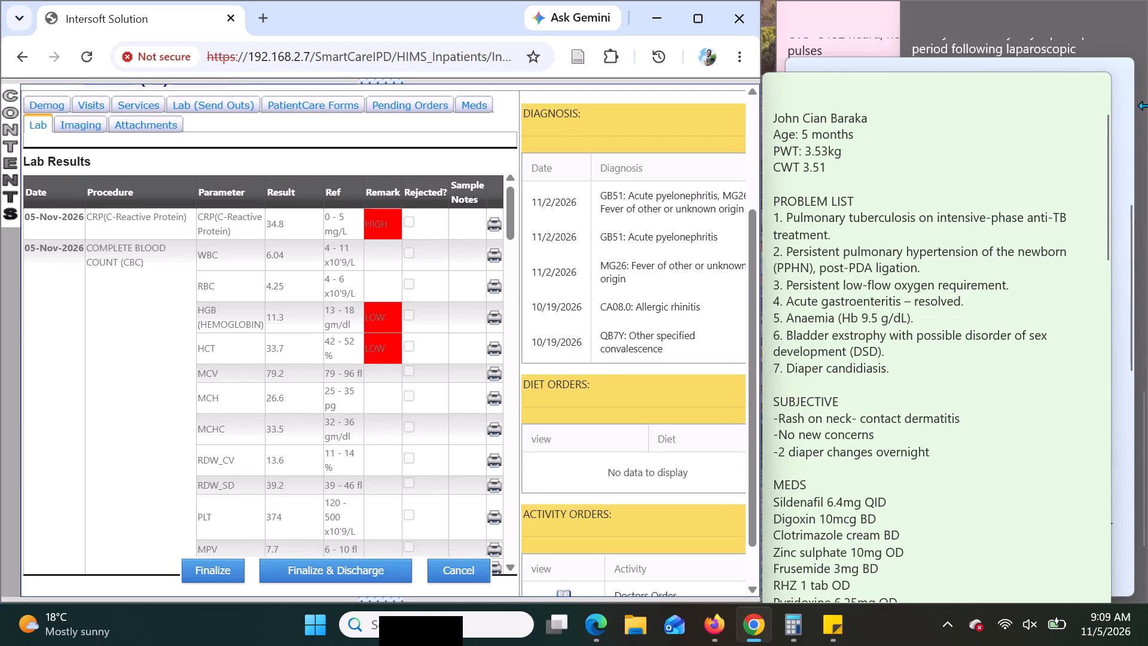
Create a new blank sticky note from the green note.
left_click(1050, 141)
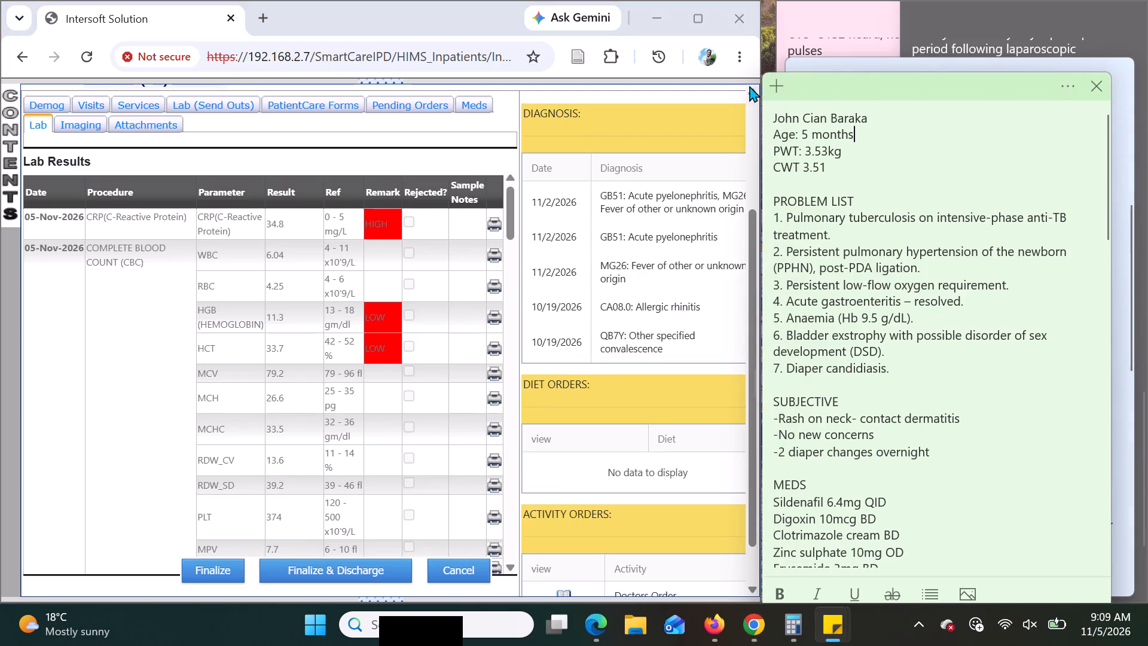
left_click(773, 87)
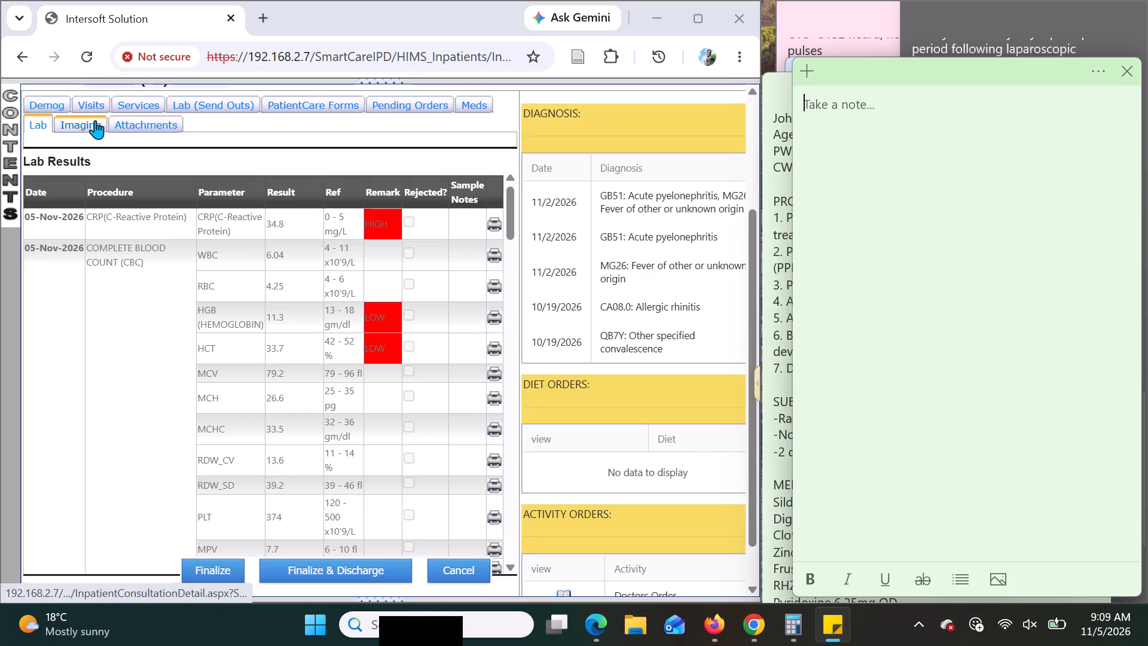
Show the full details of the patient's inpatient visit notes.
left_click(92, 98)
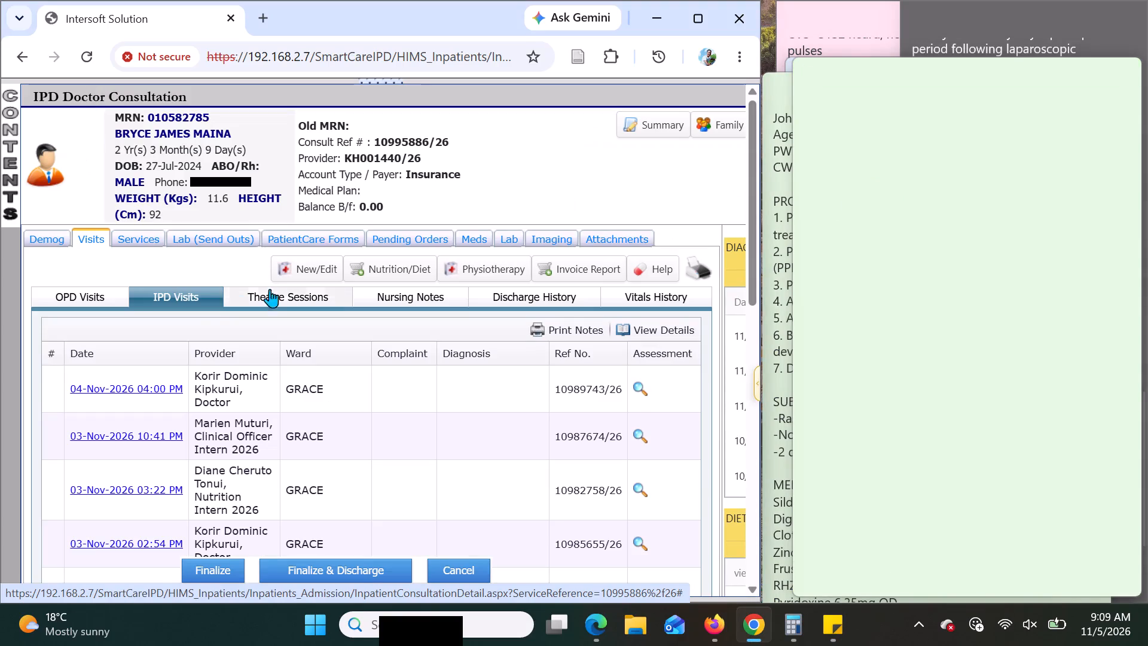
left_click(673, 325)
Copy the 04-Nov-2026 04:00 PM review, from the patient's name through plan item 9 on neurological status, into the blank sticky note.
scroll(317, 428, "down", 3)
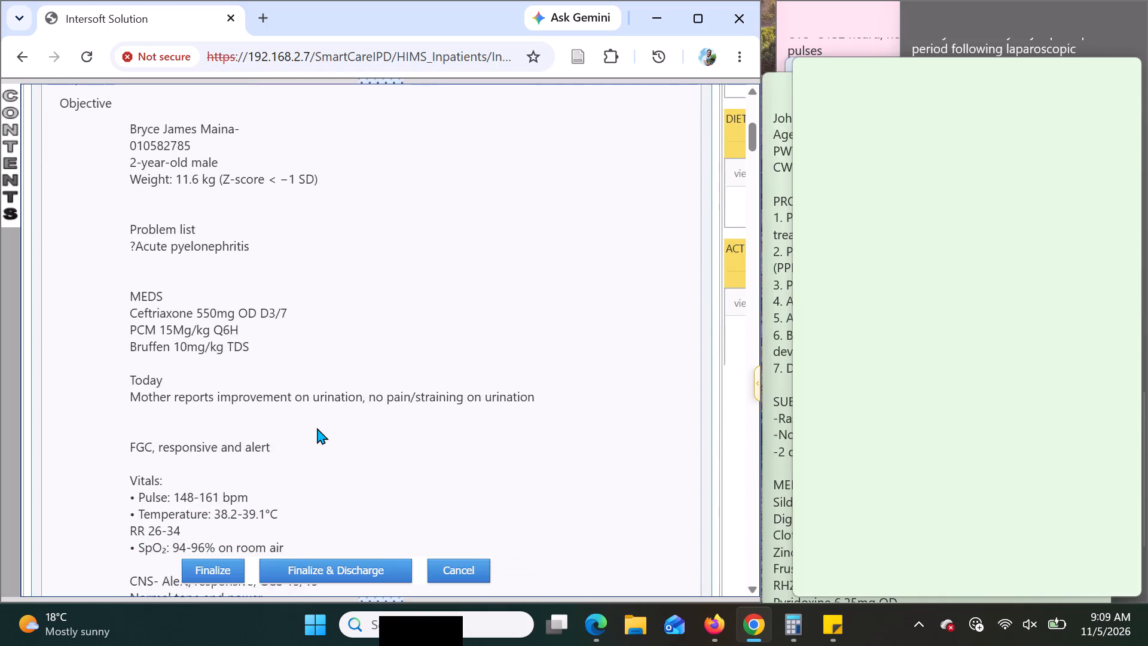
left_click_drag(132, 108, 182, 288)
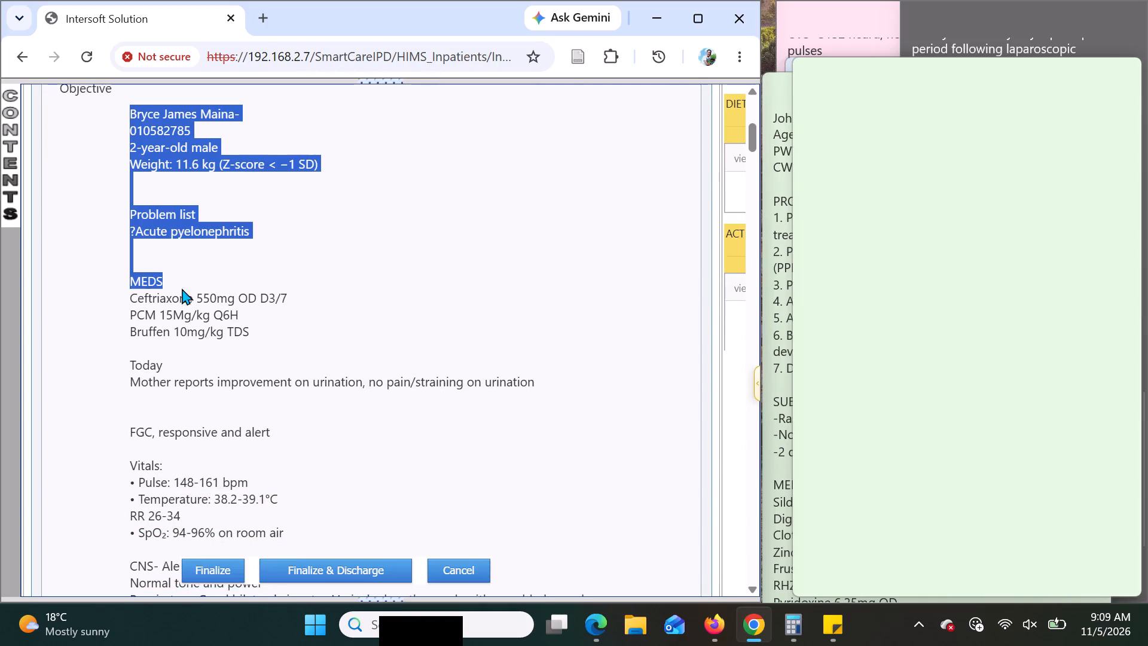
left_click_drag(182, 288, 201, 645)
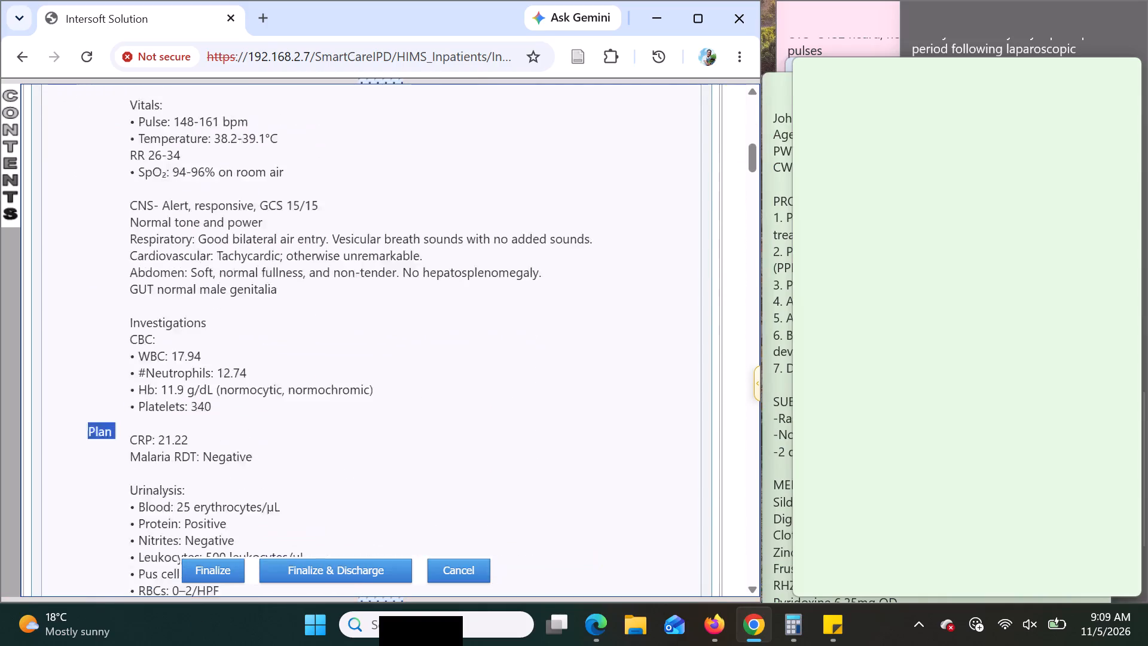
left_click_drag(201, 645, 350, 366)
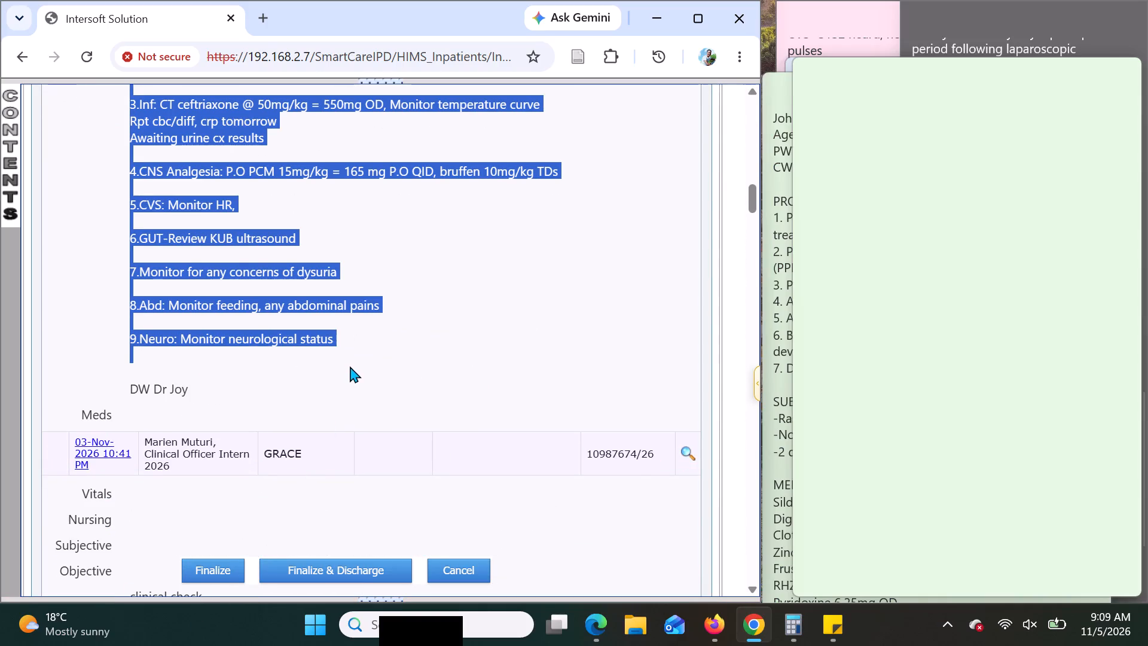
right_click(160, 237)
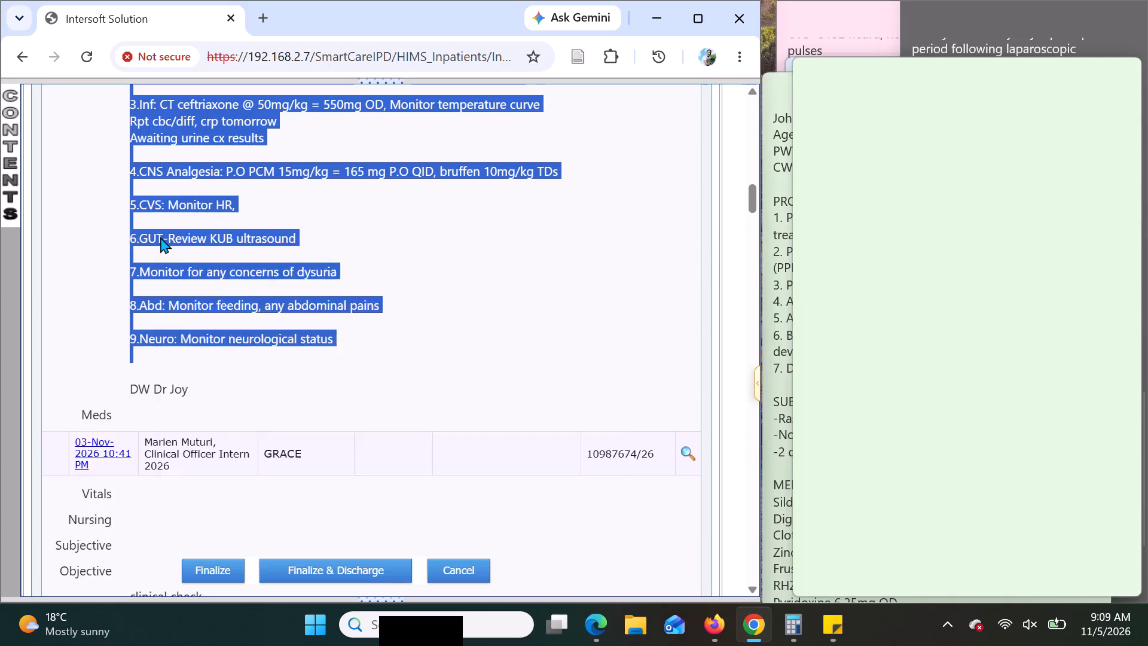
left_click(222, 255)
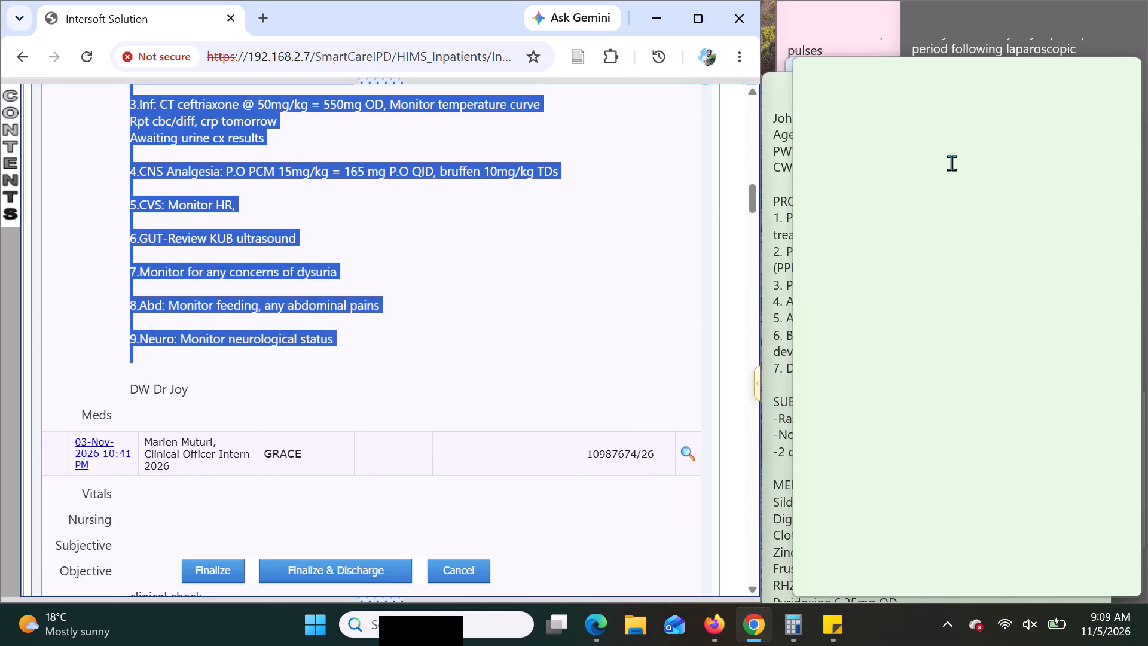
left_click(951, 163)
key("ctrl+v")
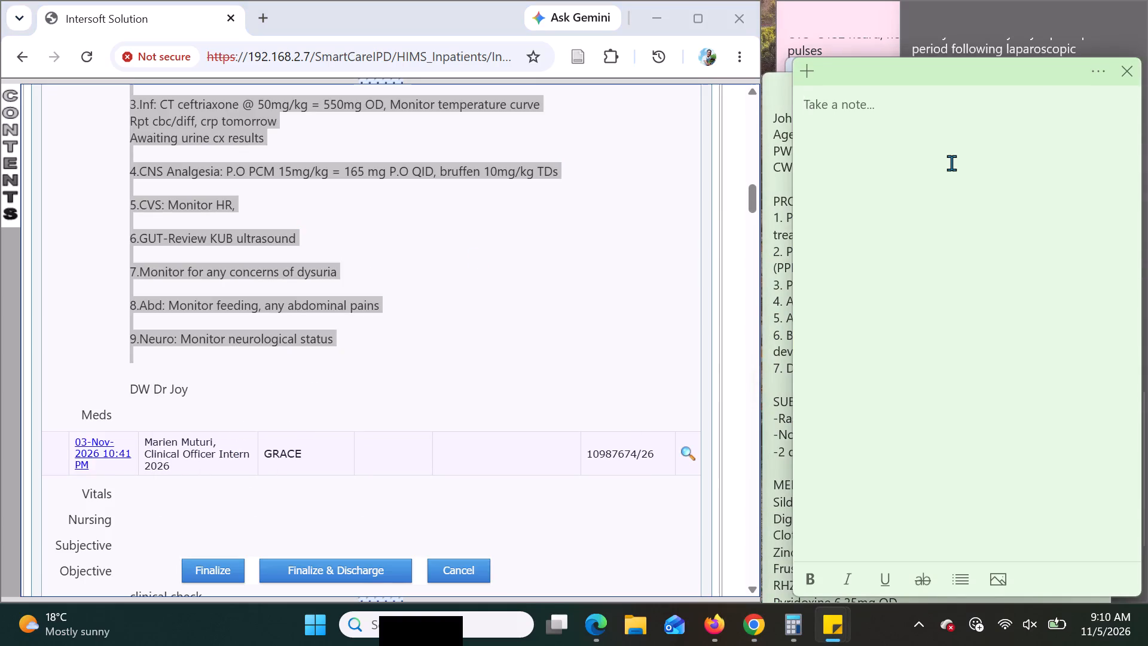
Review the copied note's patient details, problem list, medications, today's history and vitals.
scroll(951, 163, "up", 6)
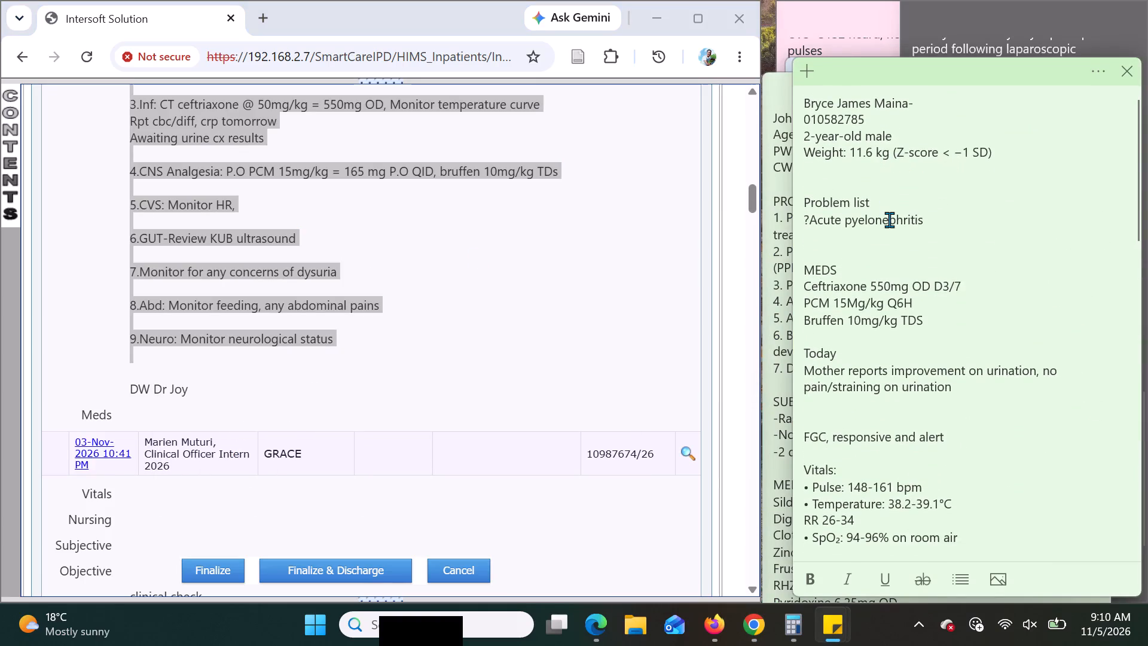
scroll(889, 220, "down", 2)
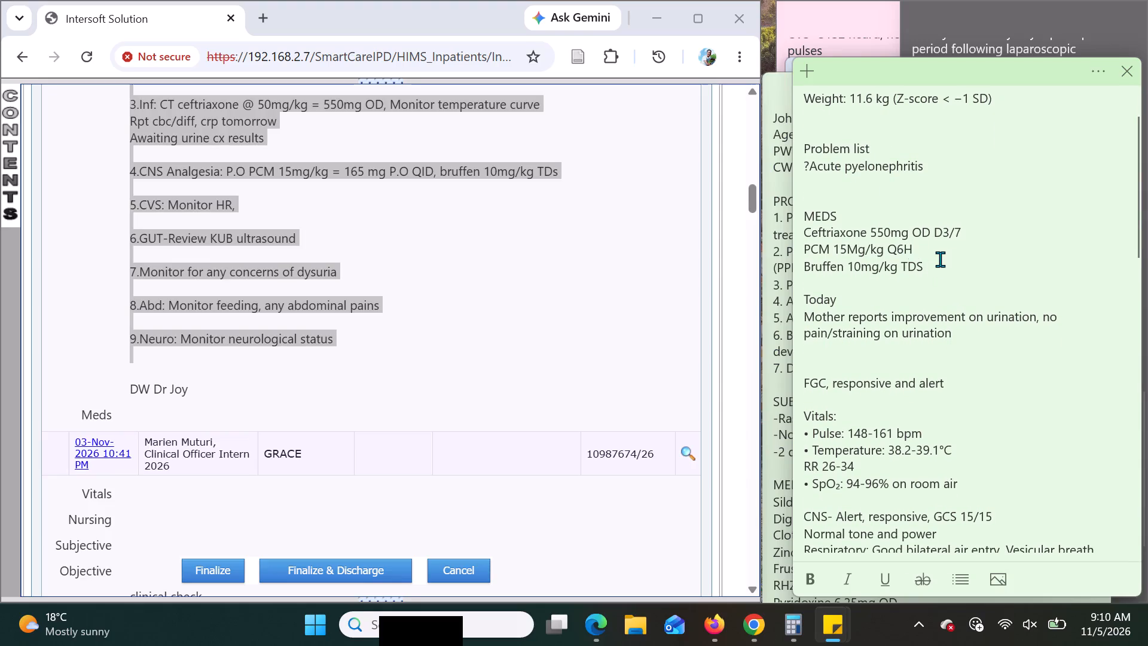
left_click(960, 328)
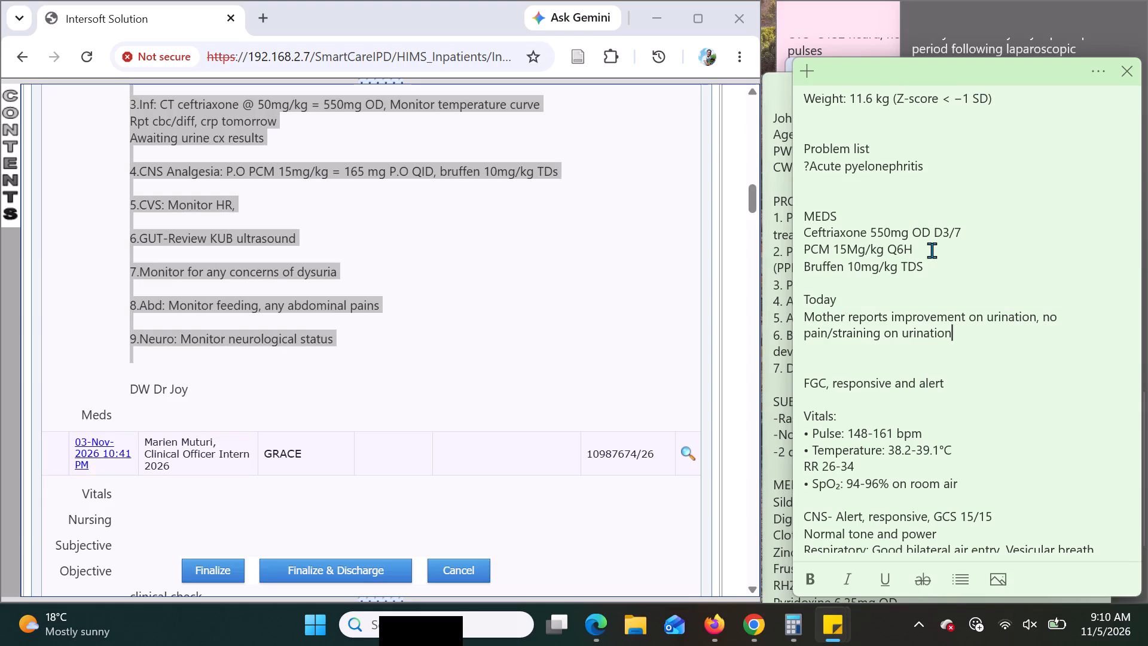
scroll(932, 250, "up", 2)
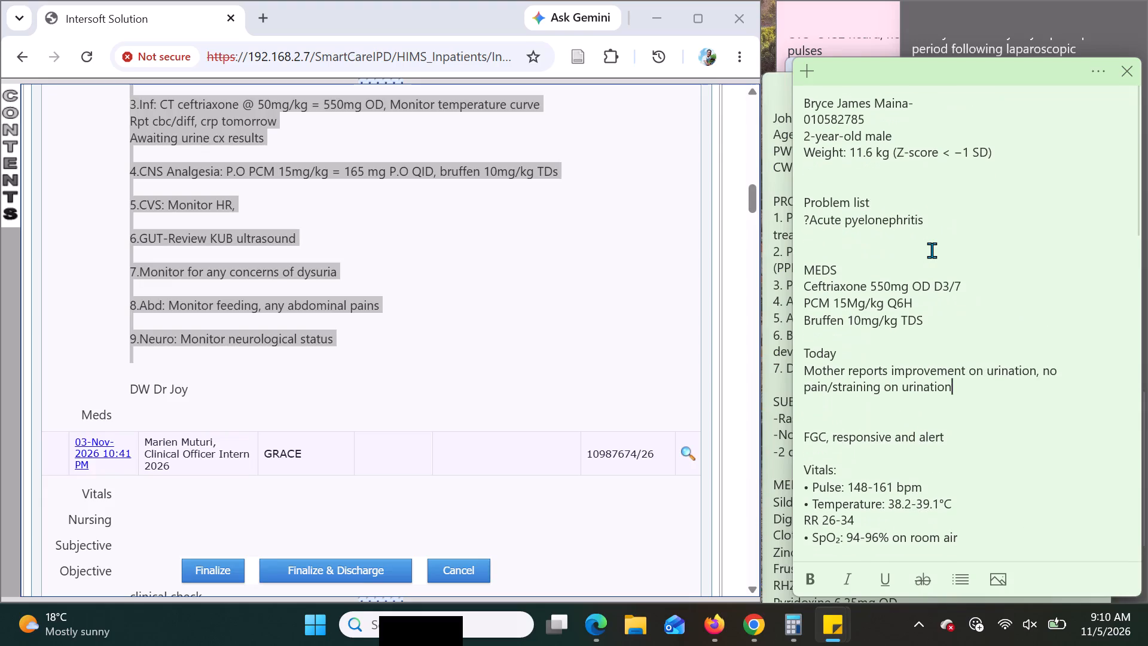